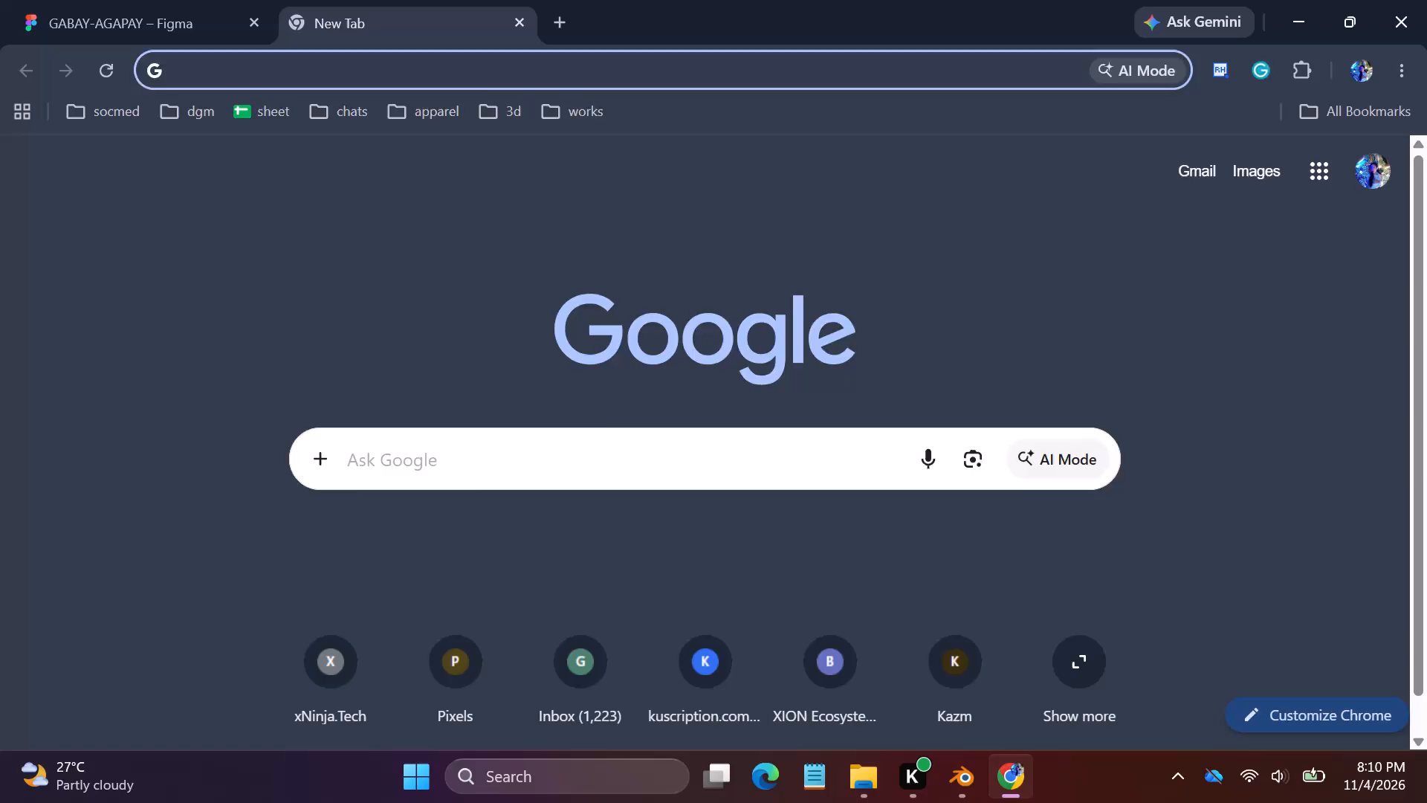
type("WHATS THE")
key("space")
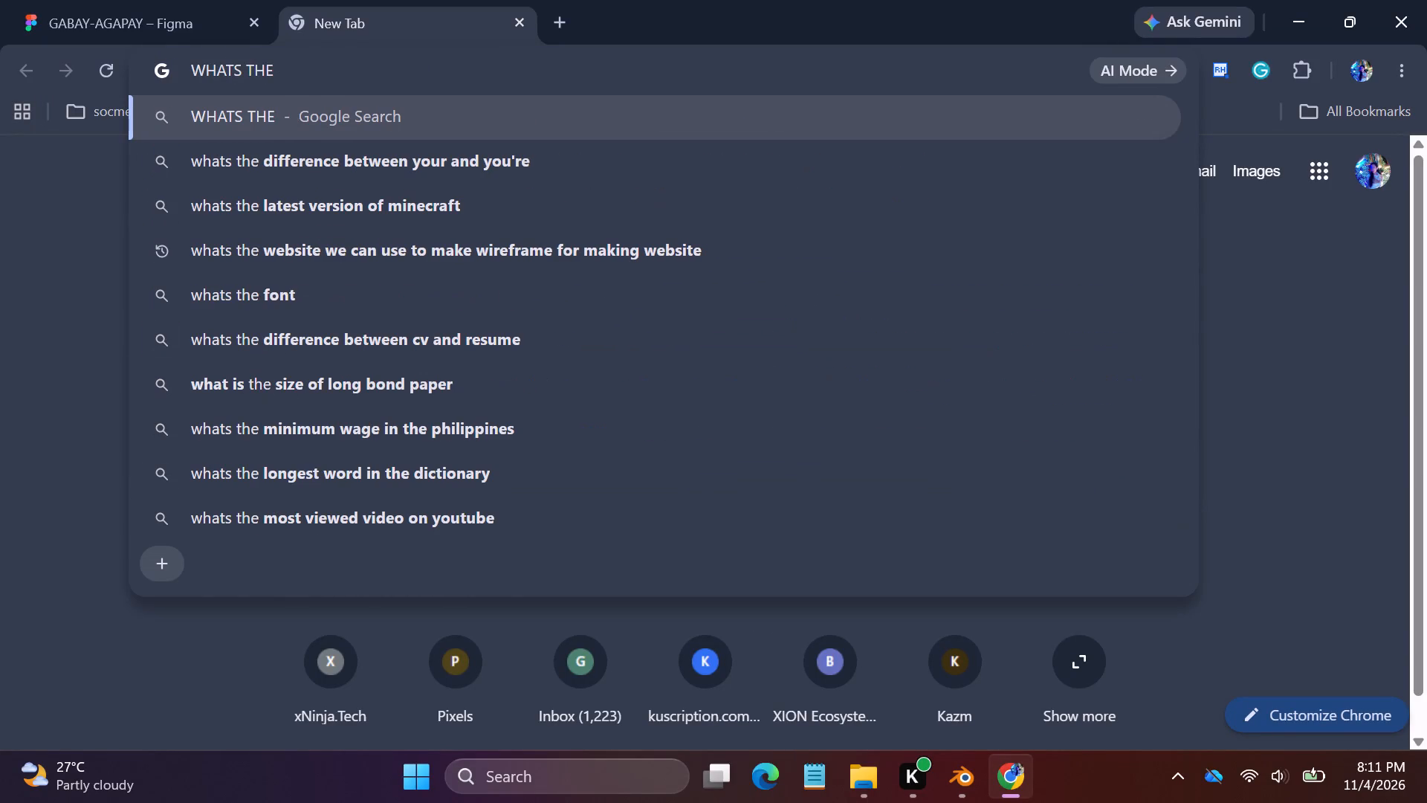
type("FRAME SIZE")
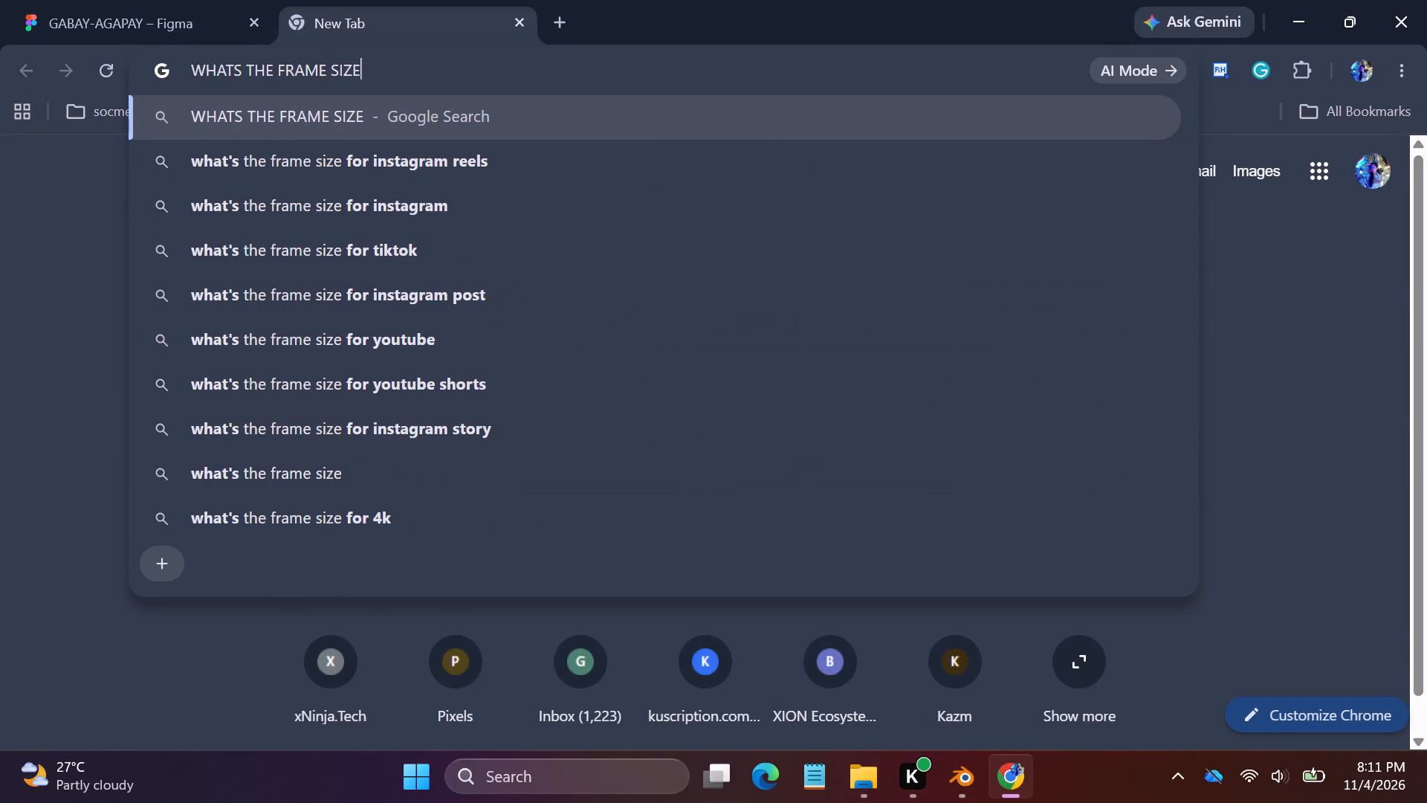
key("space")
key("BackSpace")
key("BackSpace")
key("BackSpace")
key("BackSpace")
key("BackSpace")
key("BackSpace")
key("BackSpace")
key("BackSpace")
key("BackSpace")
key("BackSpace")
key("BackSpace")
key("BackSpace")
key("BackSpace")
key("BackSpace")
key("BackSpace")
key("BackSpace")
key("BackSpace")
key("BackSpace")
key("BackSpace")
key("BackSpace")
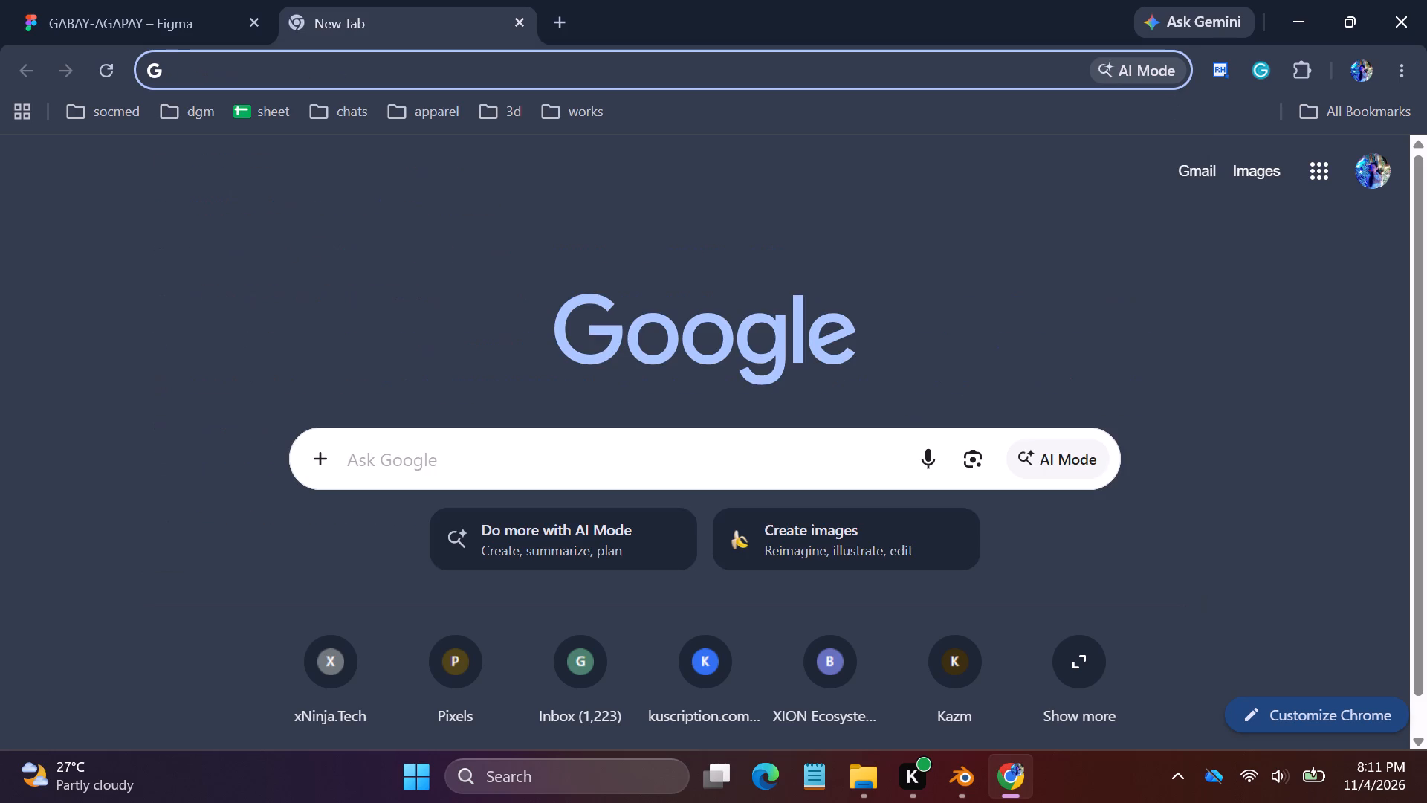
Search Google for "whats the frame size of website is it 1924*5204" and read the overview of website sizes.
type("whats the frame sif")
key("BackSpace")
type("ze of")
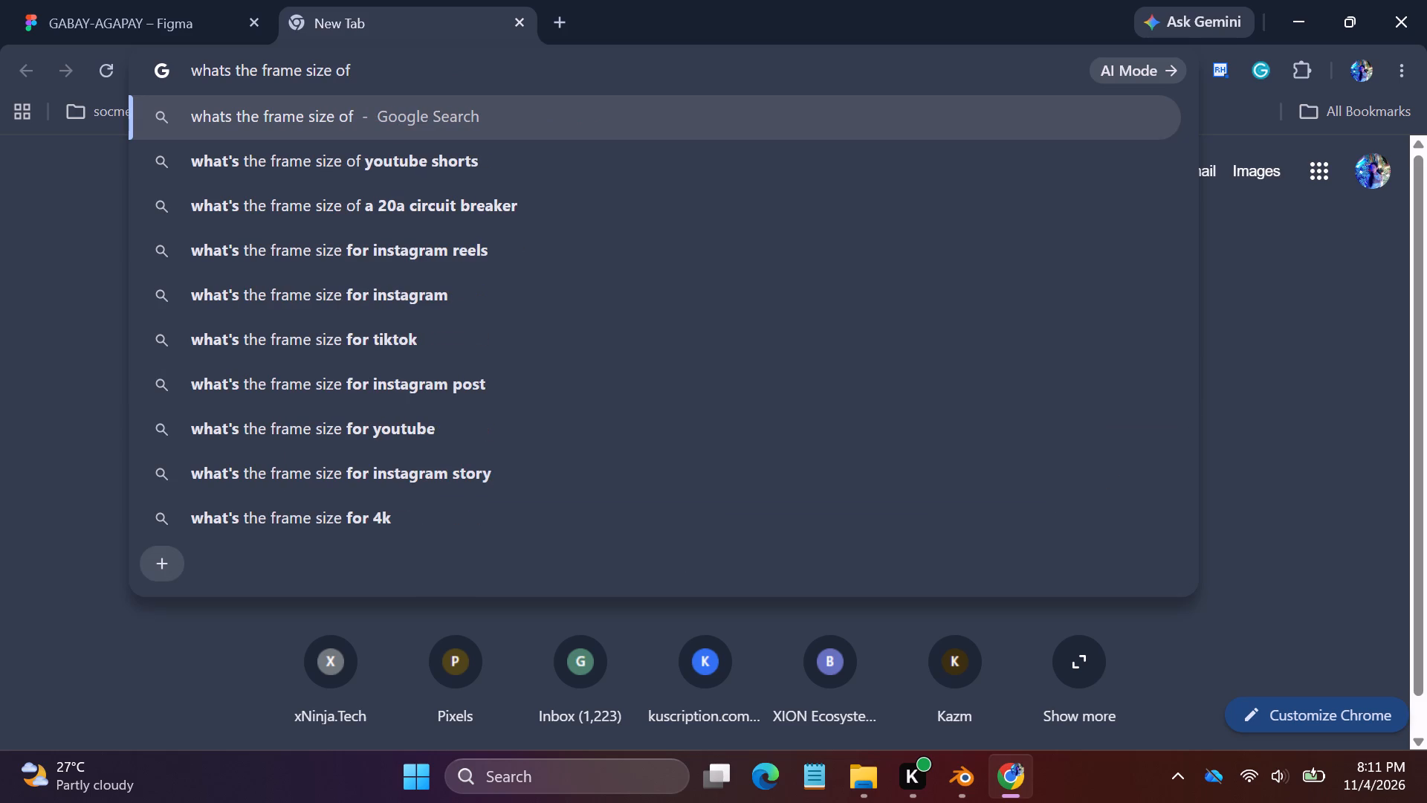
key("space")
type("mo")
key("BackSpace")
key("BackSpace")
type("we")
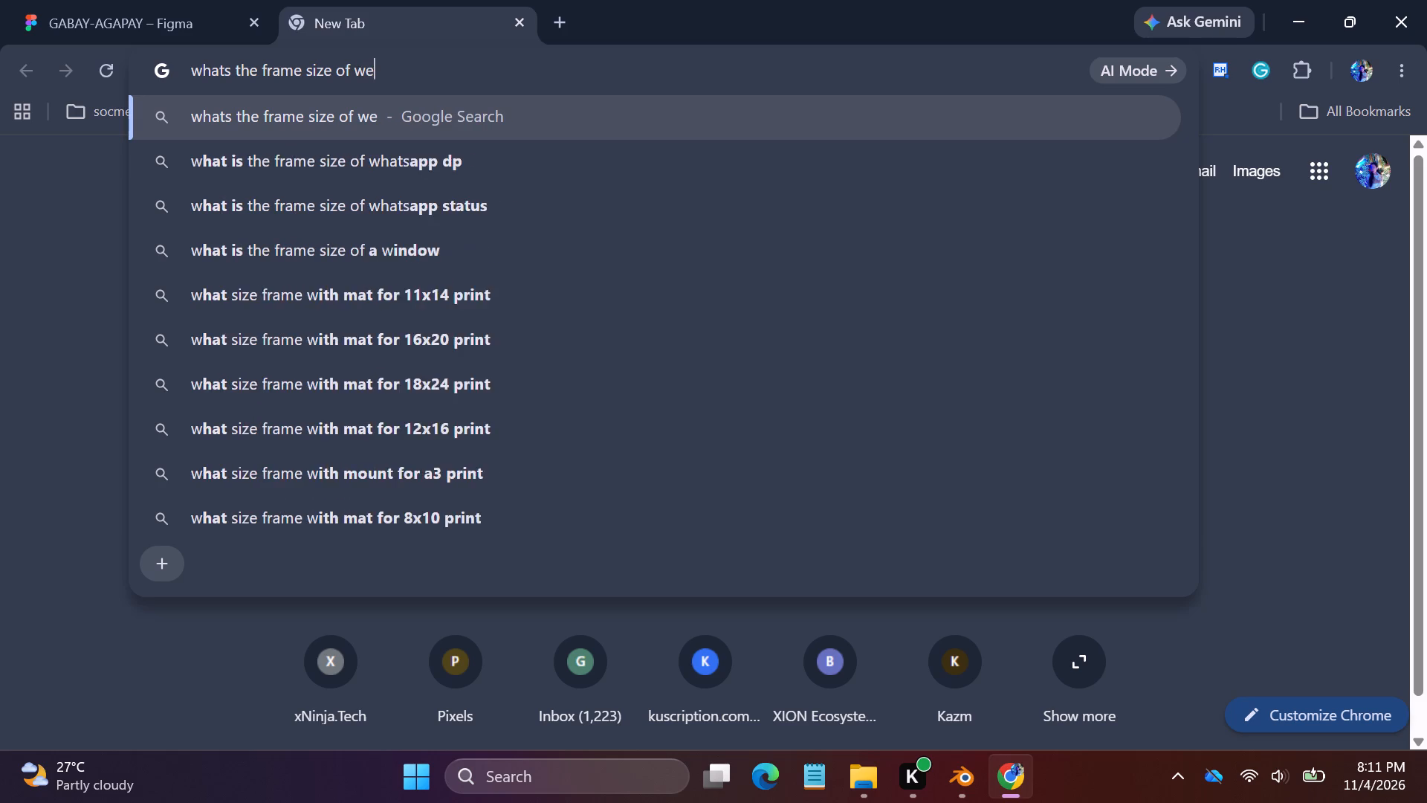
type("bsite")
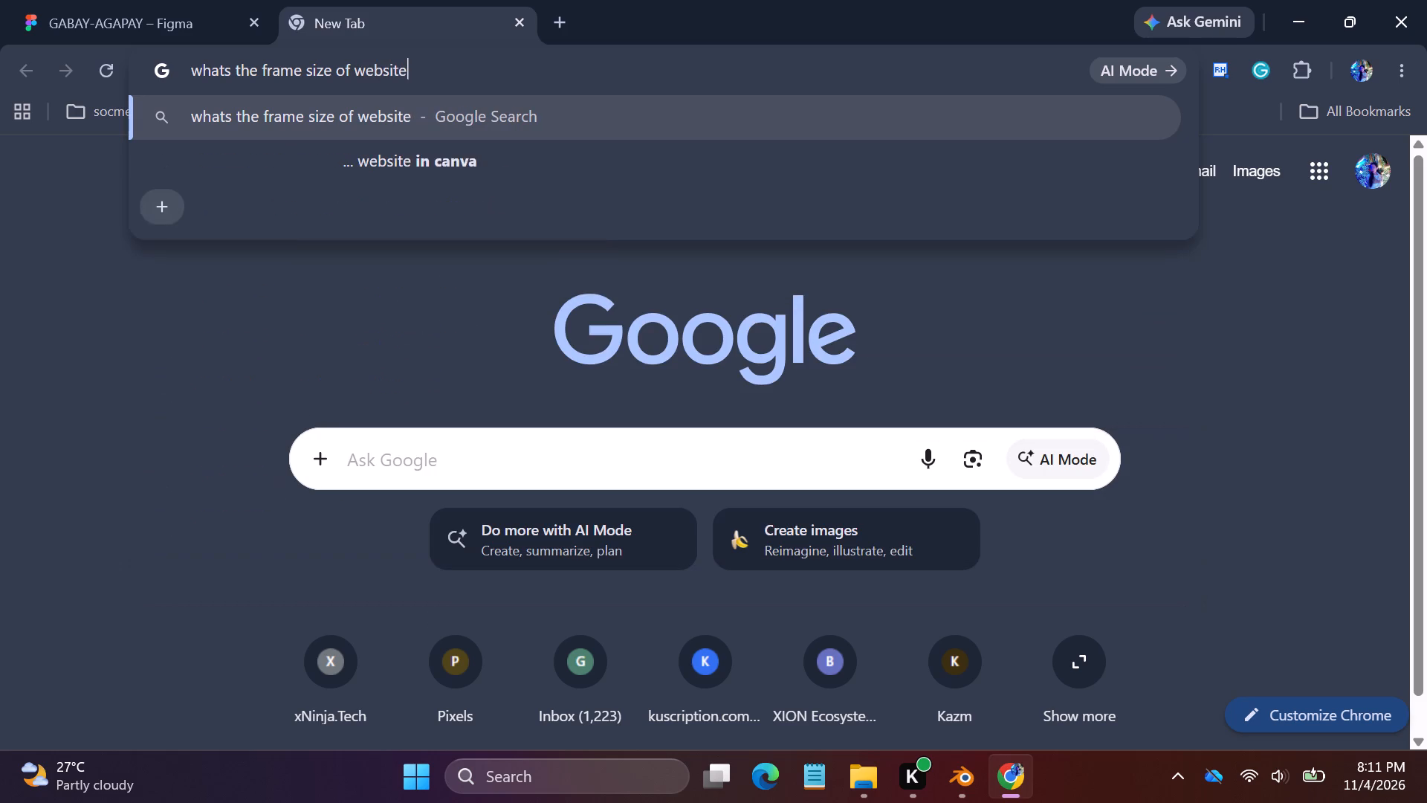
key("space")
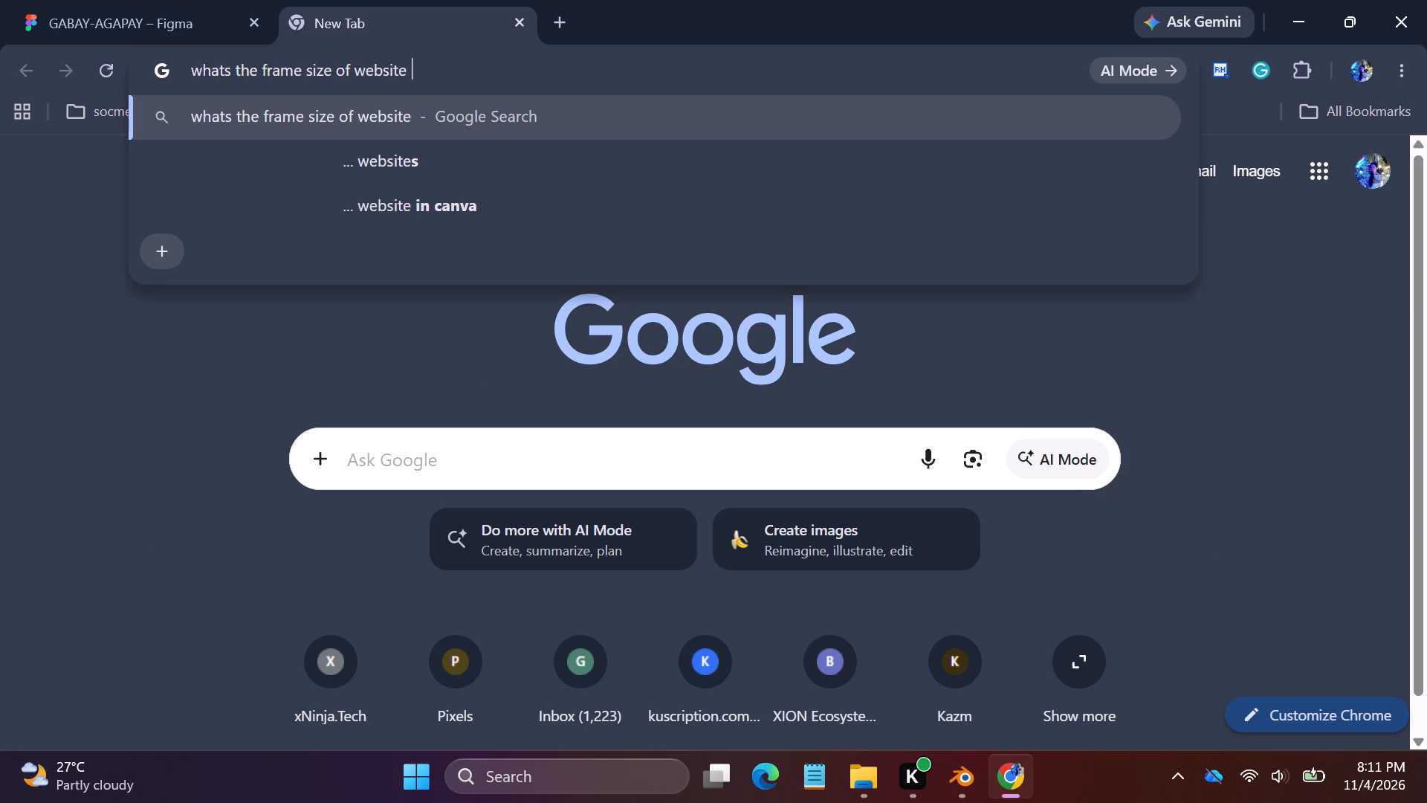
type("is uut")
key("space")
key("BackSpace")
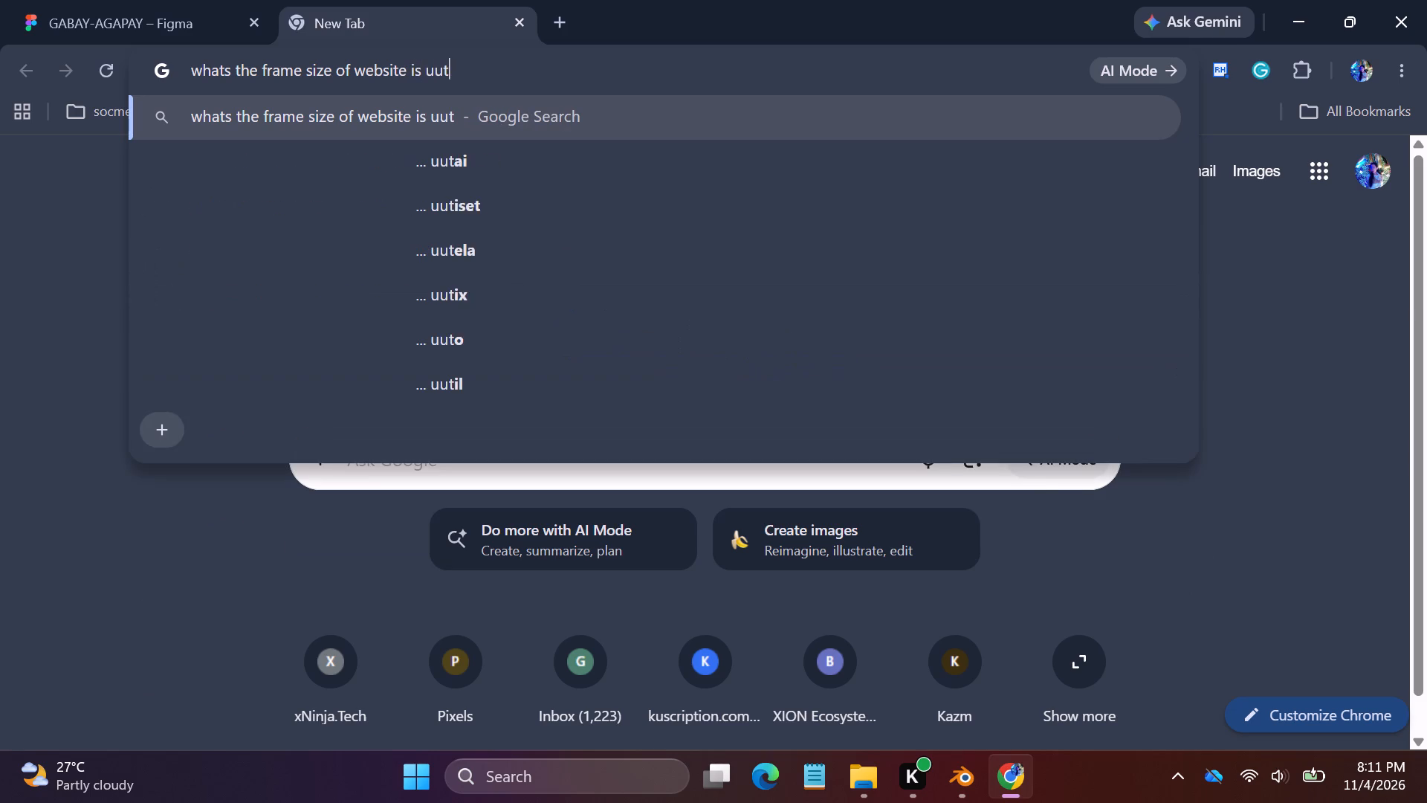
key("BackSpace")
key("BackSpace")
key("BackSpace")
type("it")
key("space")
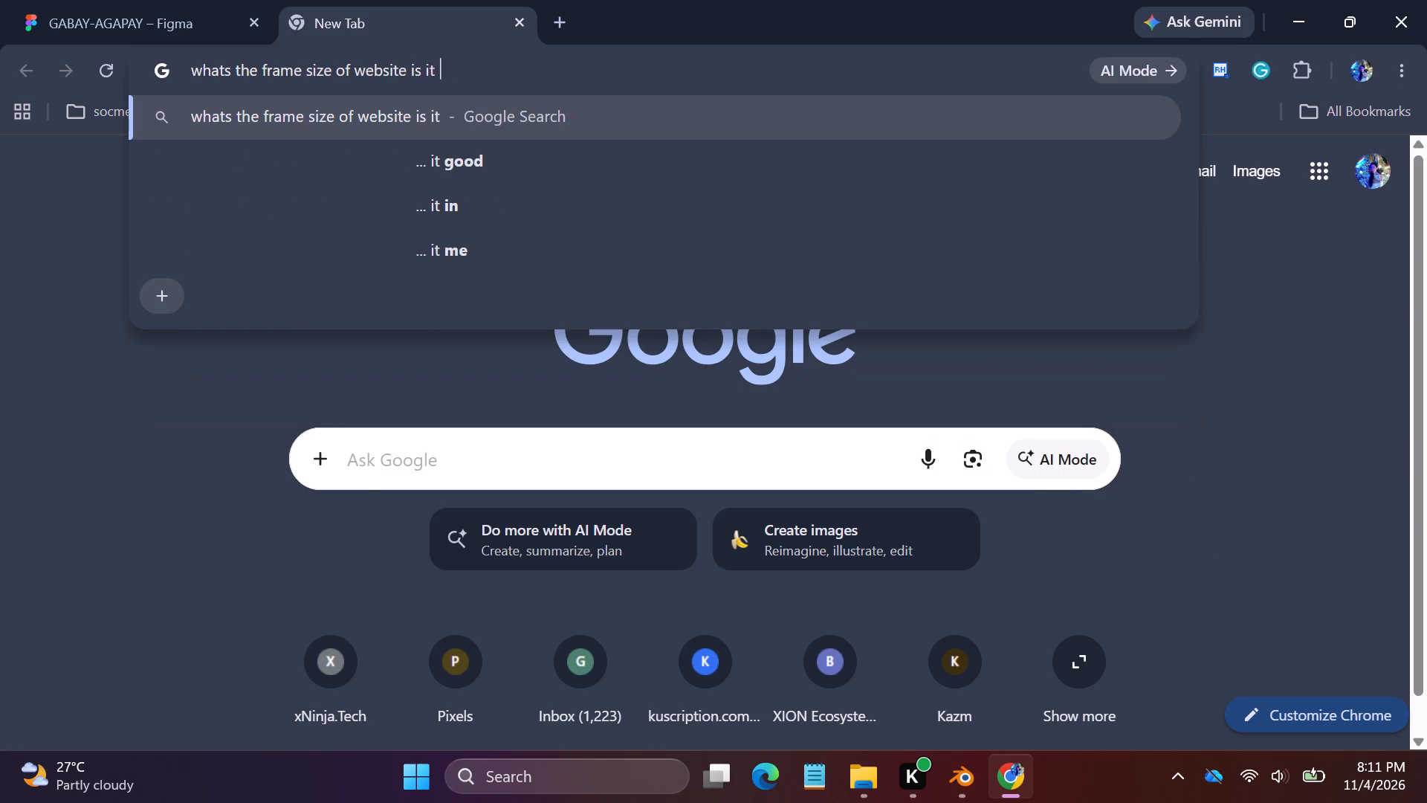
type("1924")
key("asterisk")
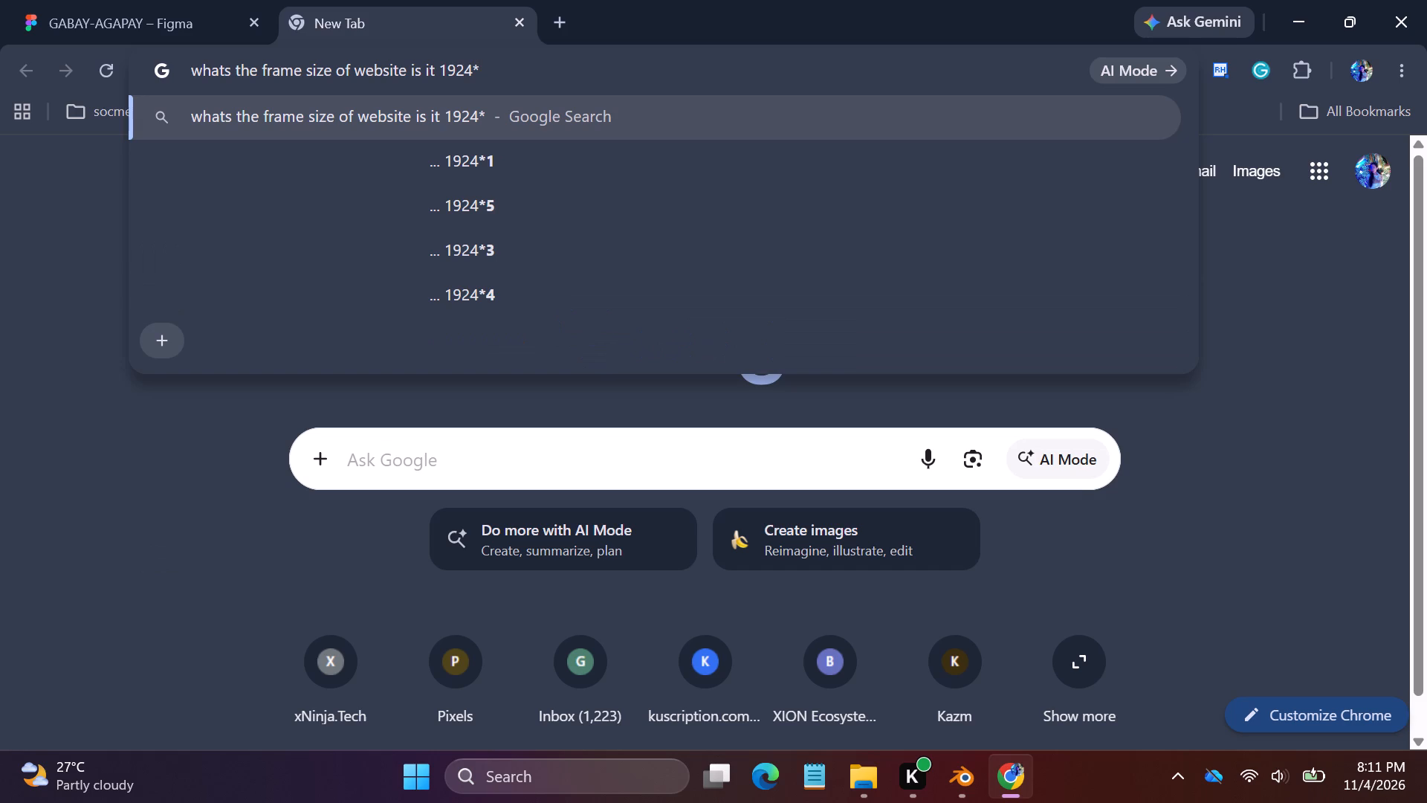
type("5204")
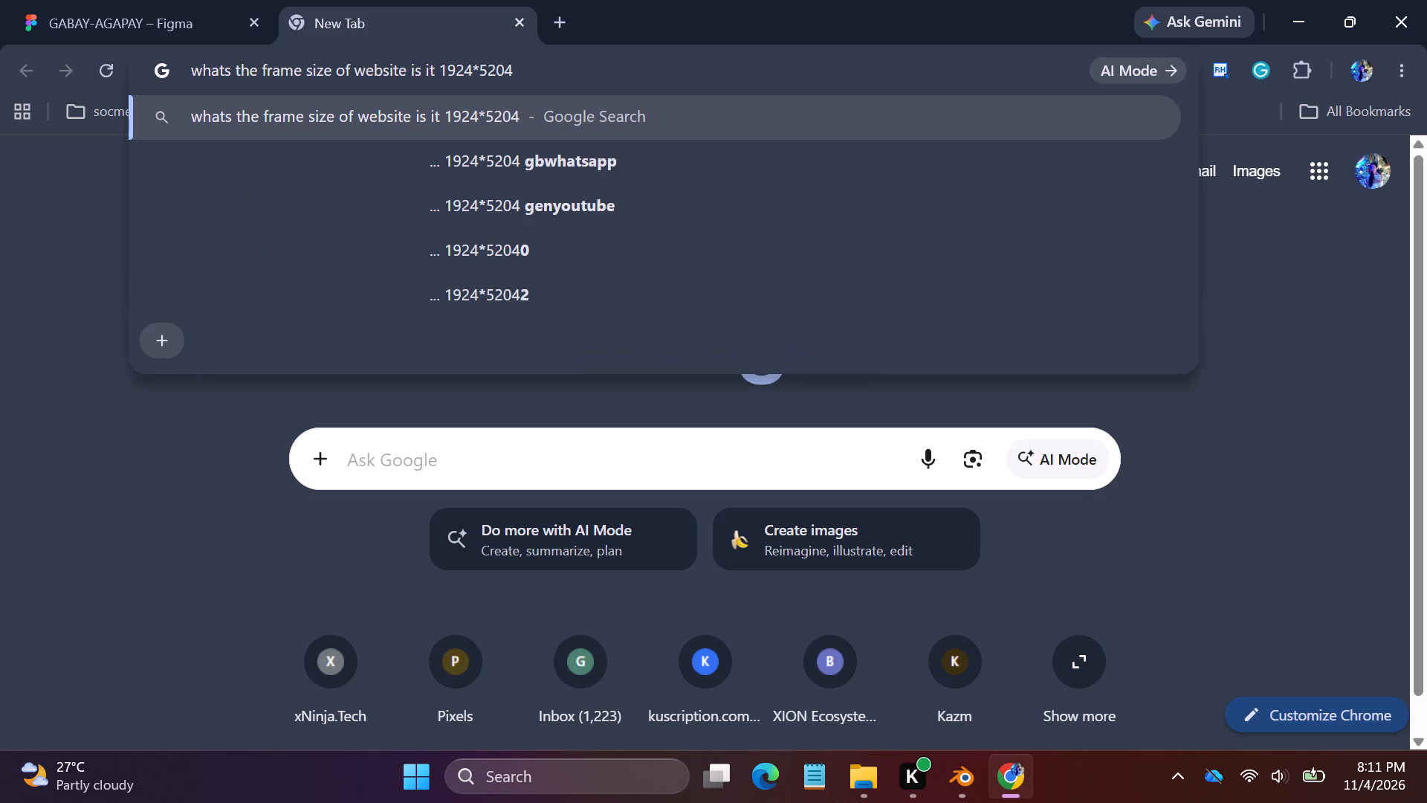
key("Return")
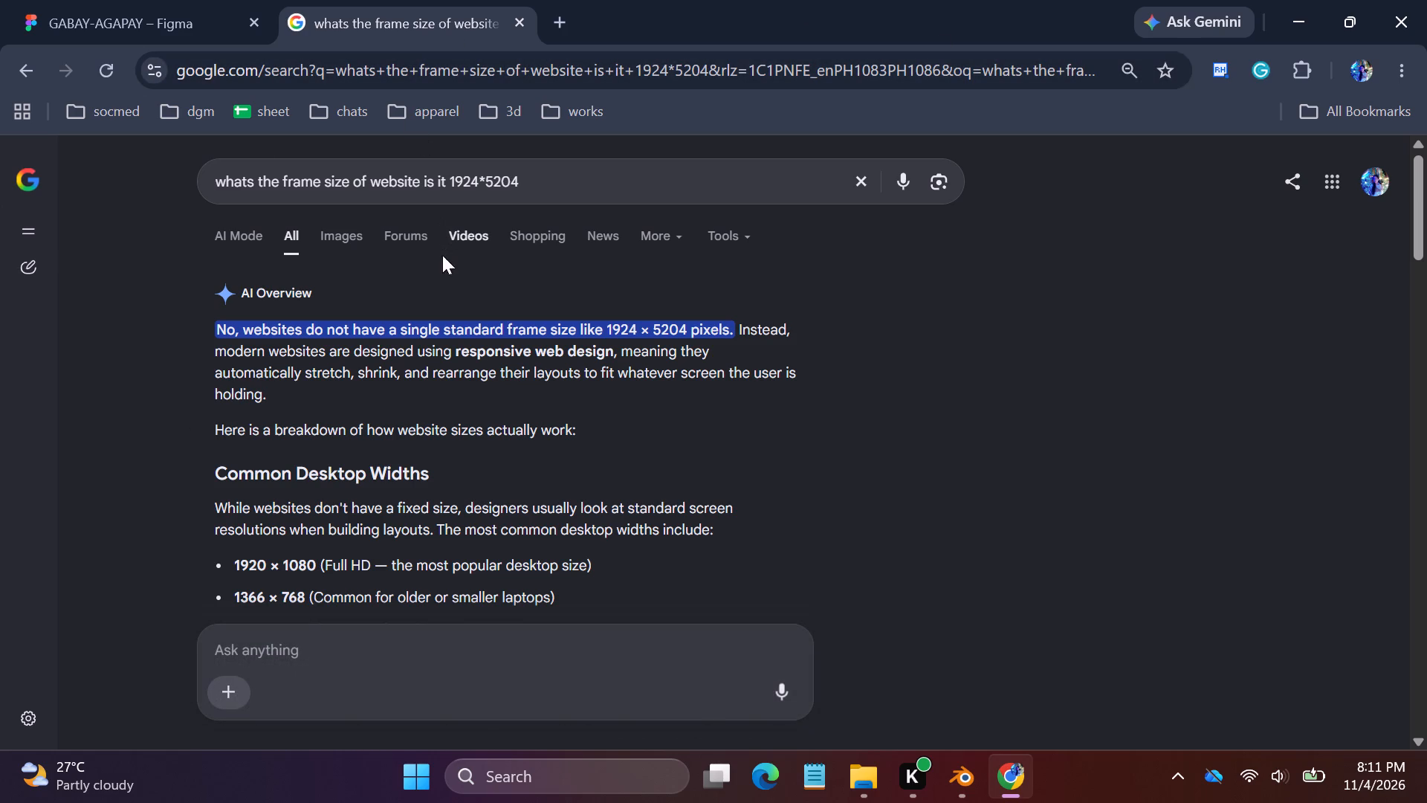
scroll(363, 364, "down", 3)
scroll(363, 364, "up", 1)
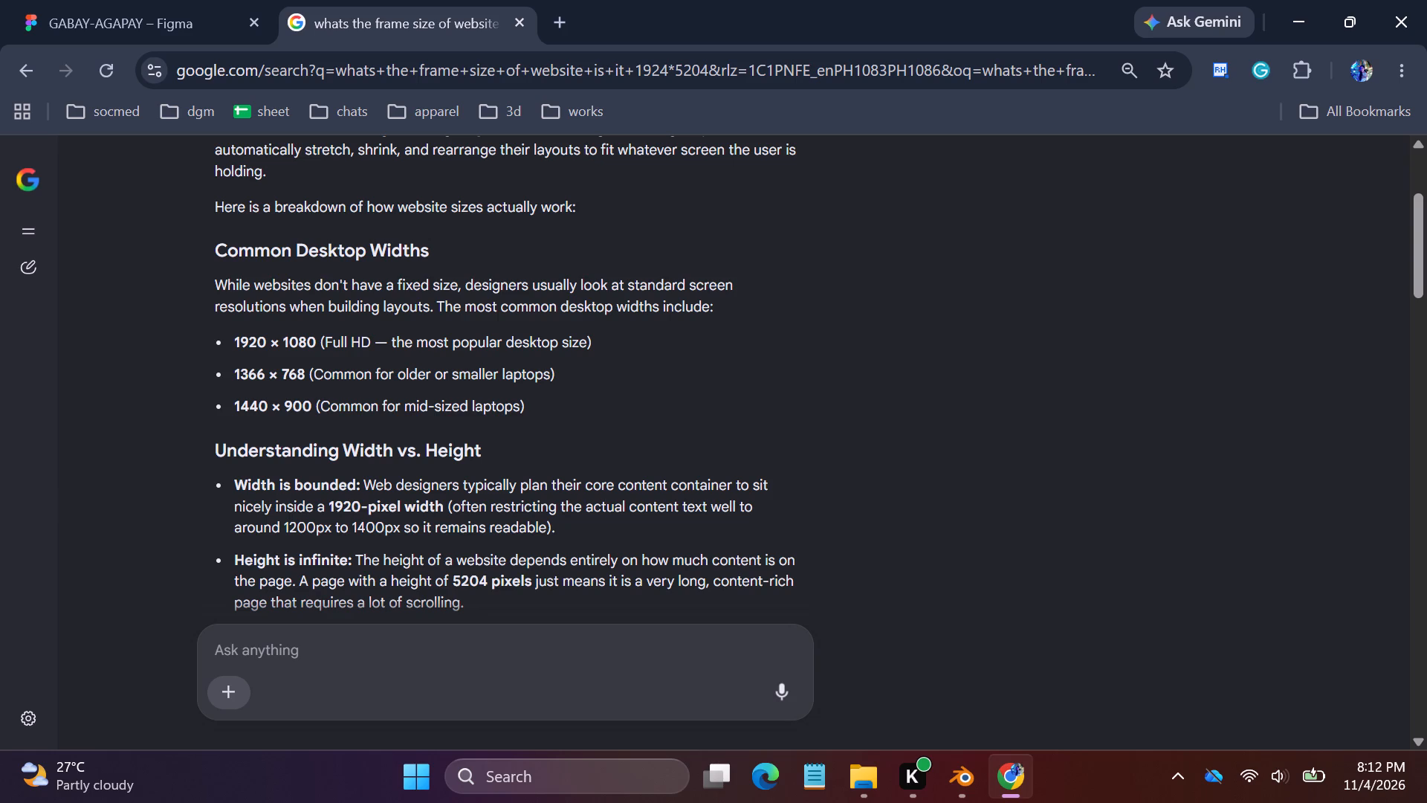
Switch to the GABAY-AGAPAY Figma file and examine the HOMEPAGE frame and the page's Design and Prototype settings.
left_click(116, 0)
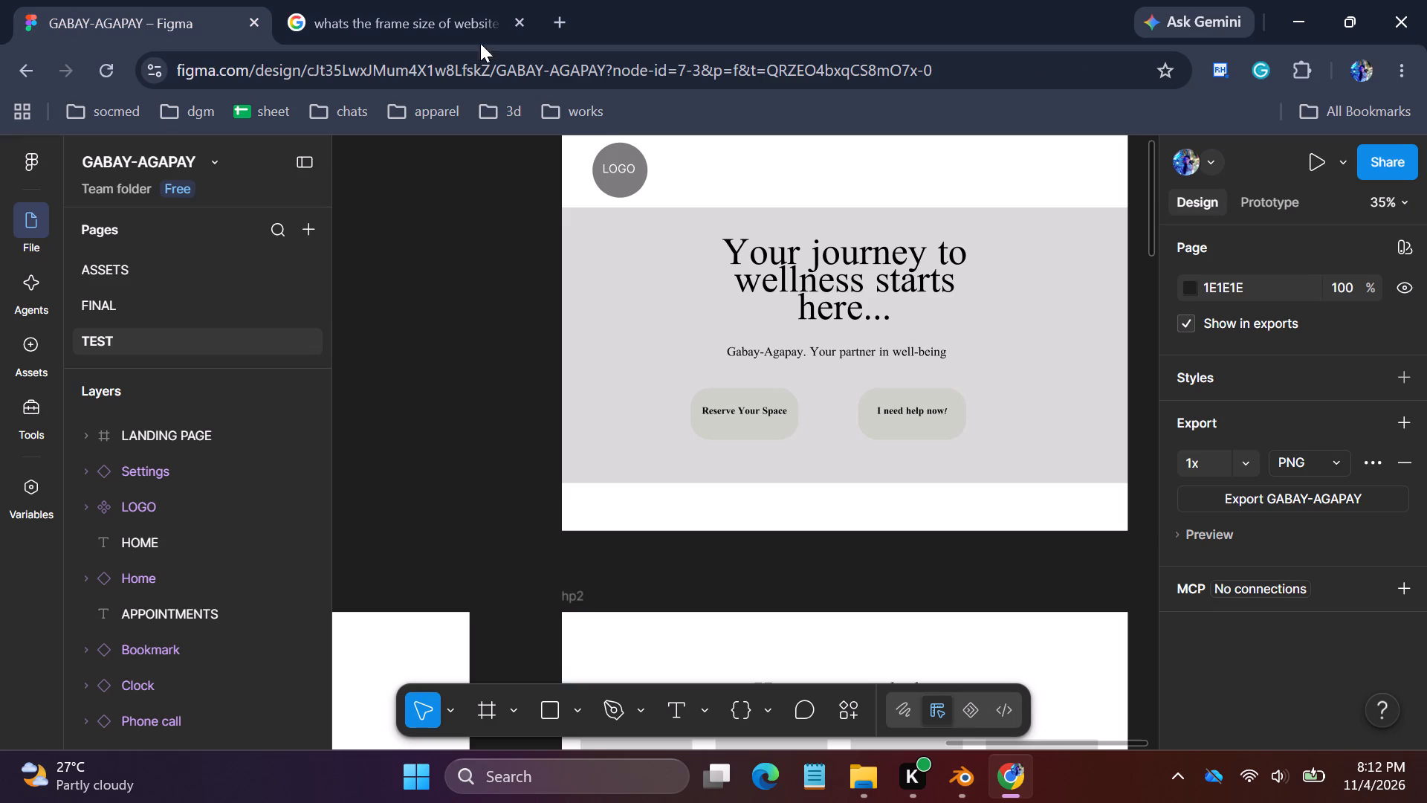
left_click(985, 184)
left_click(412, 642)
scroll(525, 515, "down", 2)
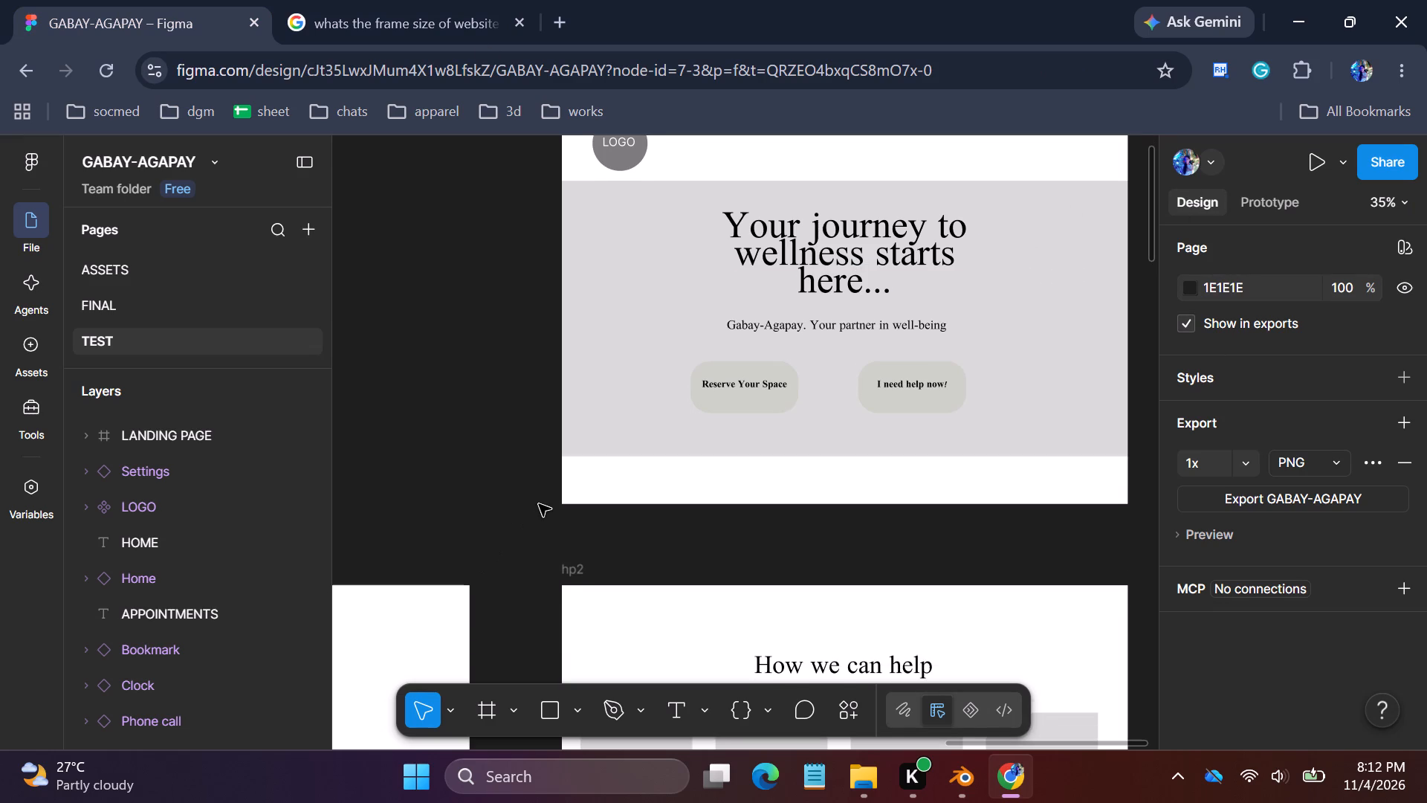
scroll(539, 504, "down", 1)
scroll(1026, 439, "up", 2)
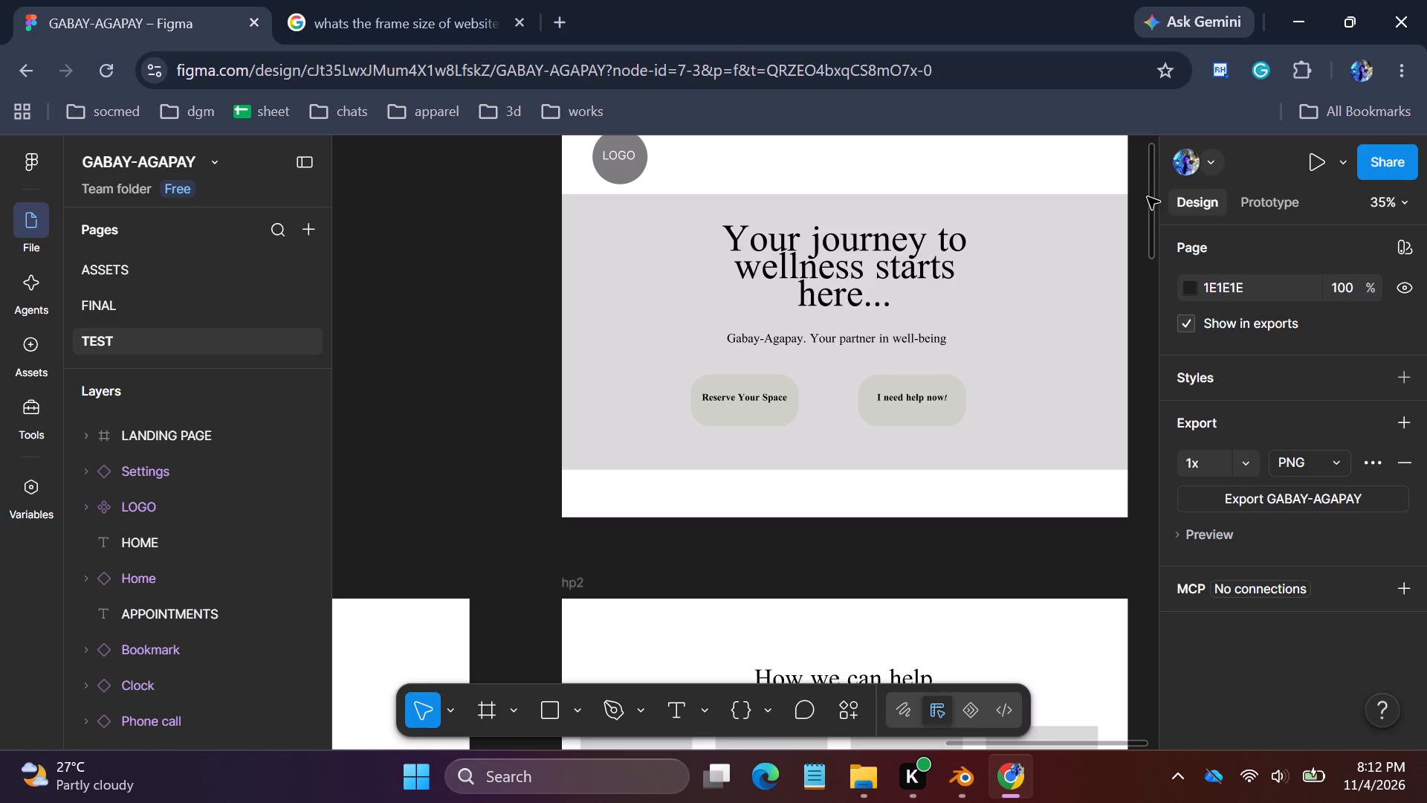
left_click_drag(1148, 197, 1152, 174)
left_click(1012, 238)
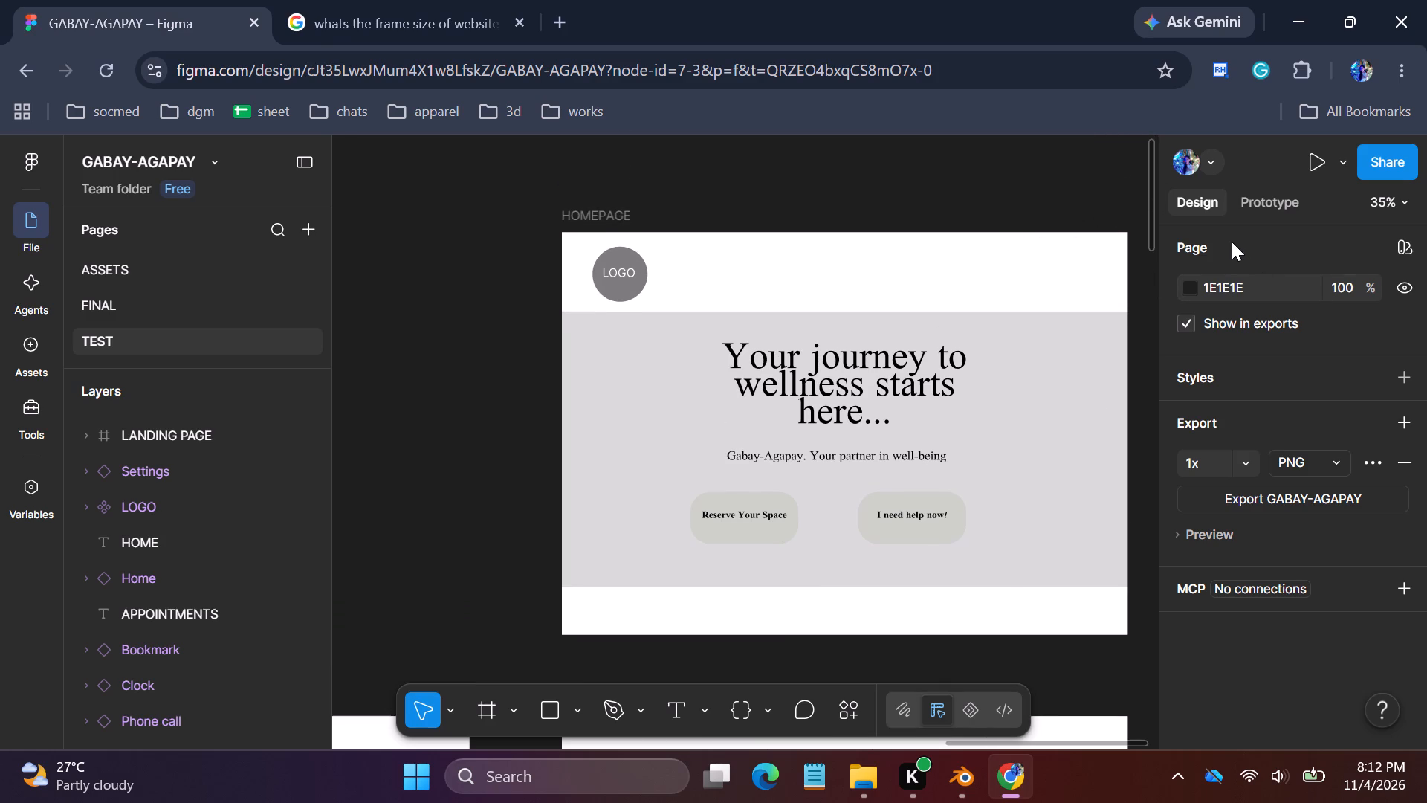
left_click(1244, 203)
left_click(1410, 242)
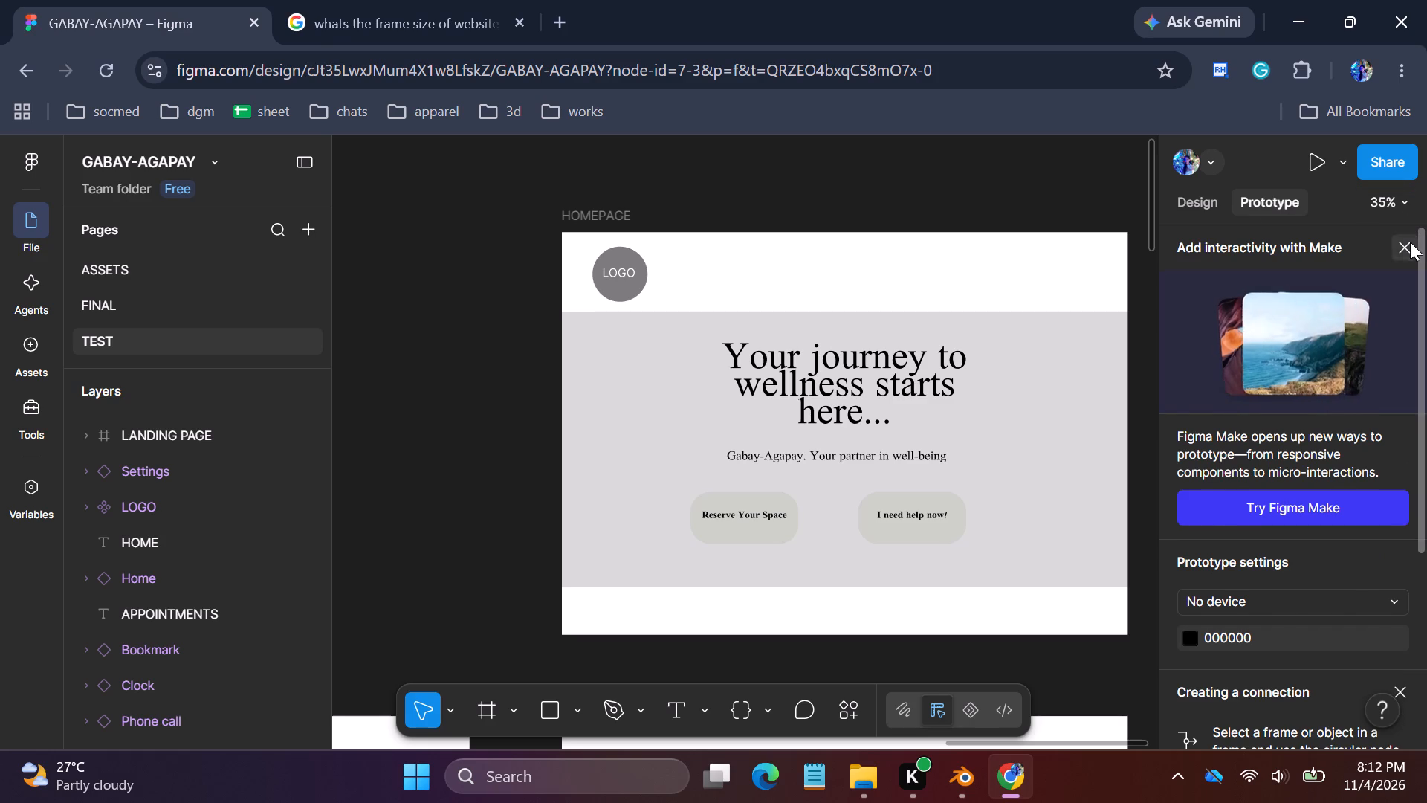
left_click(1192, 203)
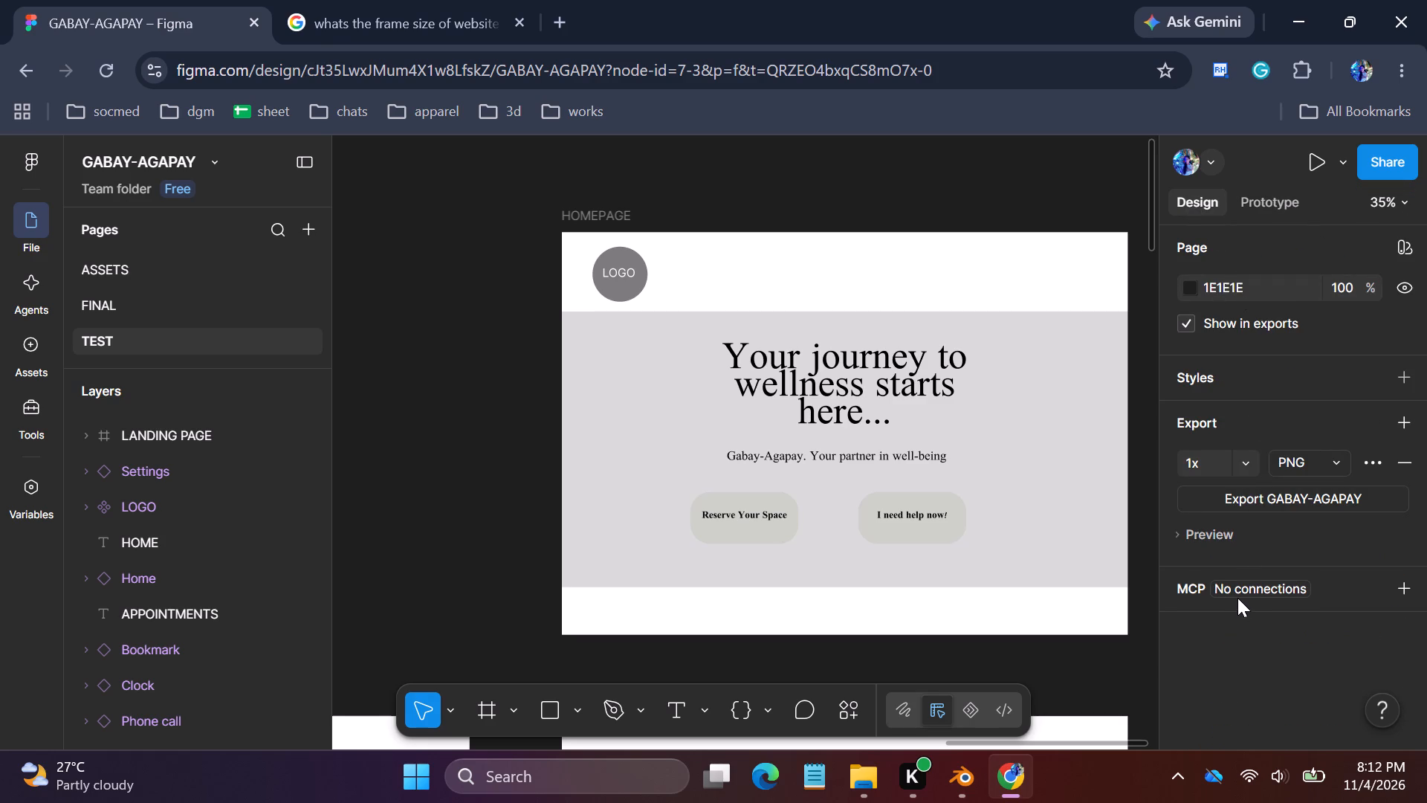
left_click(878, 258)
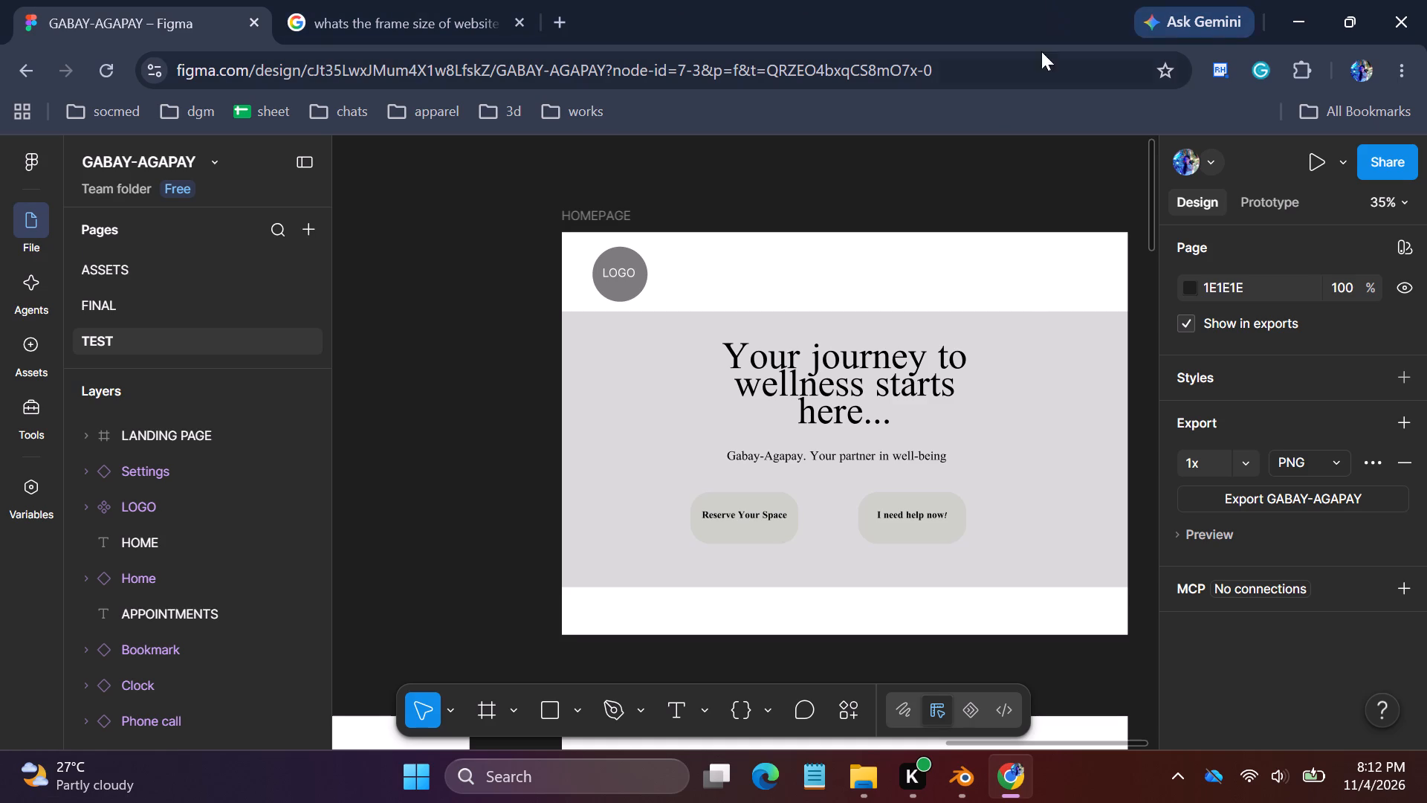
left_click(1198, 198)
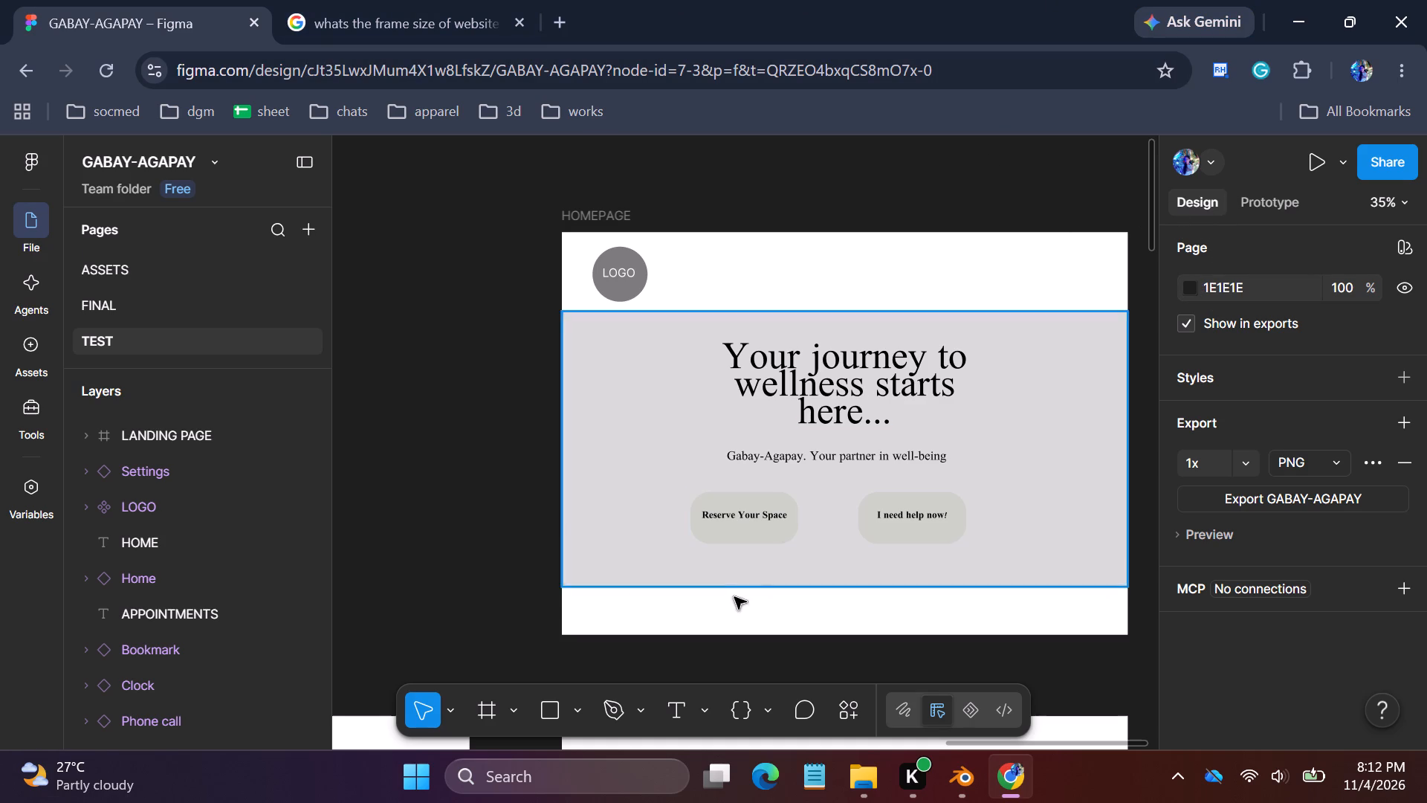
Examine the preset Desktop sizes offered for the Frame tool.
double_click(478, 698)
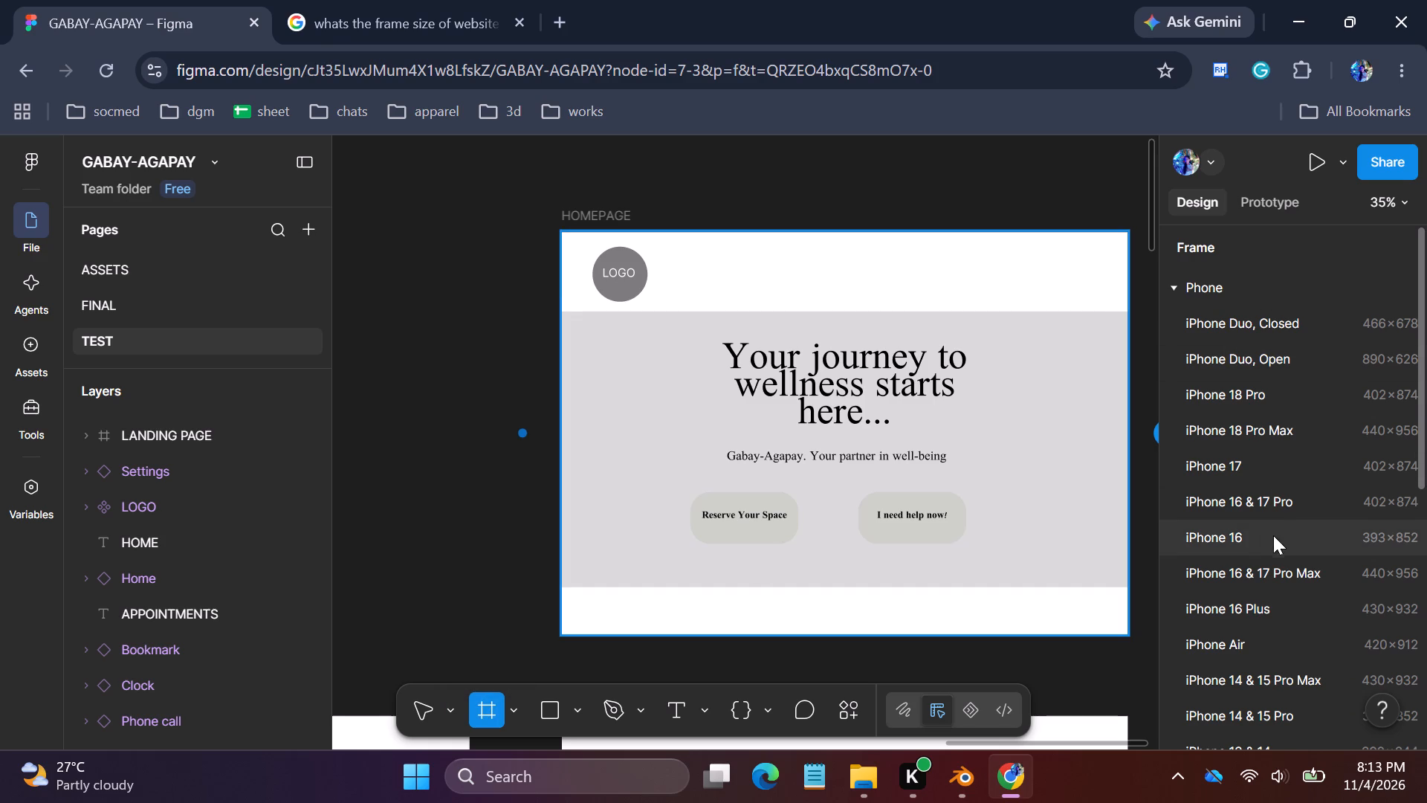
scroll(1274, 535, "down", 1)
scroll(1250, 456, "down", 1)
scroll(1250, 456, "up", 1)
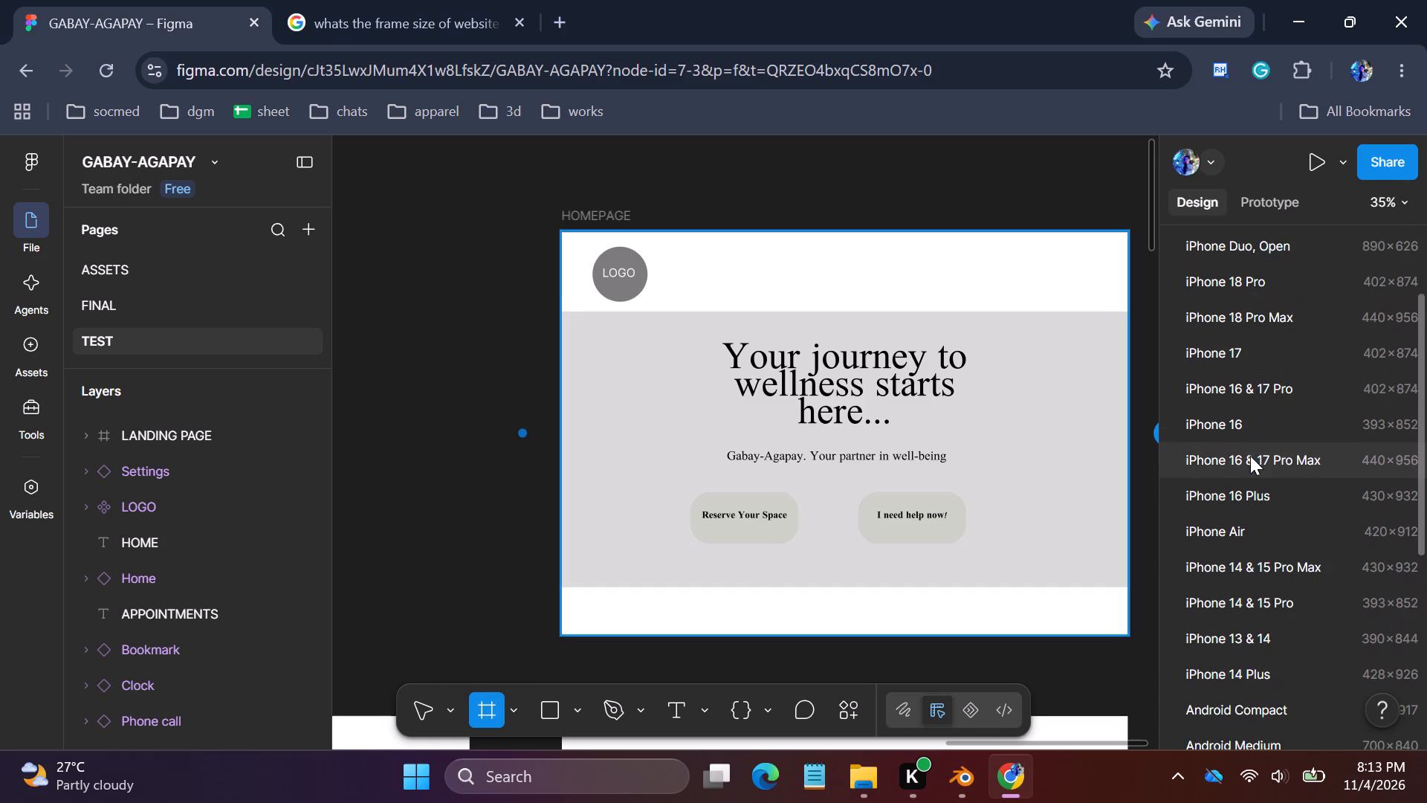
scroll(1251, 465, "down", 1)
left_click(1247, 727)
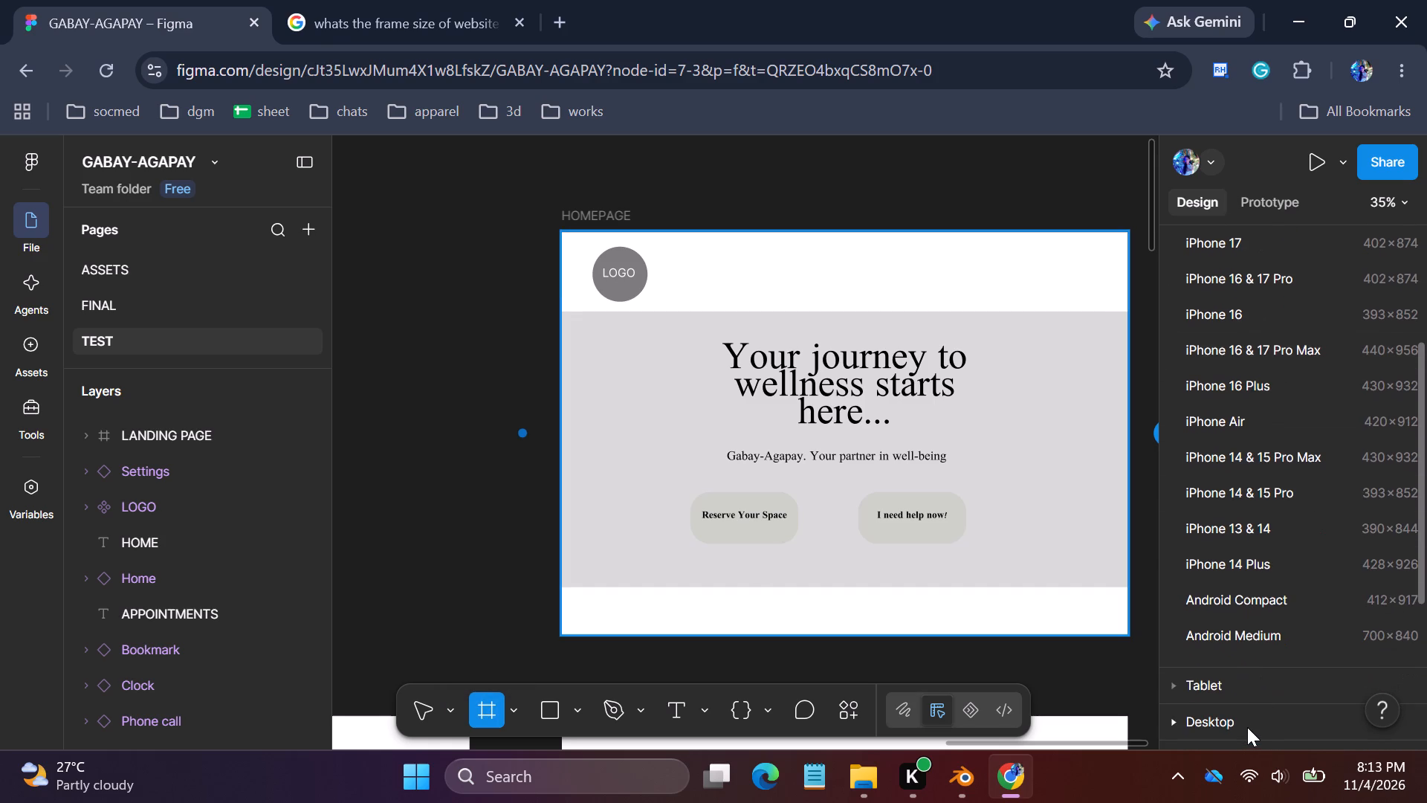
scroll(1297, 308, "up", 2)
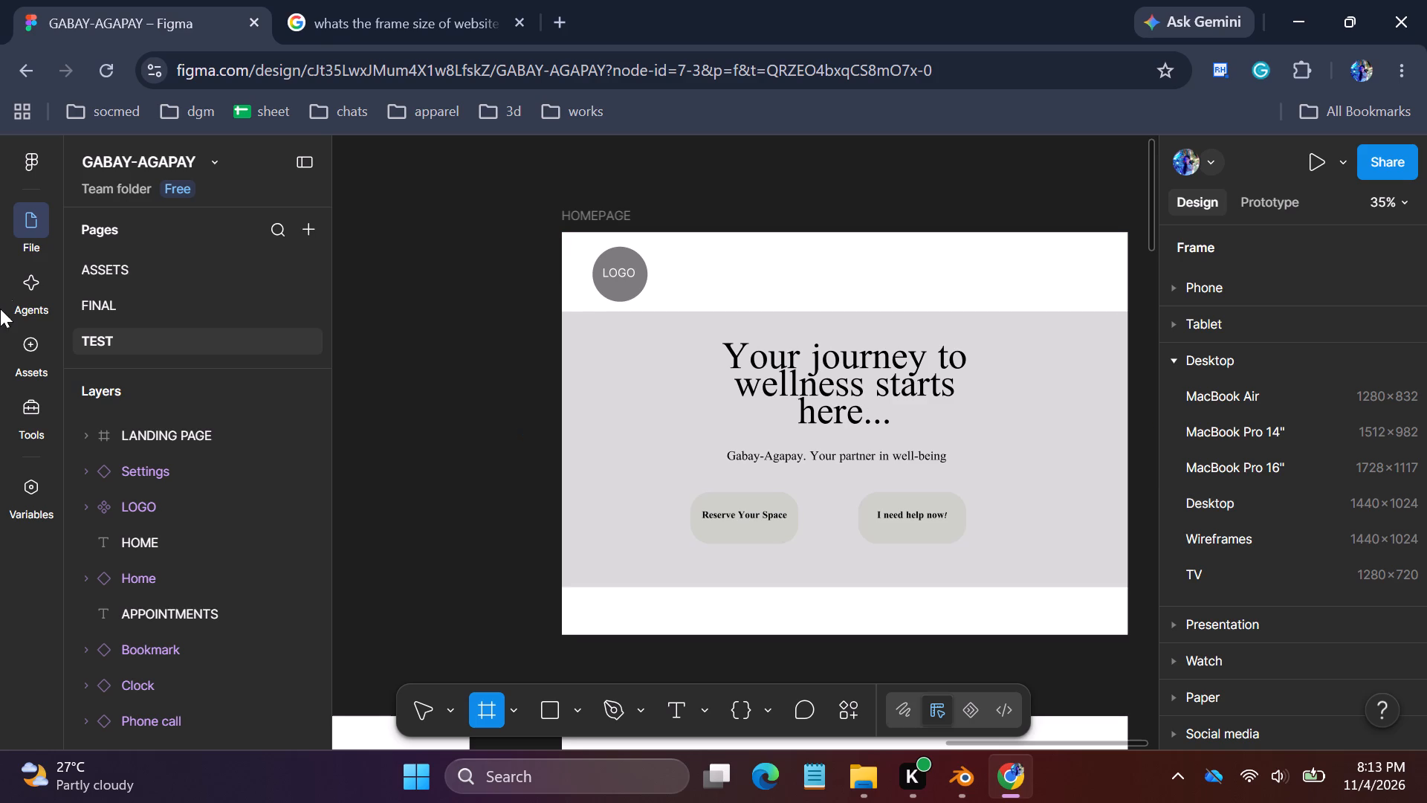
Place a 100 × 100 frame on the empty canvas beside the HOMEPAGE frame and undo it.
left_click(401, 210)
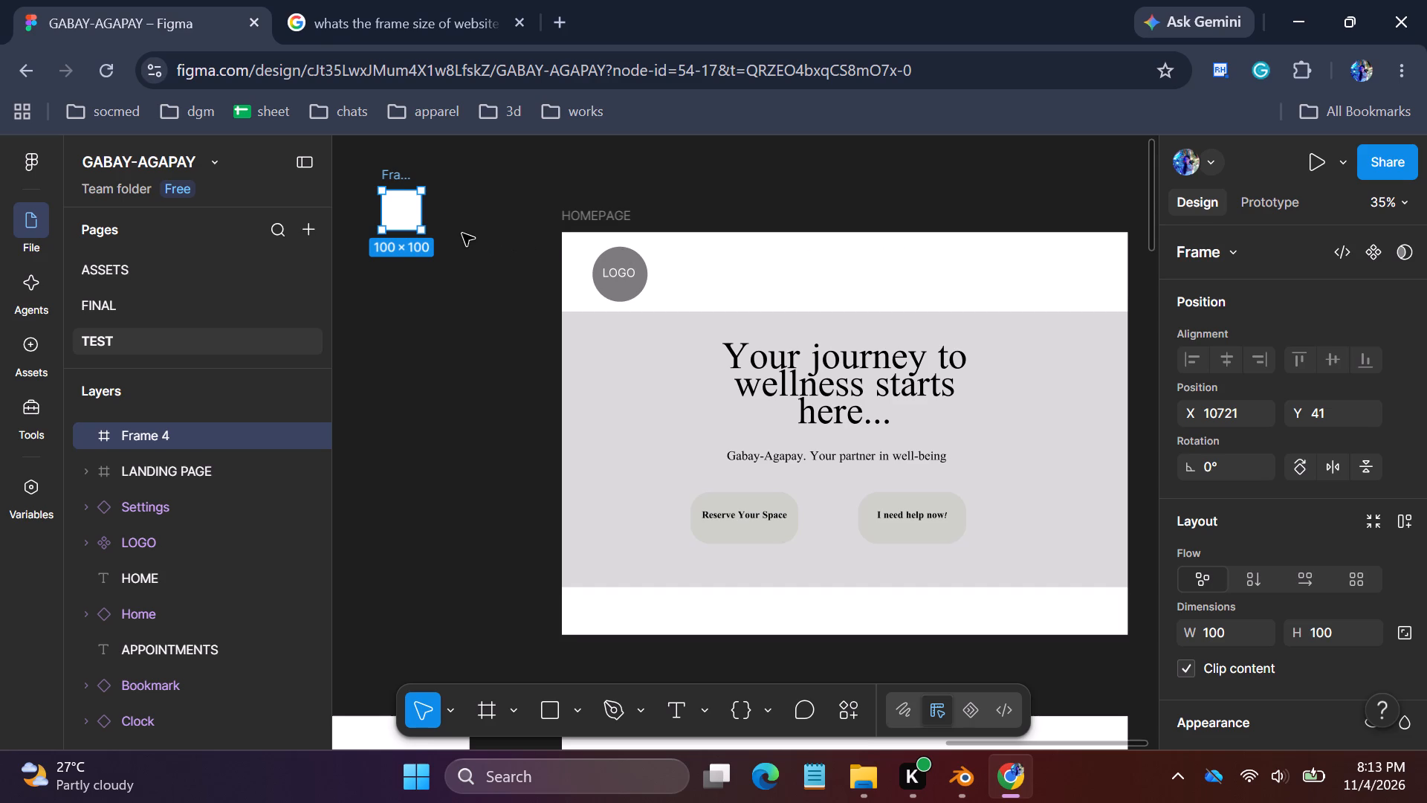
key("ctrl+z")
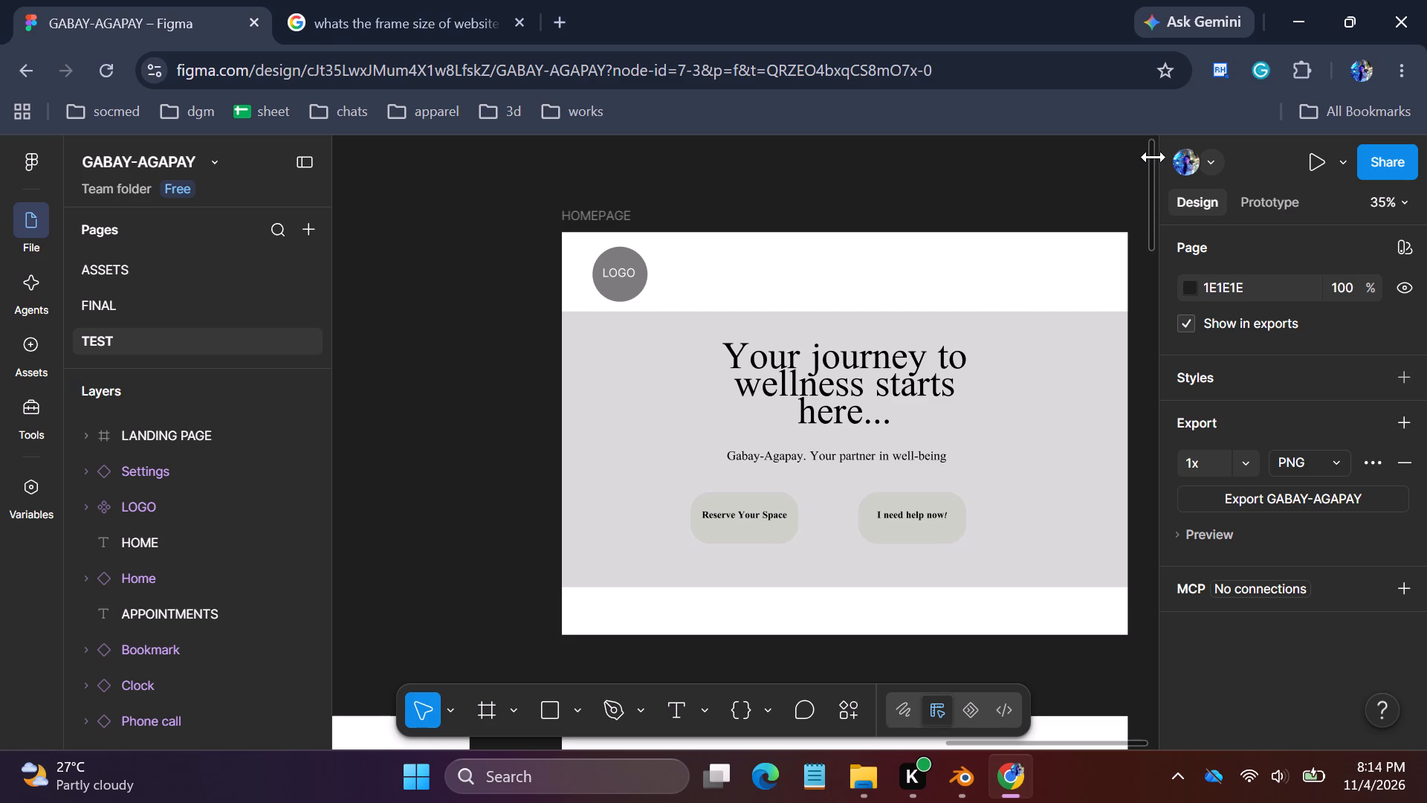
Examine the HOMEPAGE, hp2 and hp3 wireframes stacked on the TEST page.
left_click_drag(1150, 157, 1143, 207)
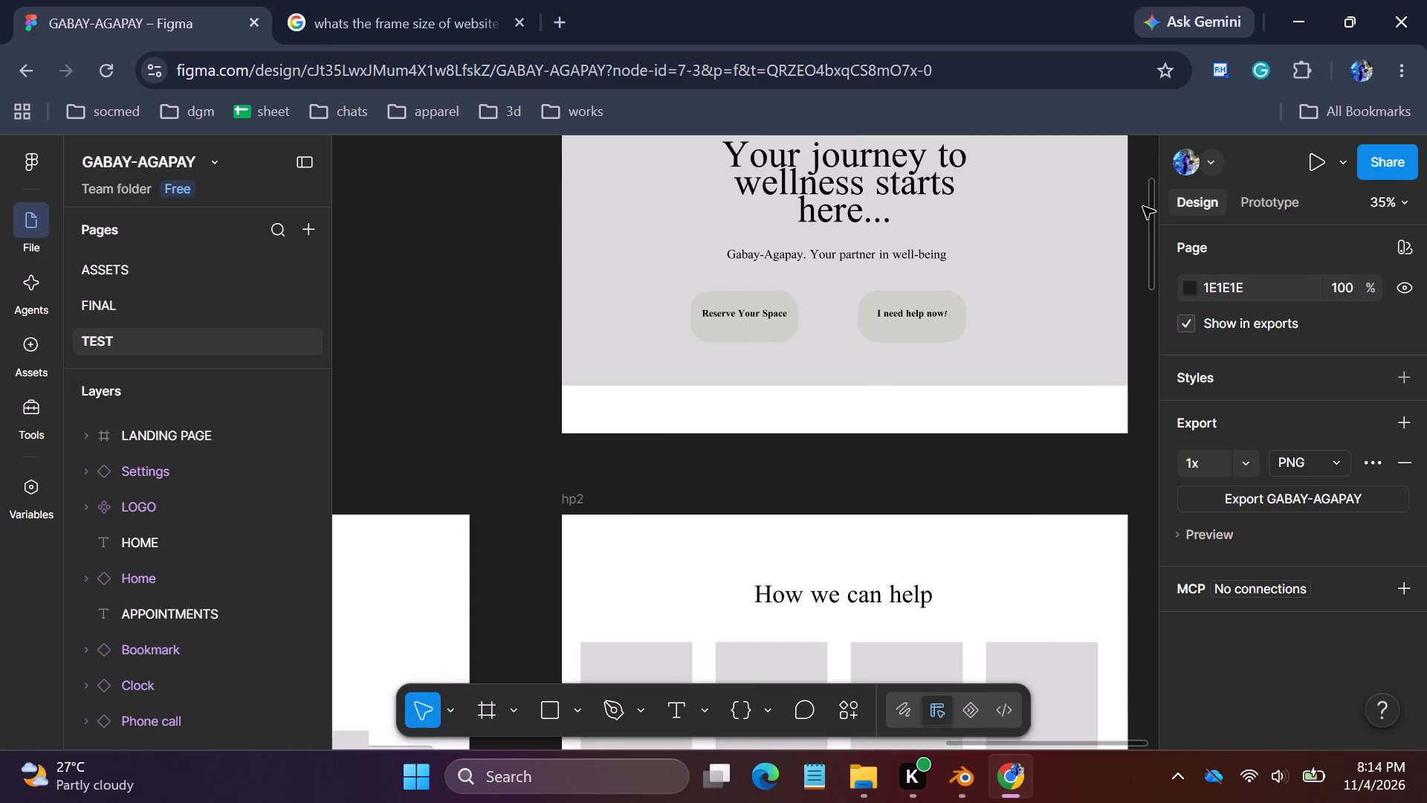
left_click_drag(1143, 207, 1125, 264)
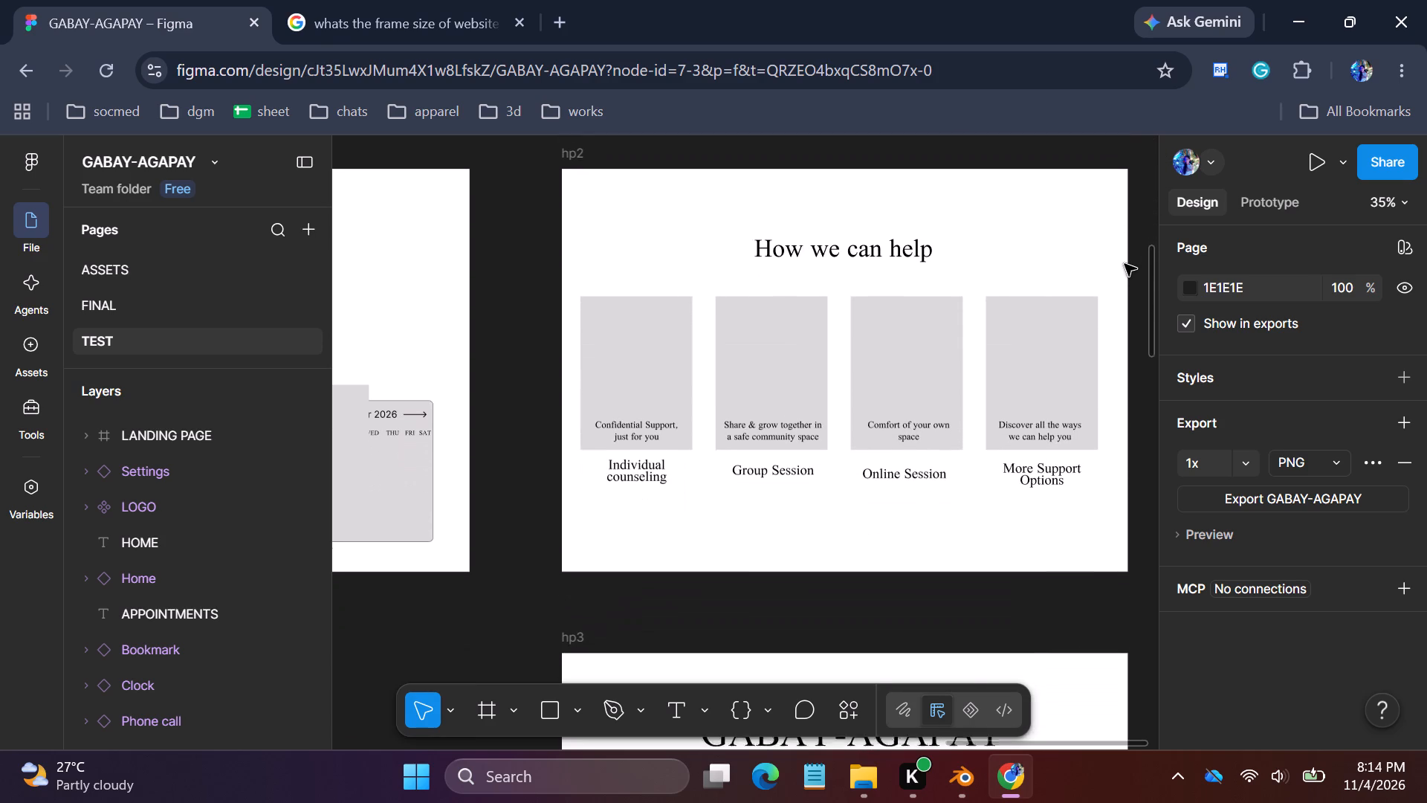
left_click_drag(1125, 264, 1115, 305)
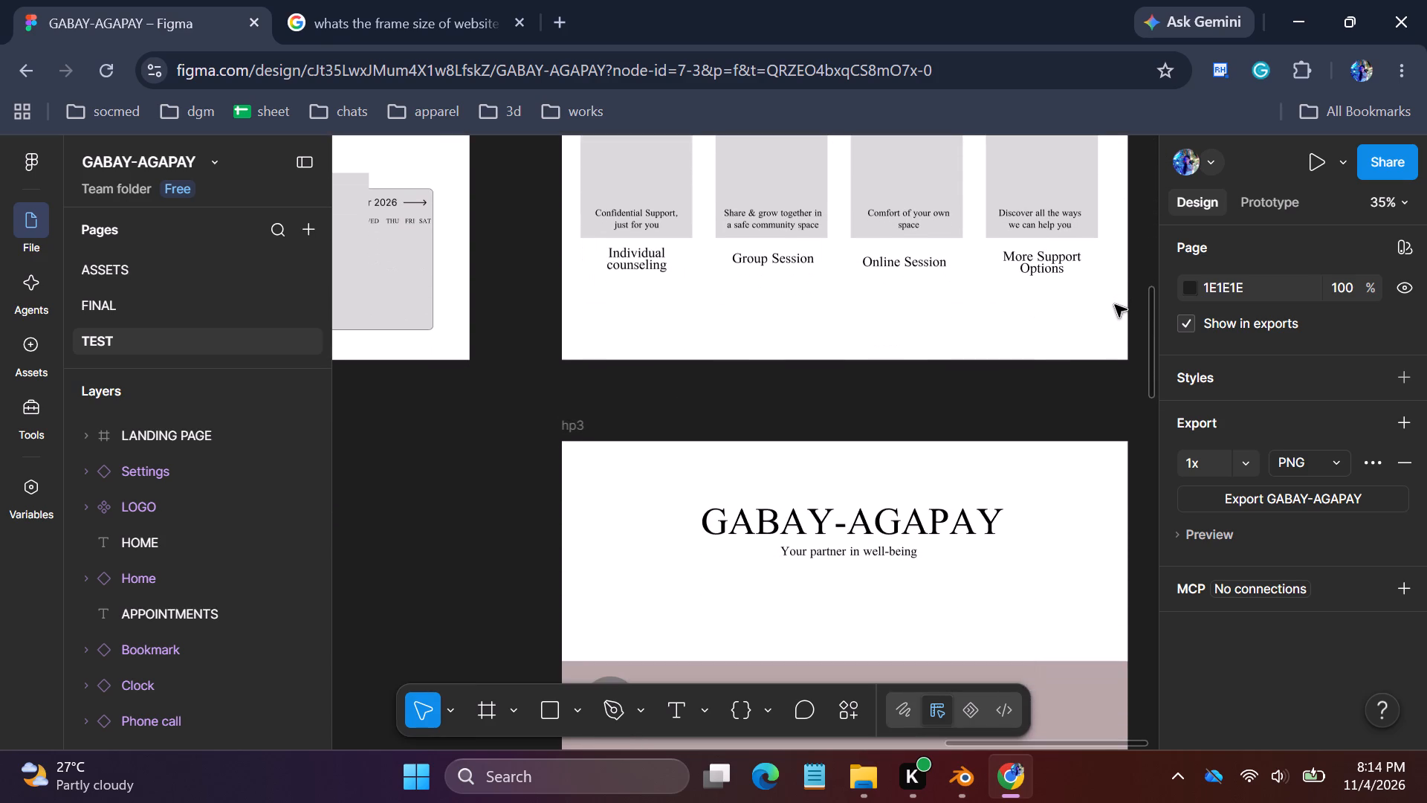
left_click_drag(1115, 305, 1115, 294)
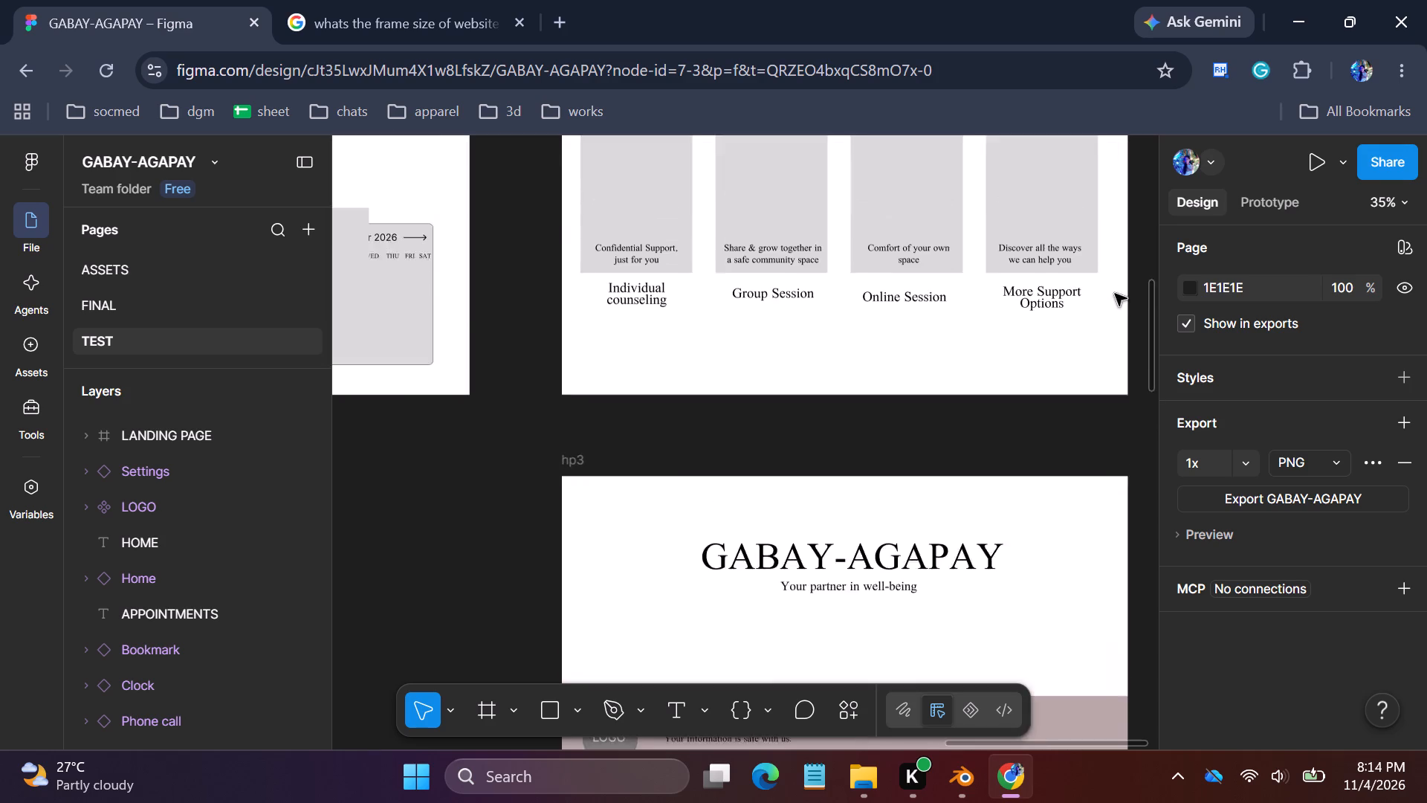
left_click_drag(1115, 294, 1120, 265)
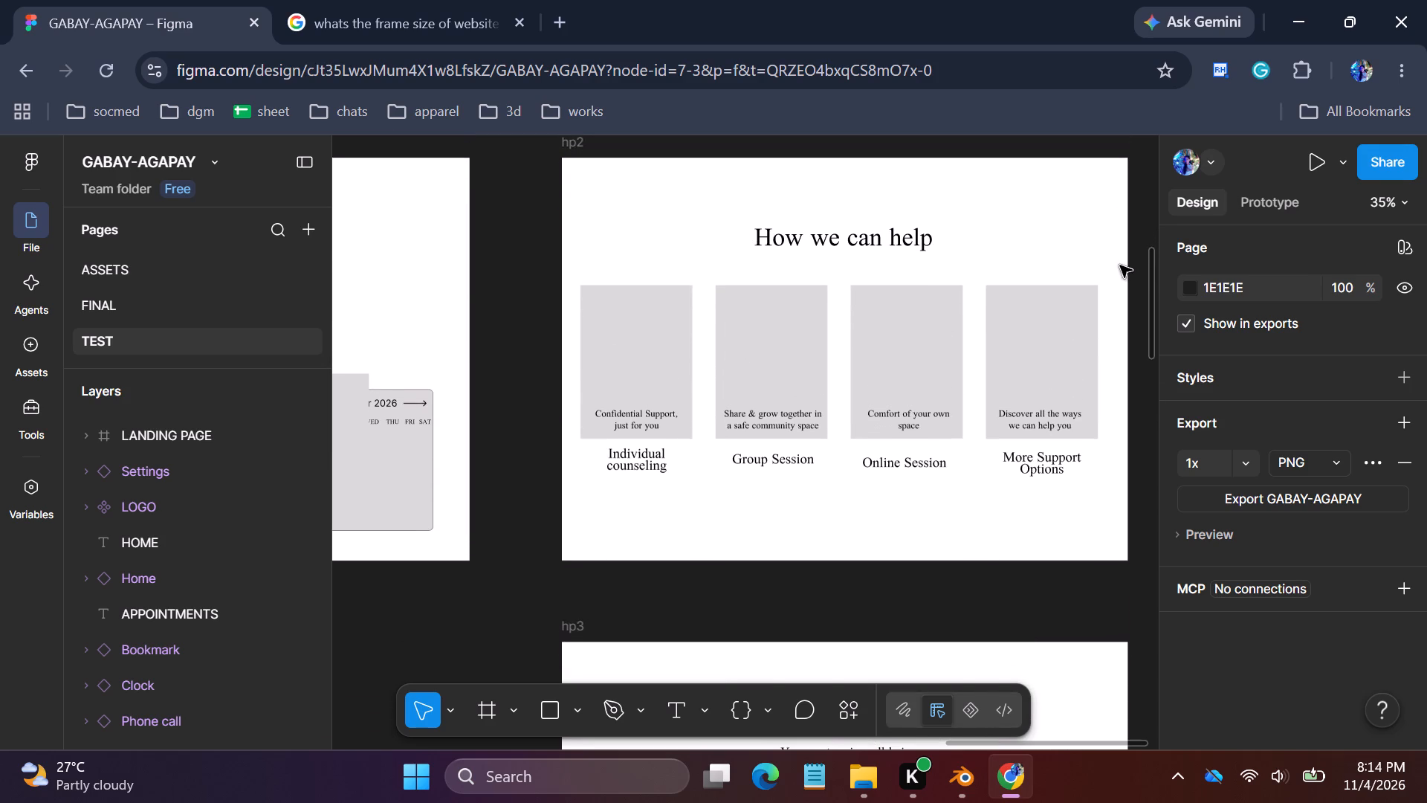
left_click_drag(1120, 265, 1119, 271)
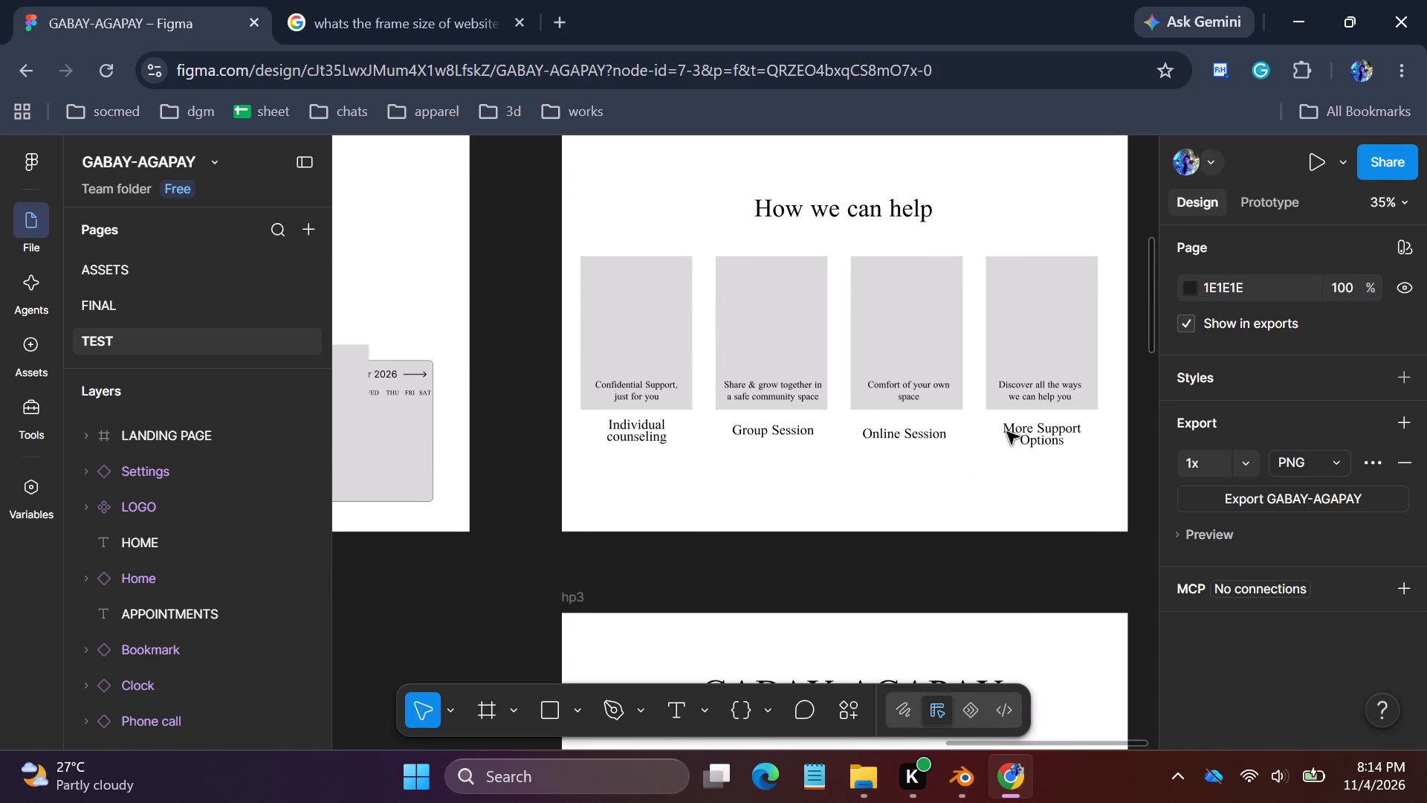
Examine the booking wireframe beside hp2, including its consultation options group and calendar block.
left_click_drag(1045, 742, 934, 743)
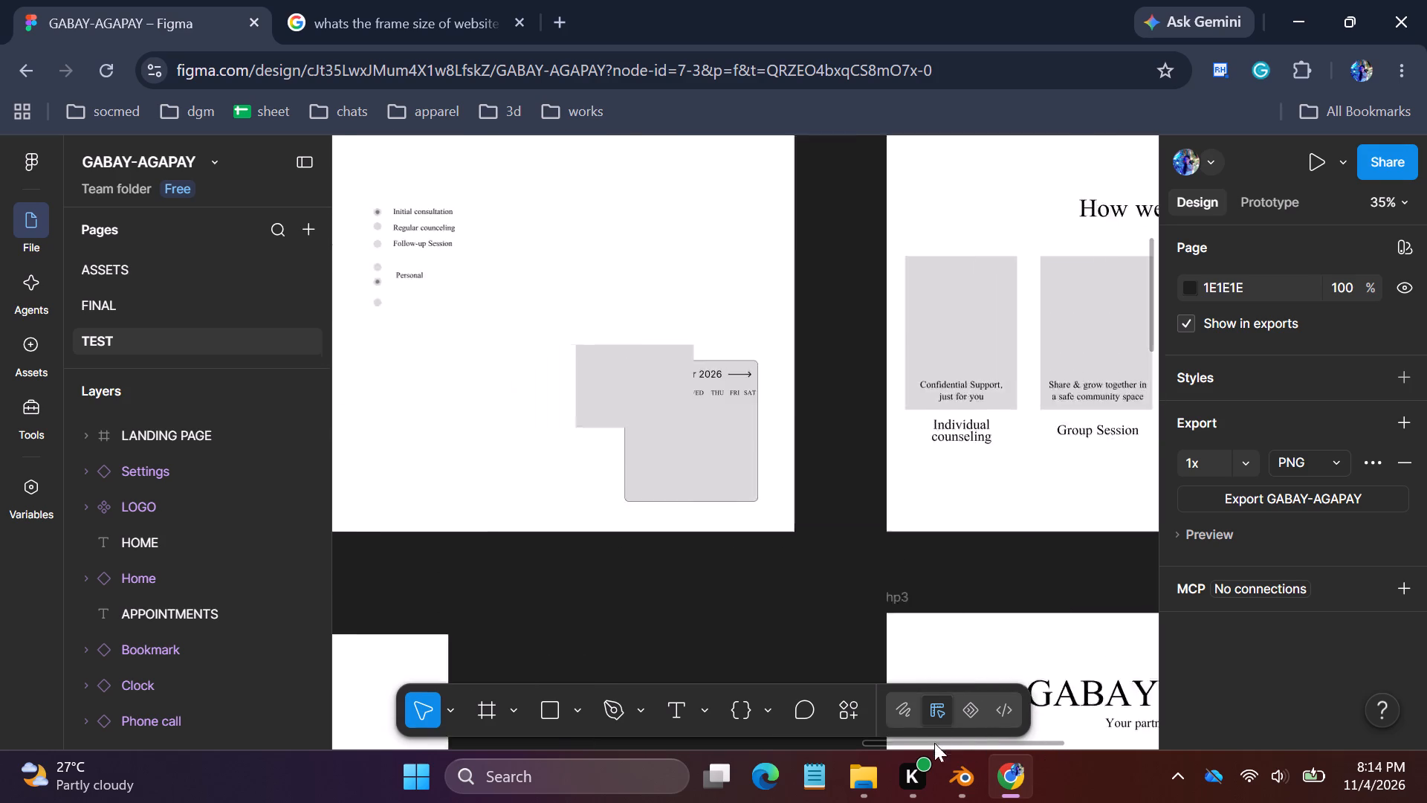
left_click_drag(934, 743, 899, 748)
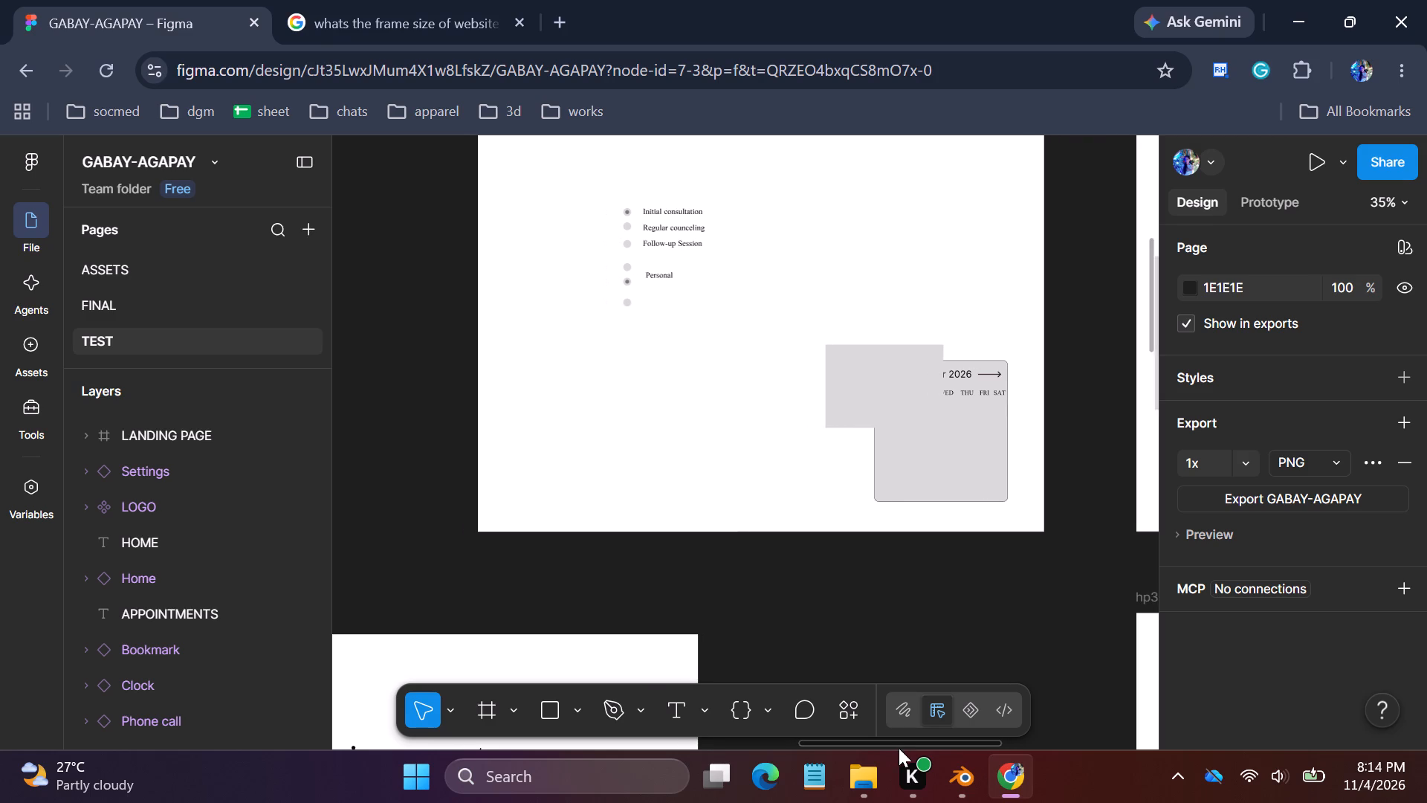
left_click_drag(899, 748, 904, 748)
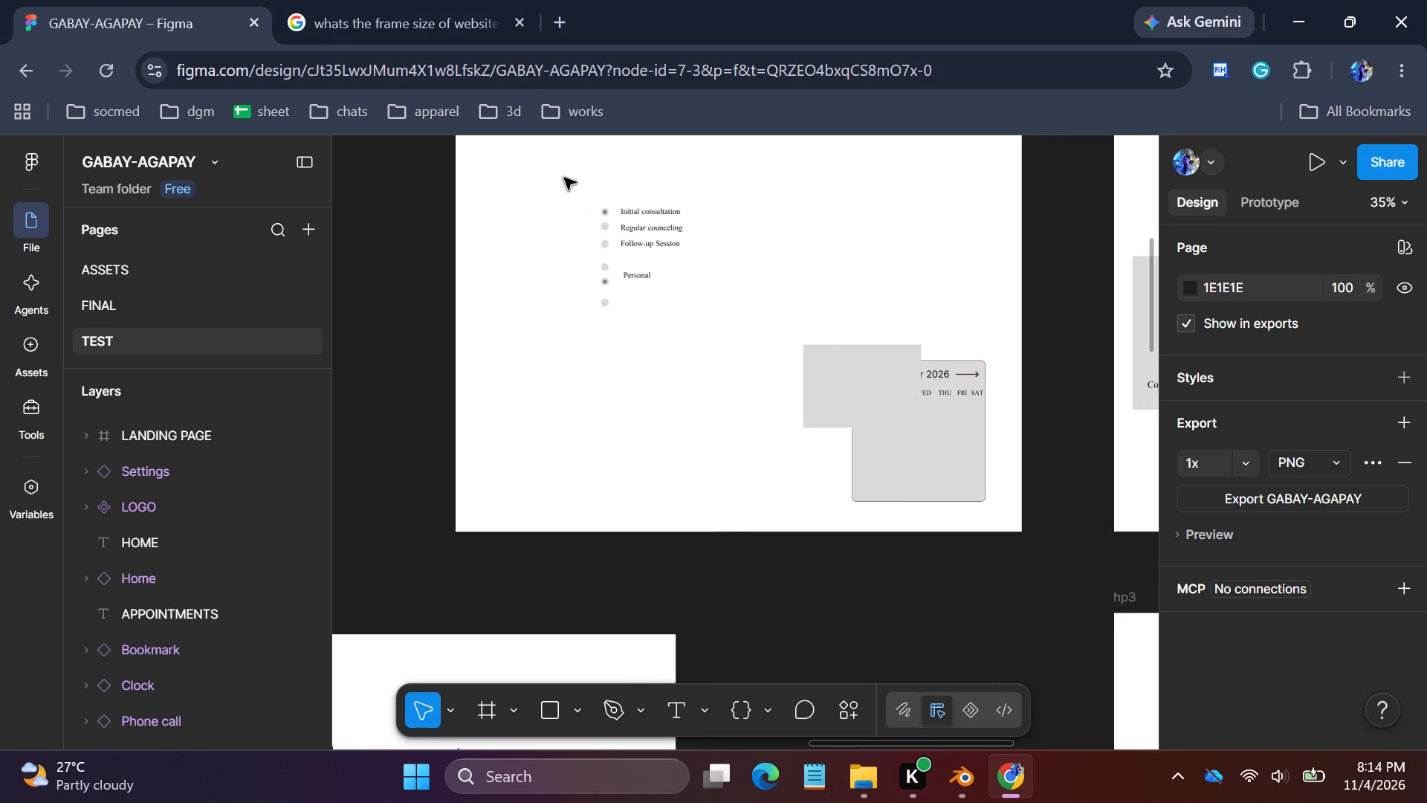
left_click_drag(564, 178, 672, 312)
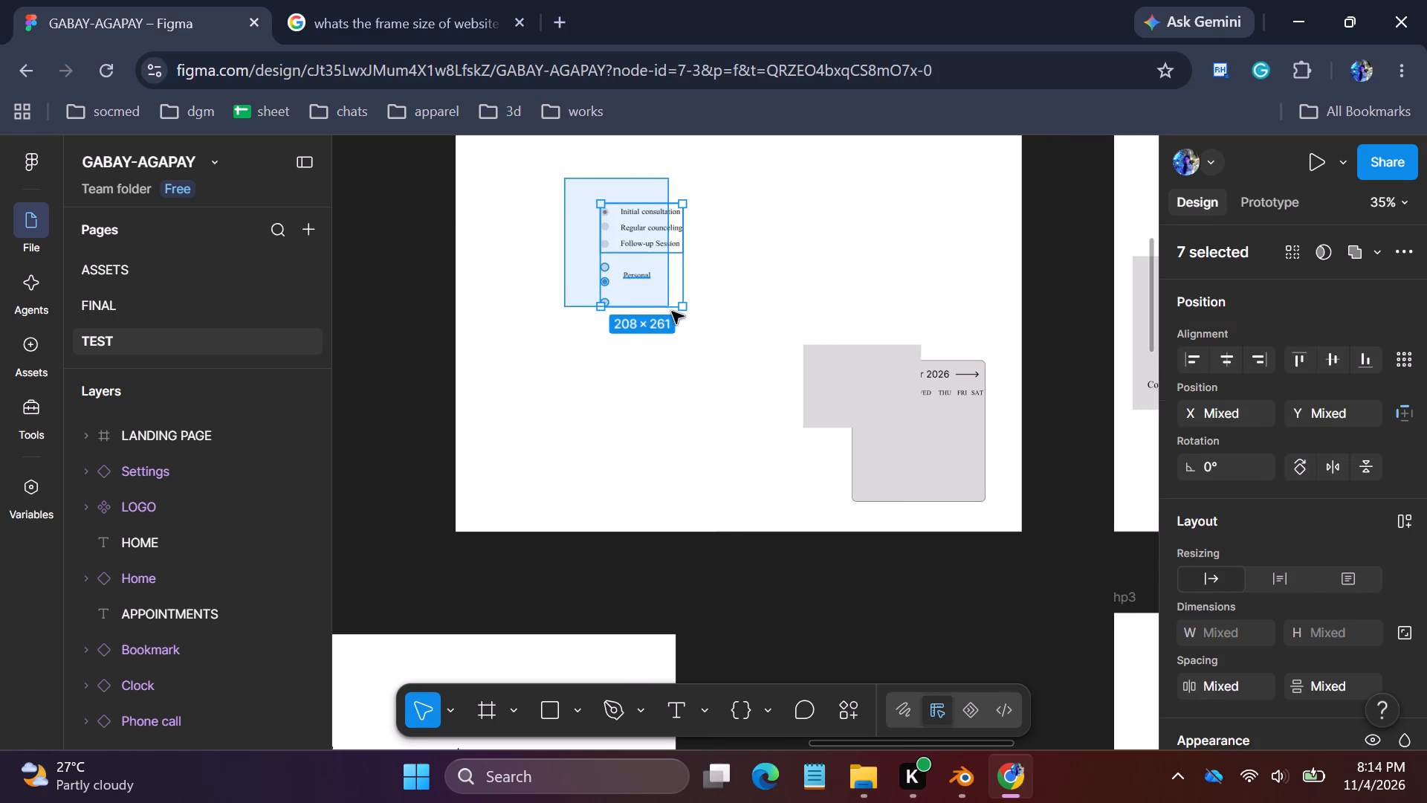
left_click_drag(672, 312, 689, 336)
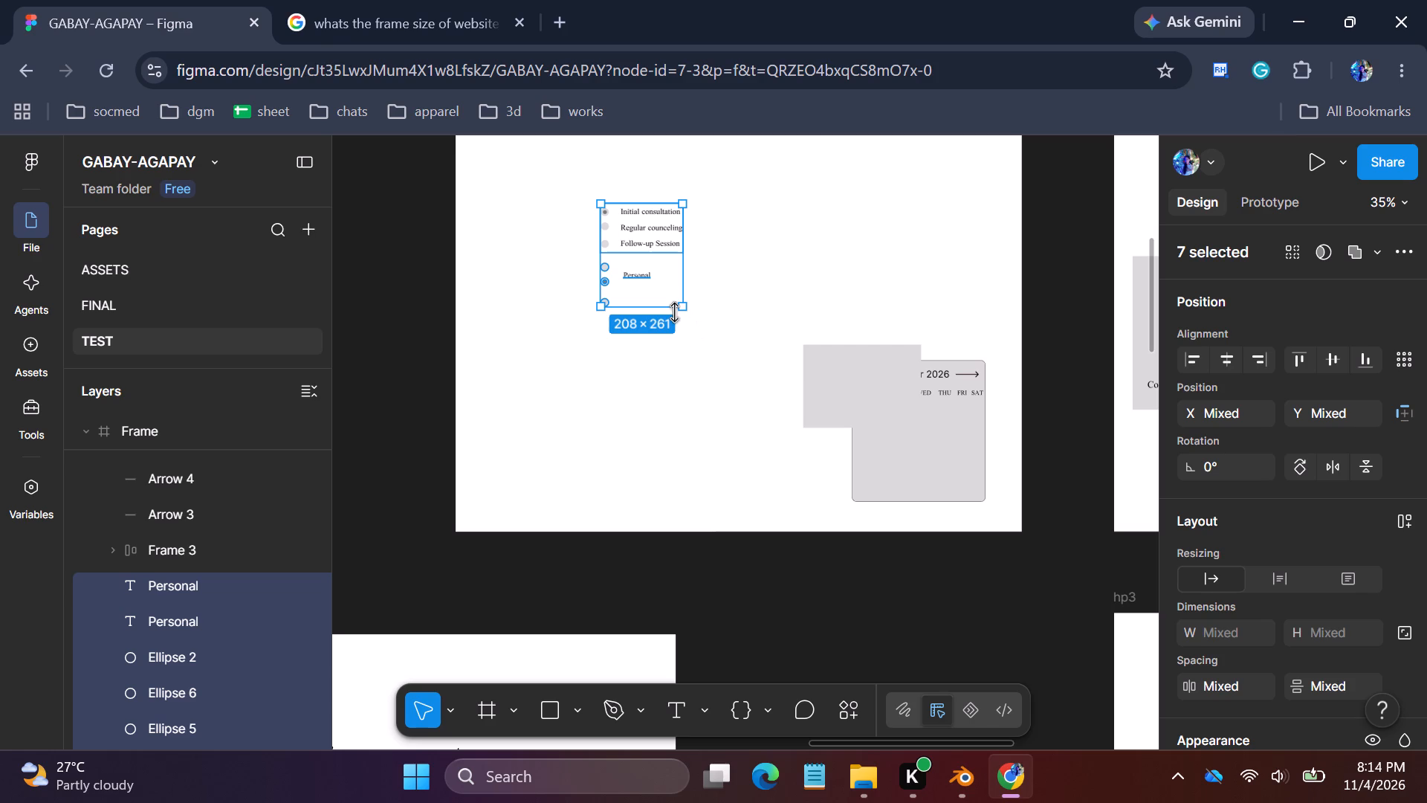
left_click(1047, 324)
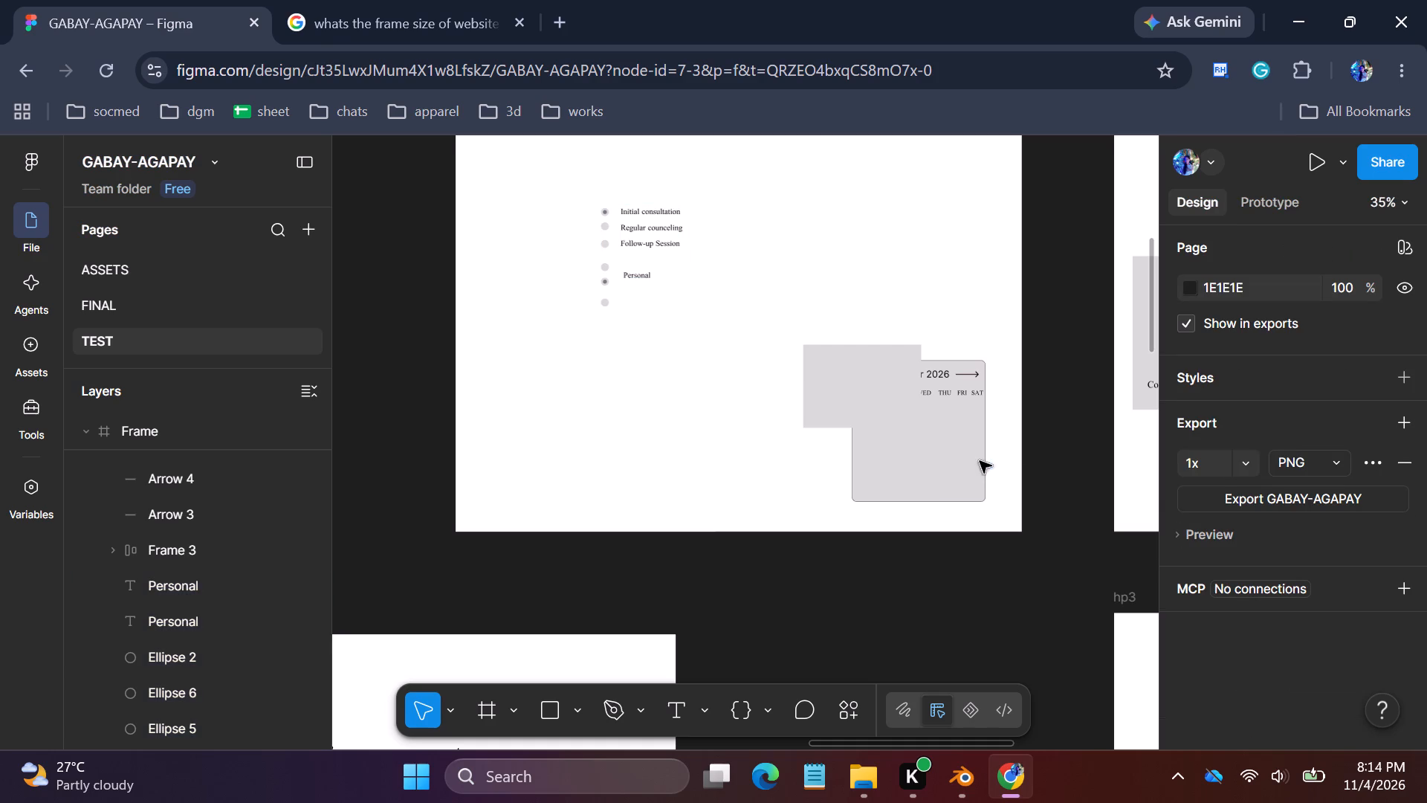
scroll(985, 478, "up", 1)
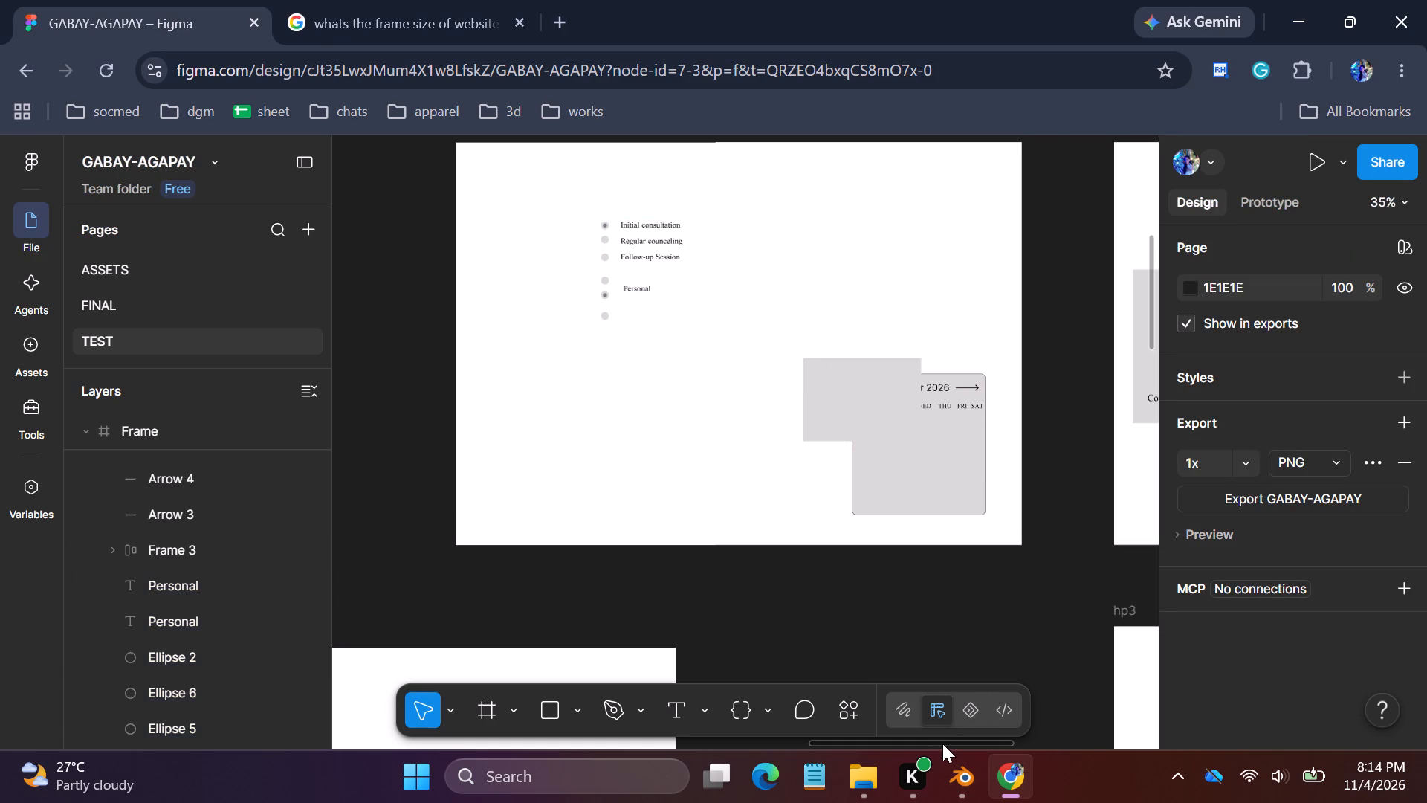
Review the homepage wireframe sequence again, from the hero section through "How we can help" to the hp3 footer.
left_click_drag(942, 744, 1098, 747)
scroll(936, 590, "down", 9)
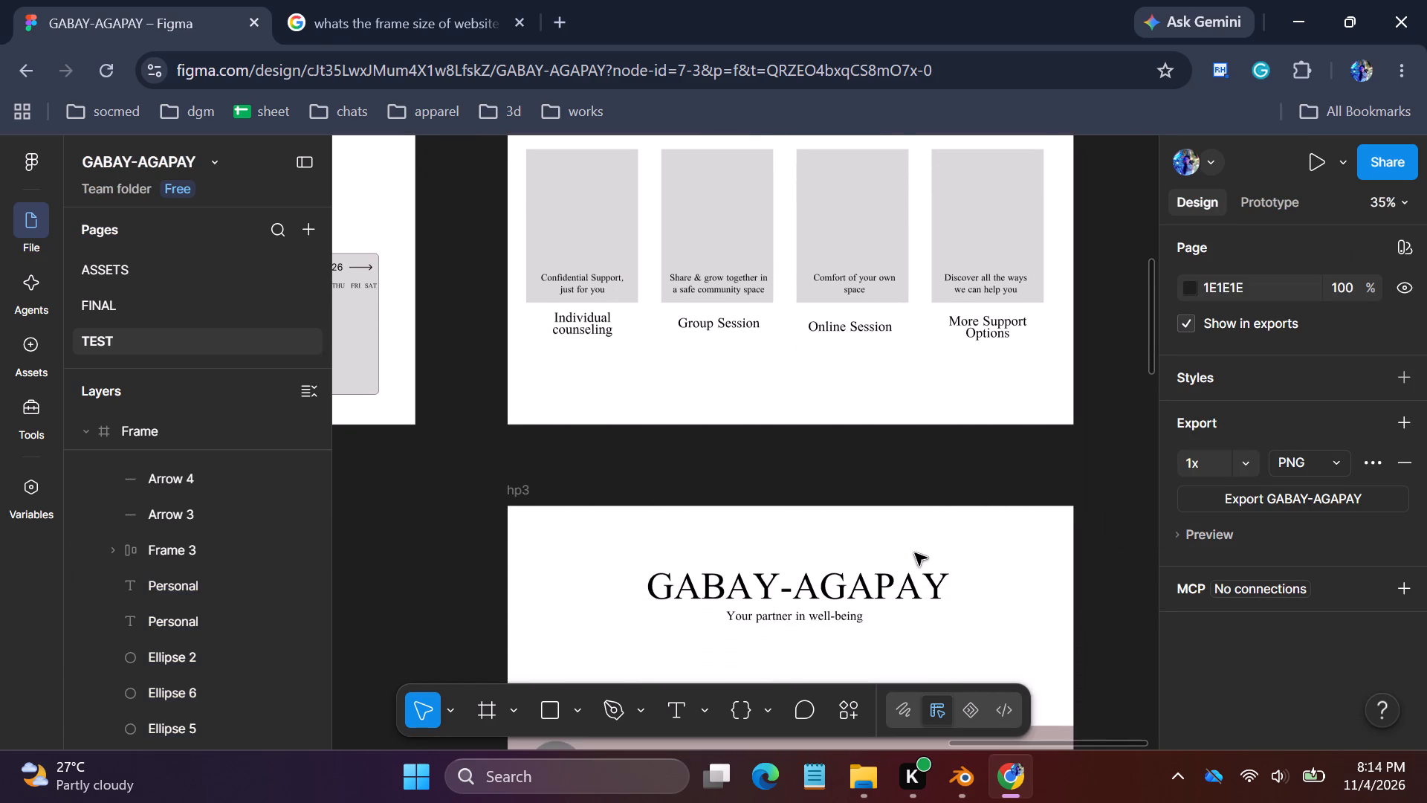
scroll(915, 553, "down", 2)
scroll(904, 536, "up", 1)
scroll(894, 470, "up", 5)
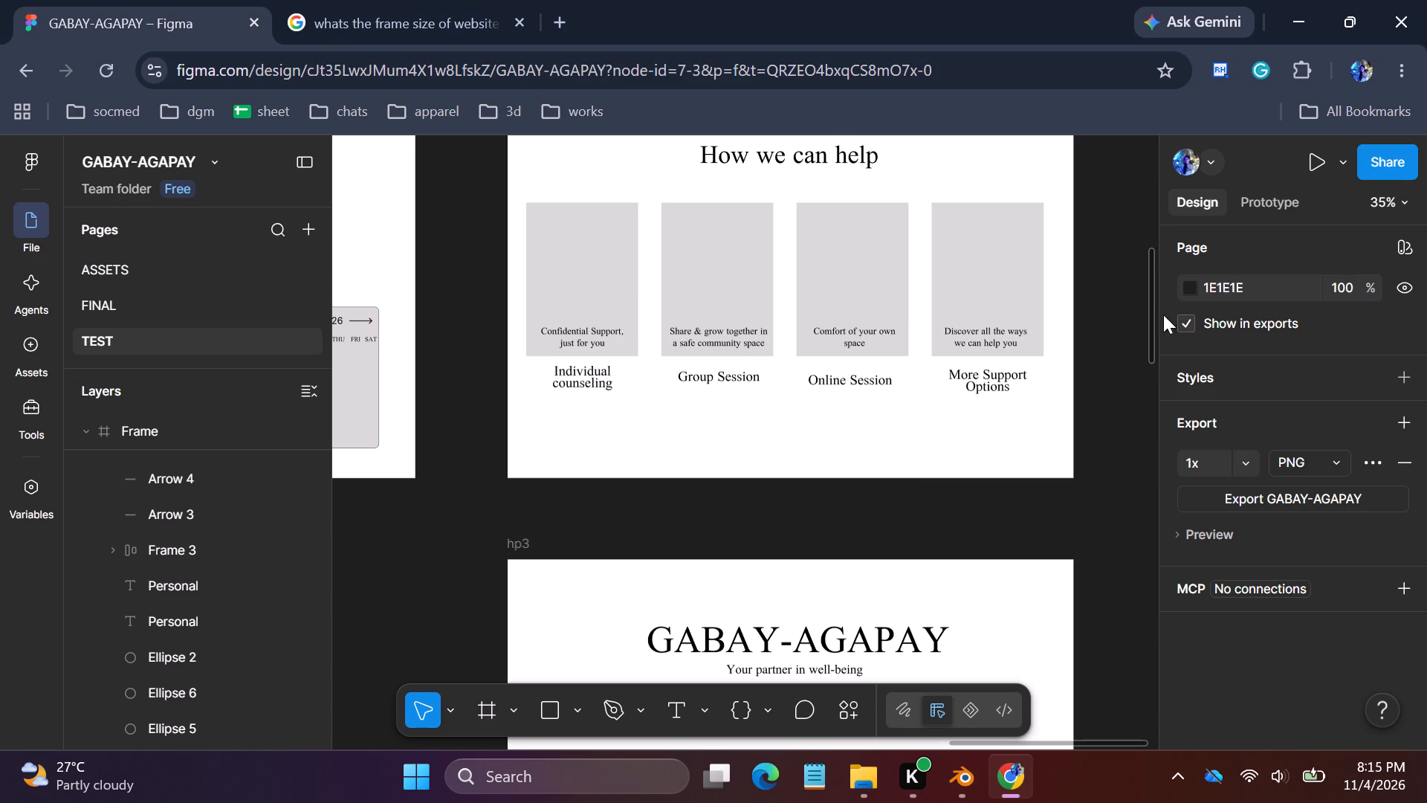
left_click_drag(1150, 306, 1133, 384)
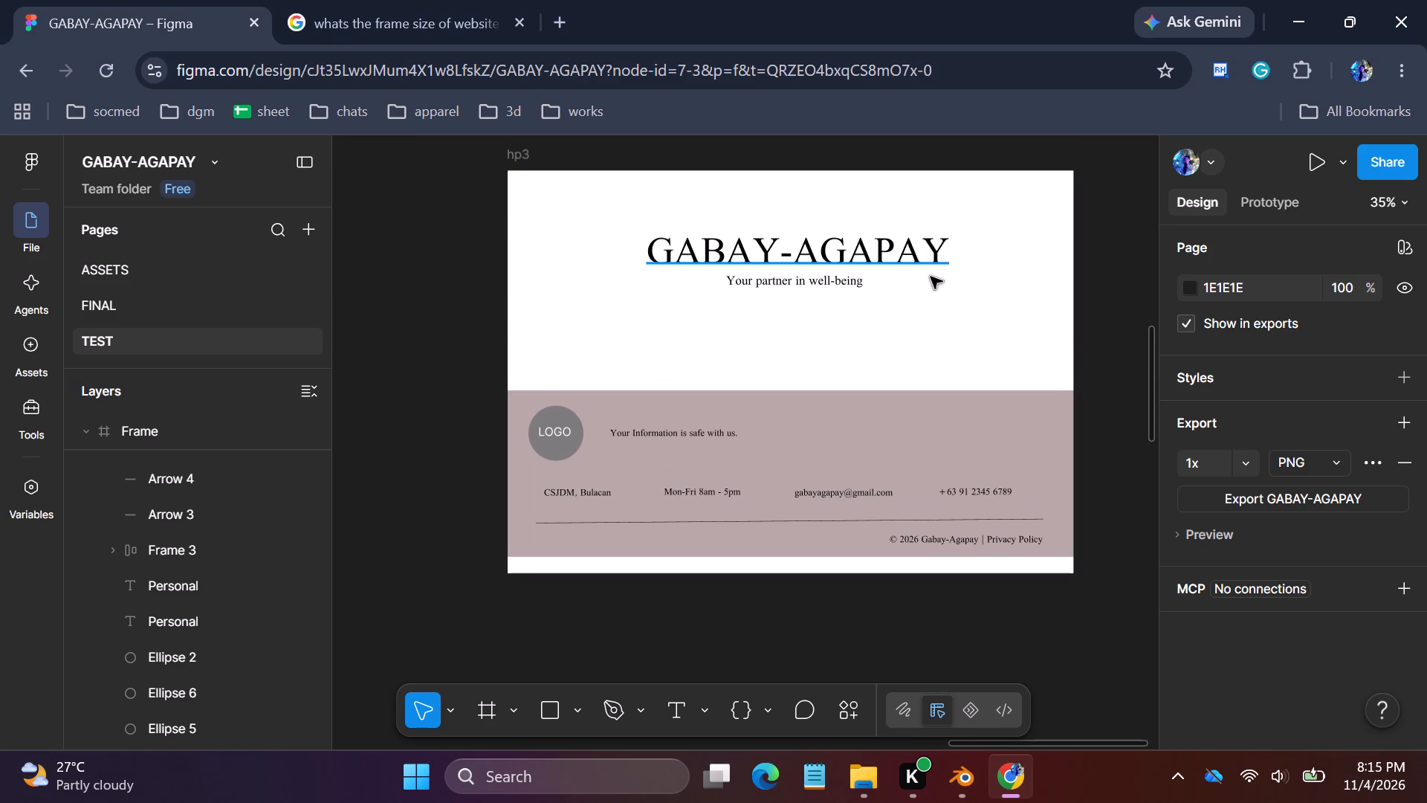
scroll(893, 288, "down", 2)
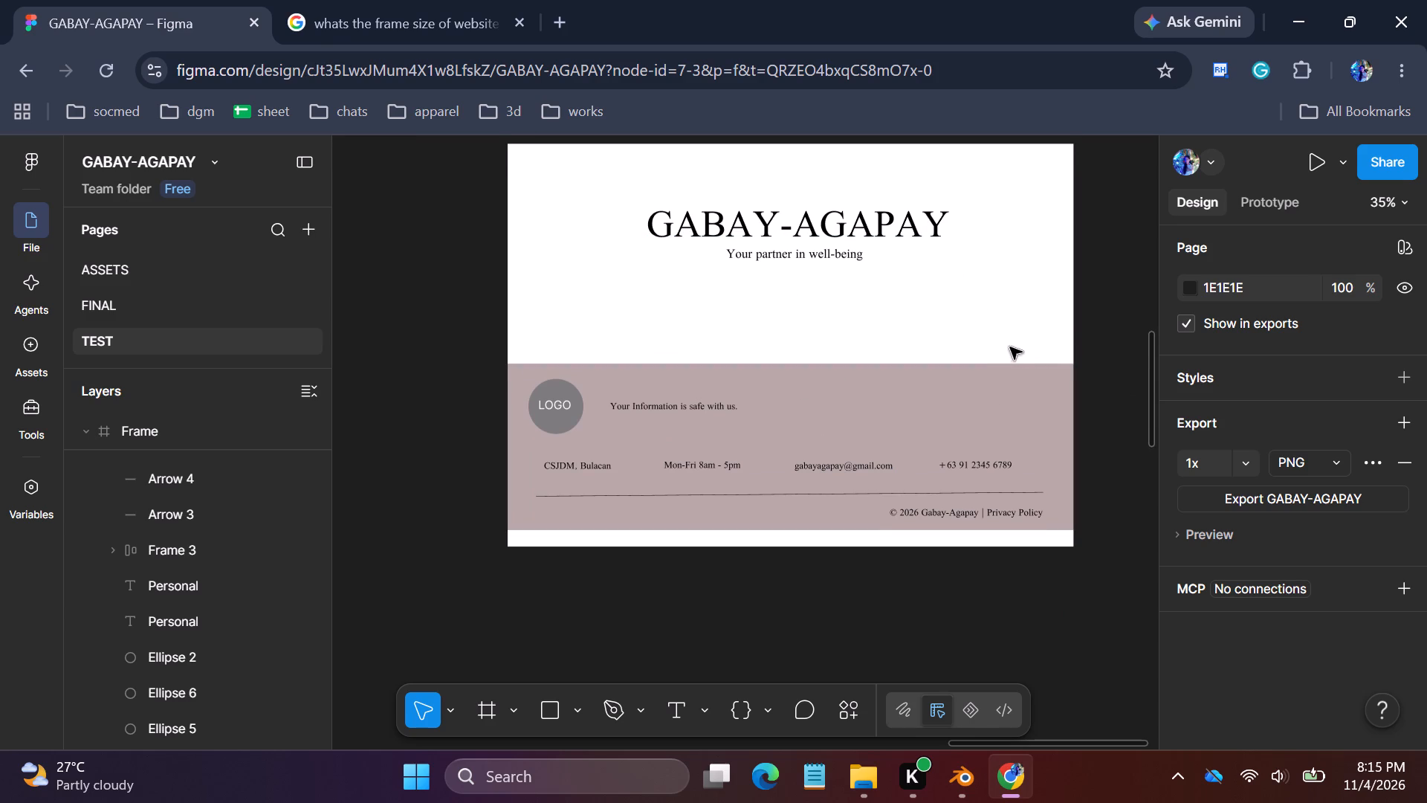
scroll(1010, 347, "down", 1)
scroll(1041, 314, "up", 2)
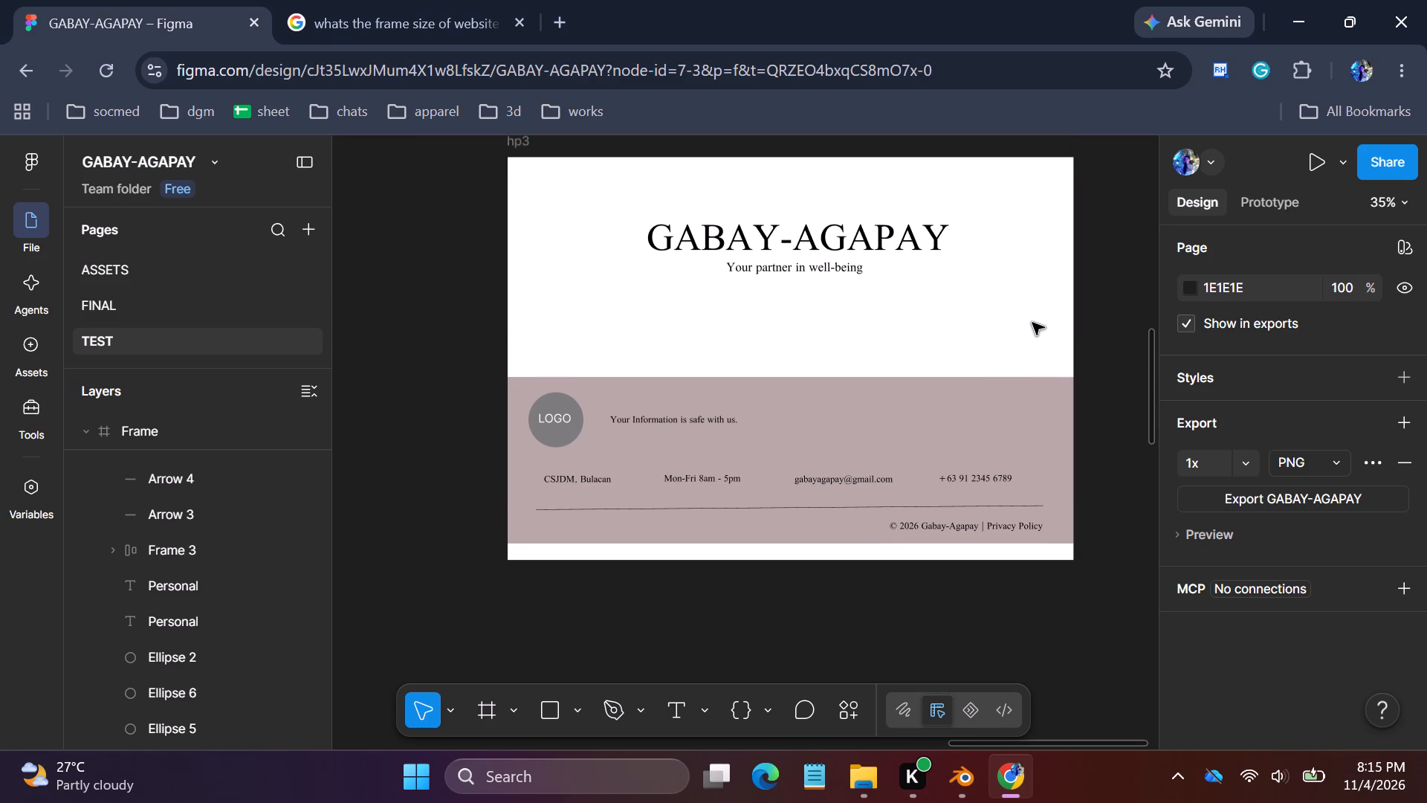
scroll(1032, 324, "down", 4, "ctrl")
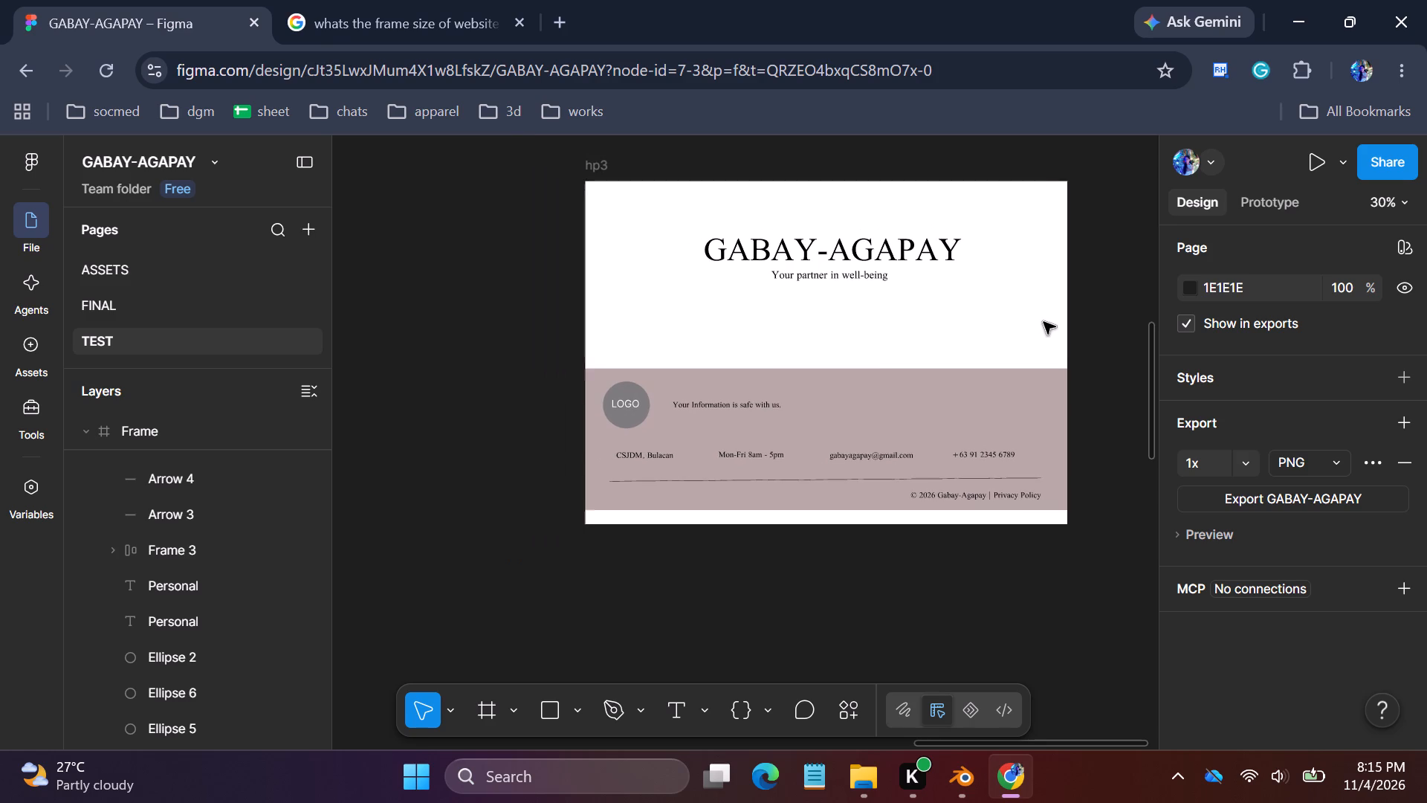
left_click(1032, 285)
left_click_drag(1151, 367, 1153, 180)
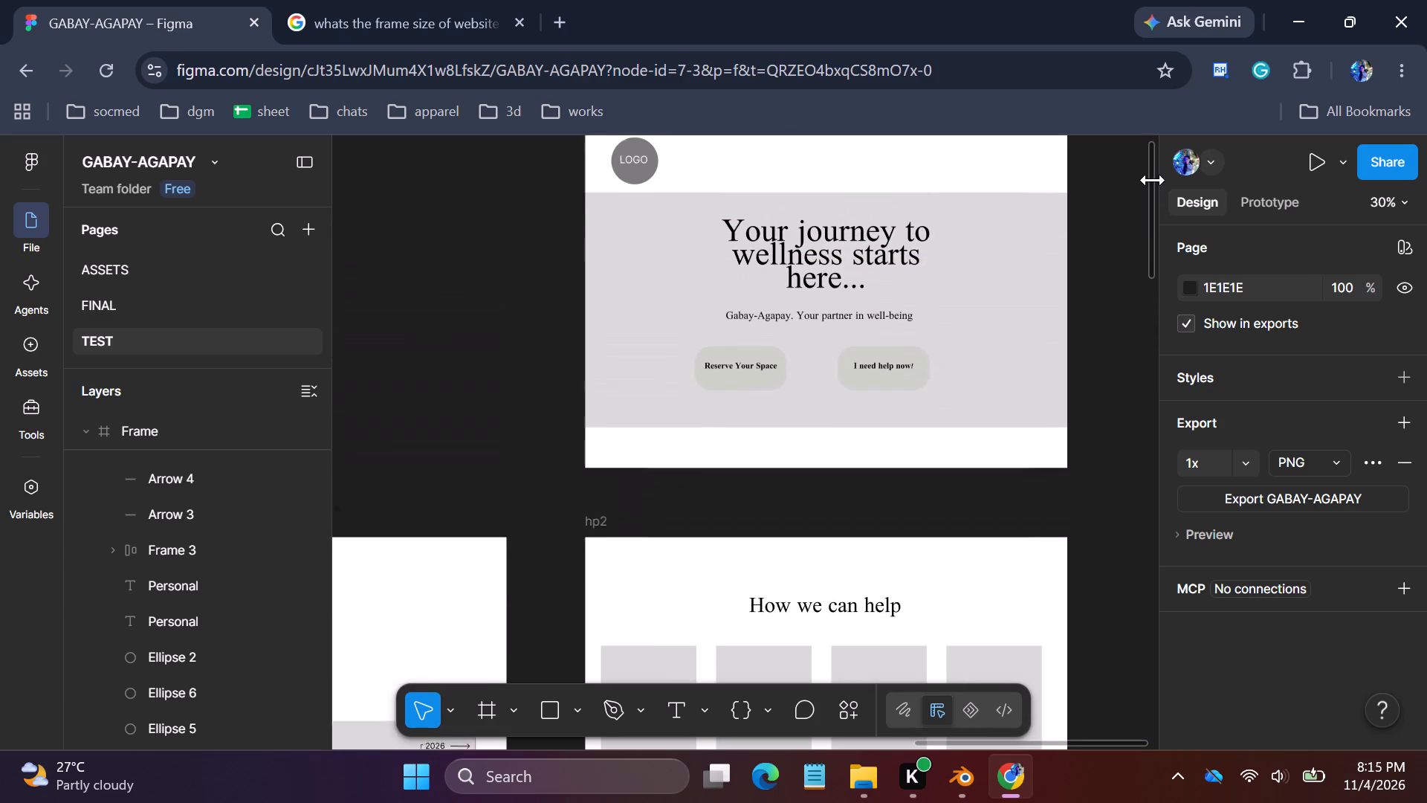
left_click_drag(1153, 180, 1133, 283)
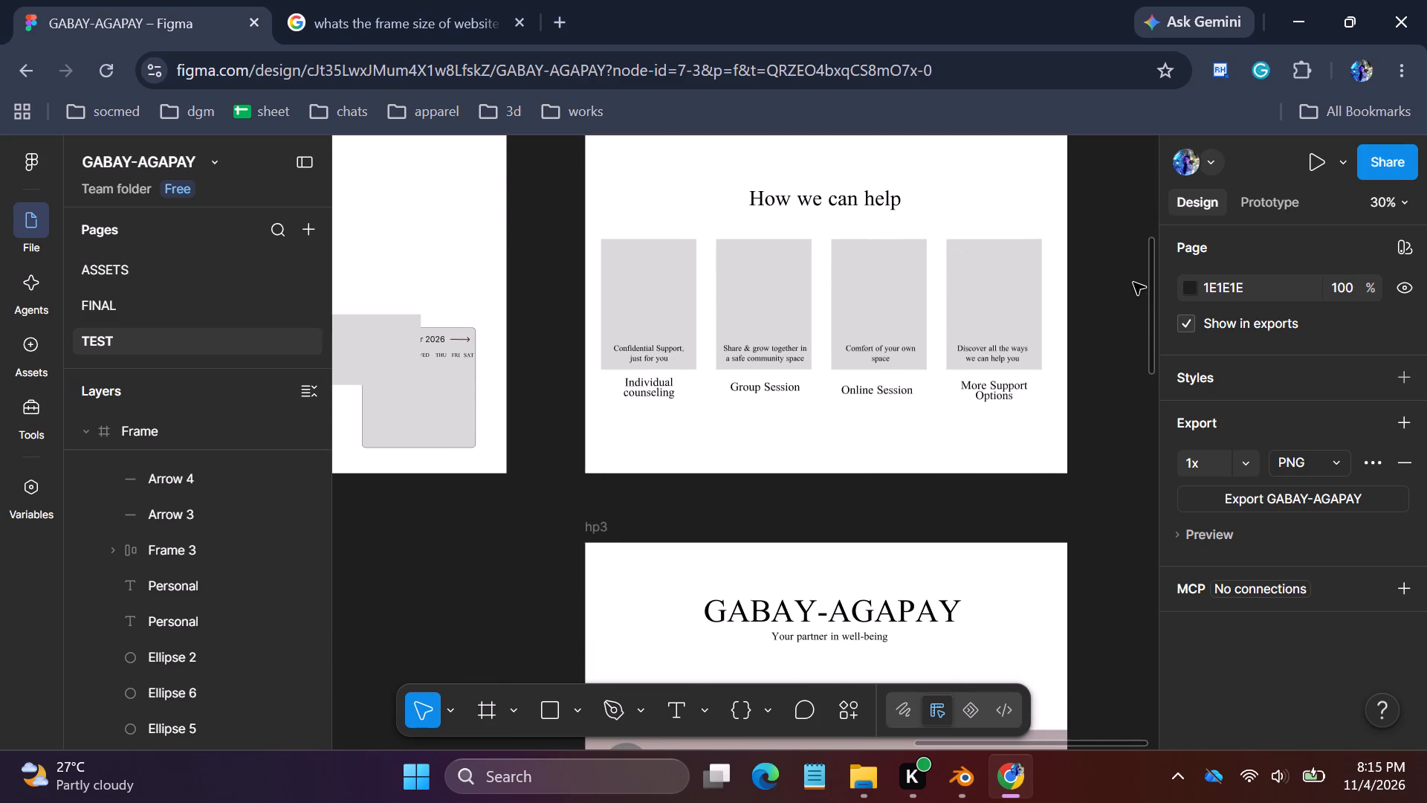
left_click_drag(1133, 283, 1131, 309)
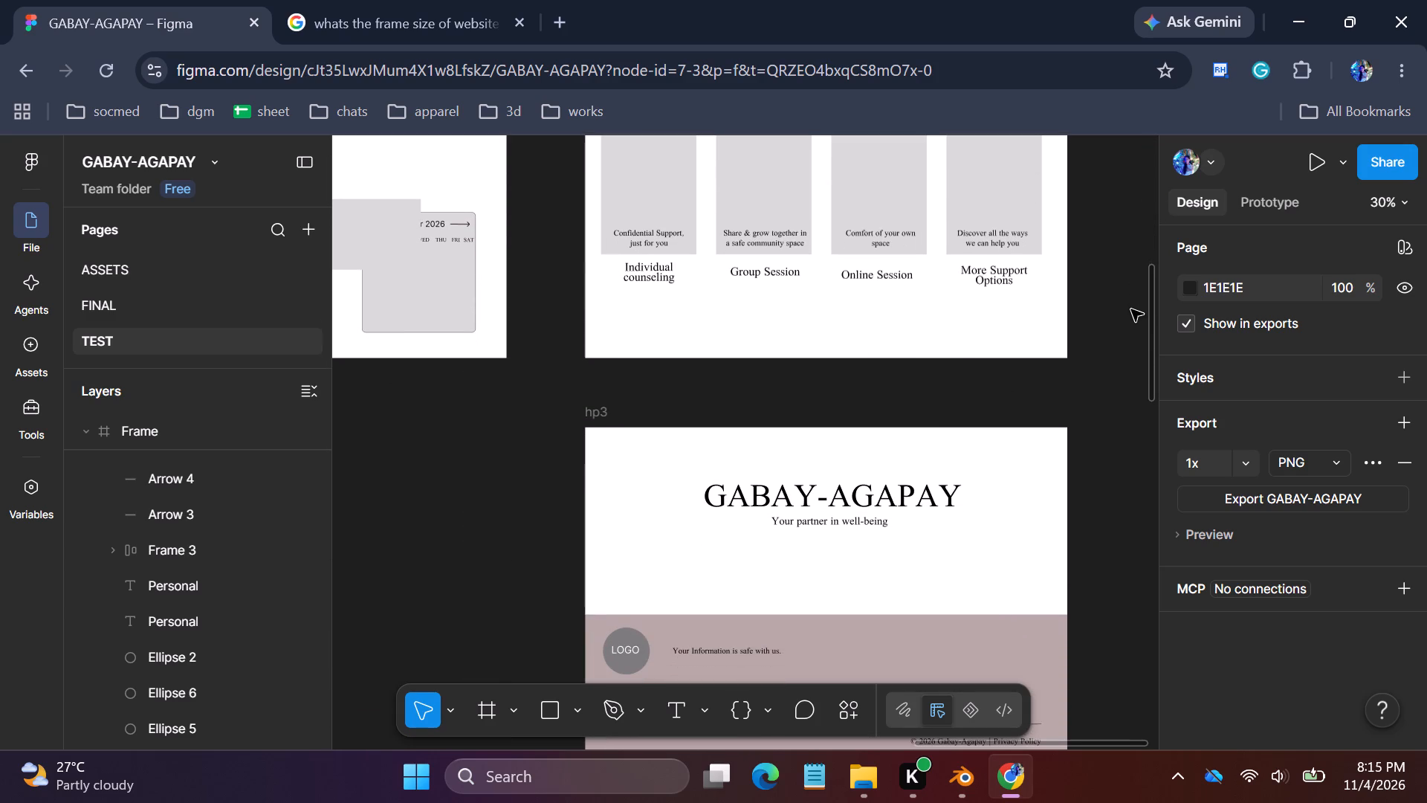
left_click_drag(1131, 309, 1131, 312)
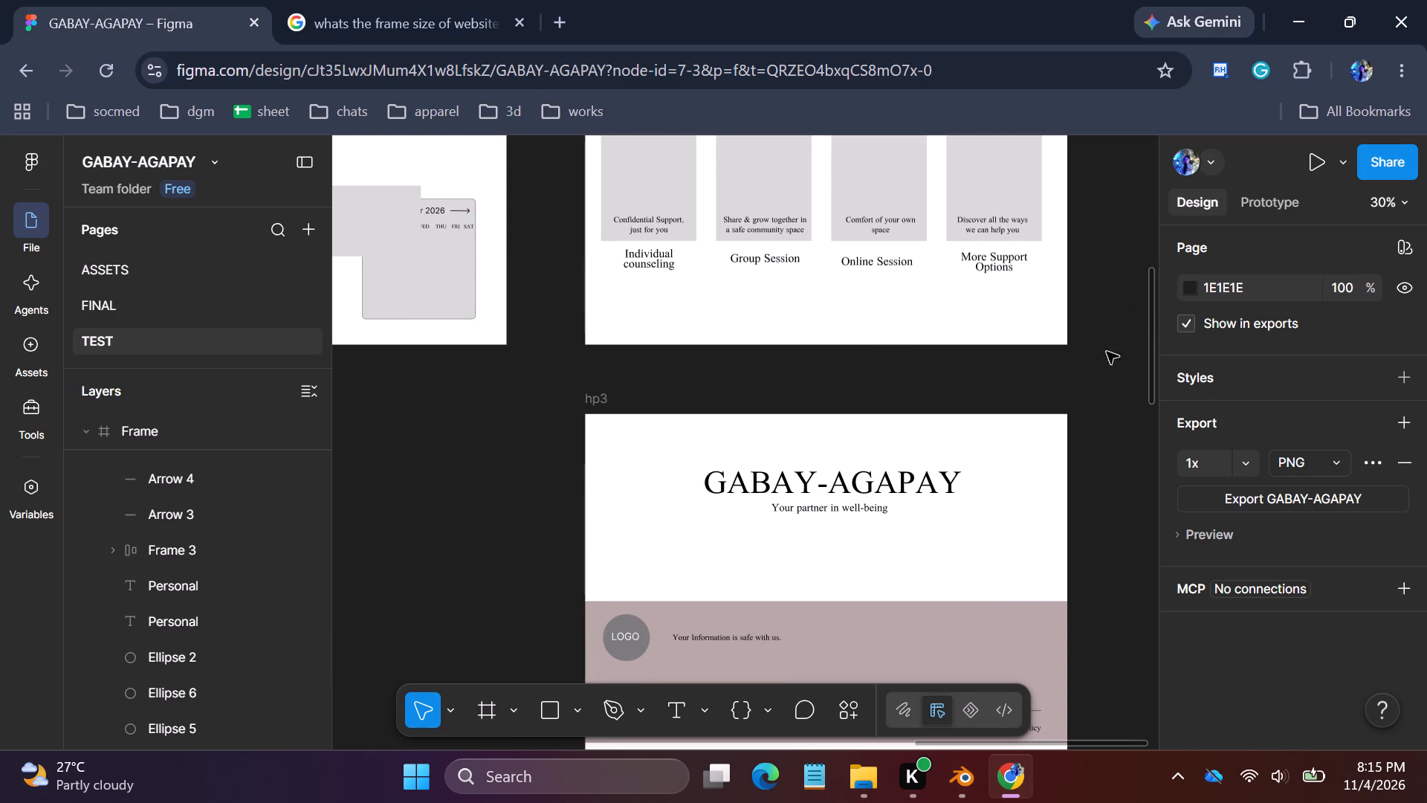
left_click(986, 437)
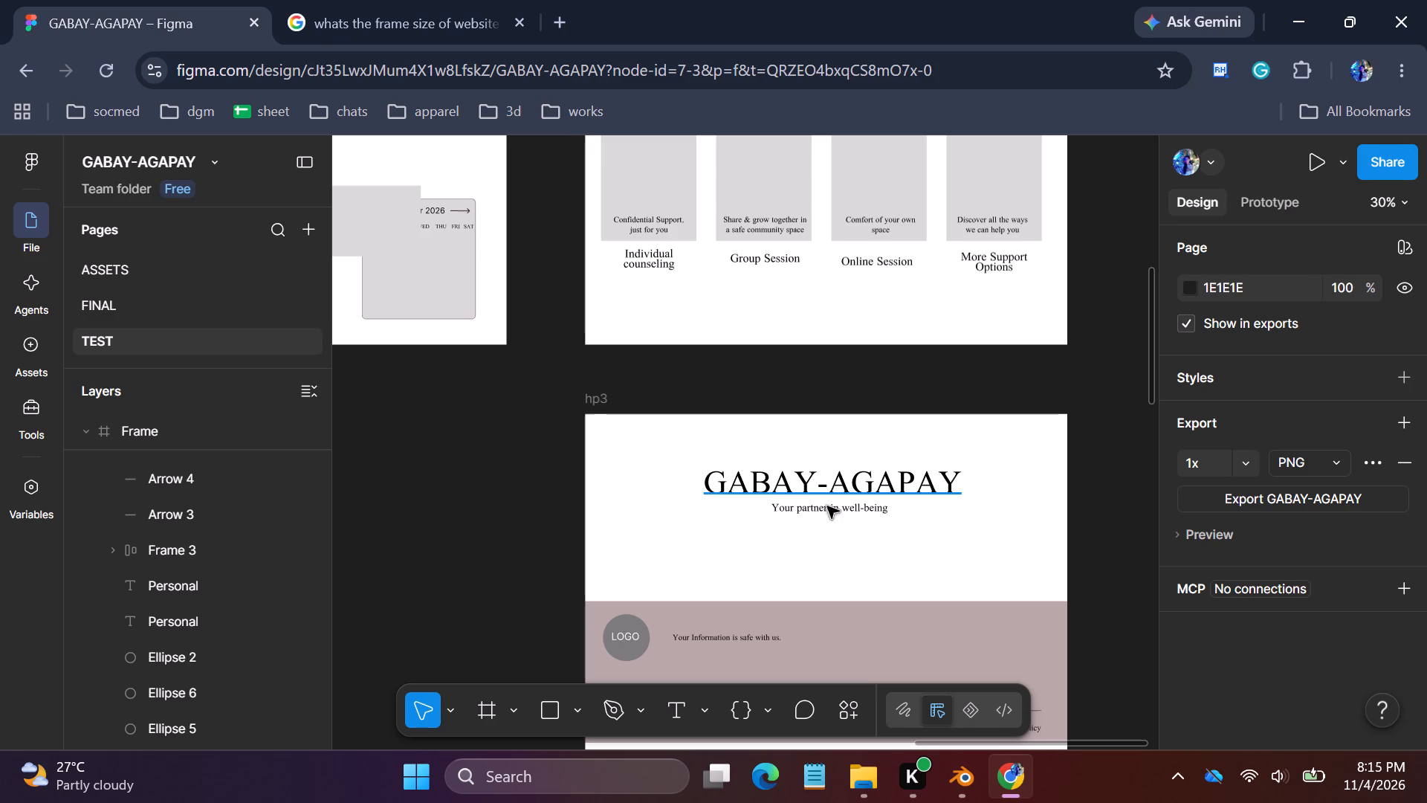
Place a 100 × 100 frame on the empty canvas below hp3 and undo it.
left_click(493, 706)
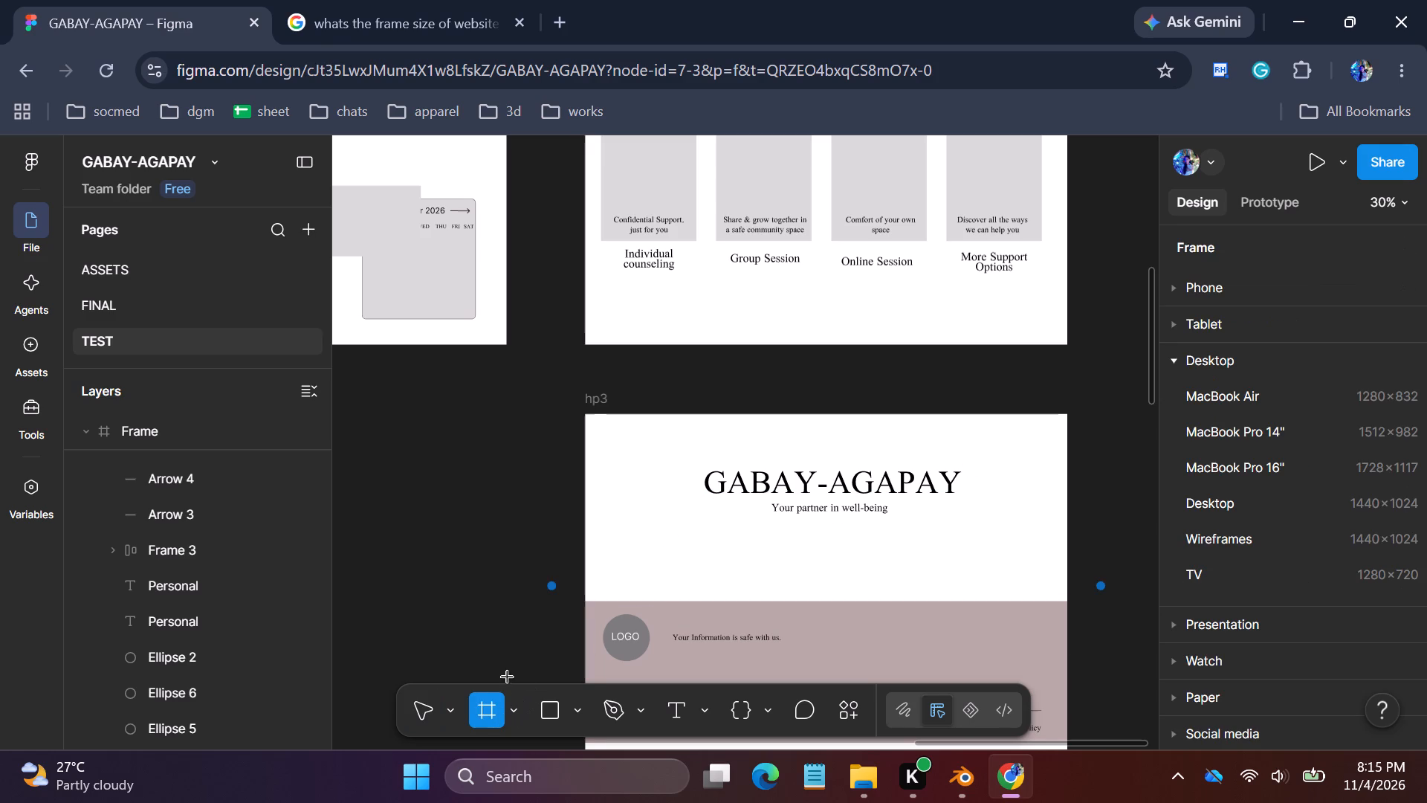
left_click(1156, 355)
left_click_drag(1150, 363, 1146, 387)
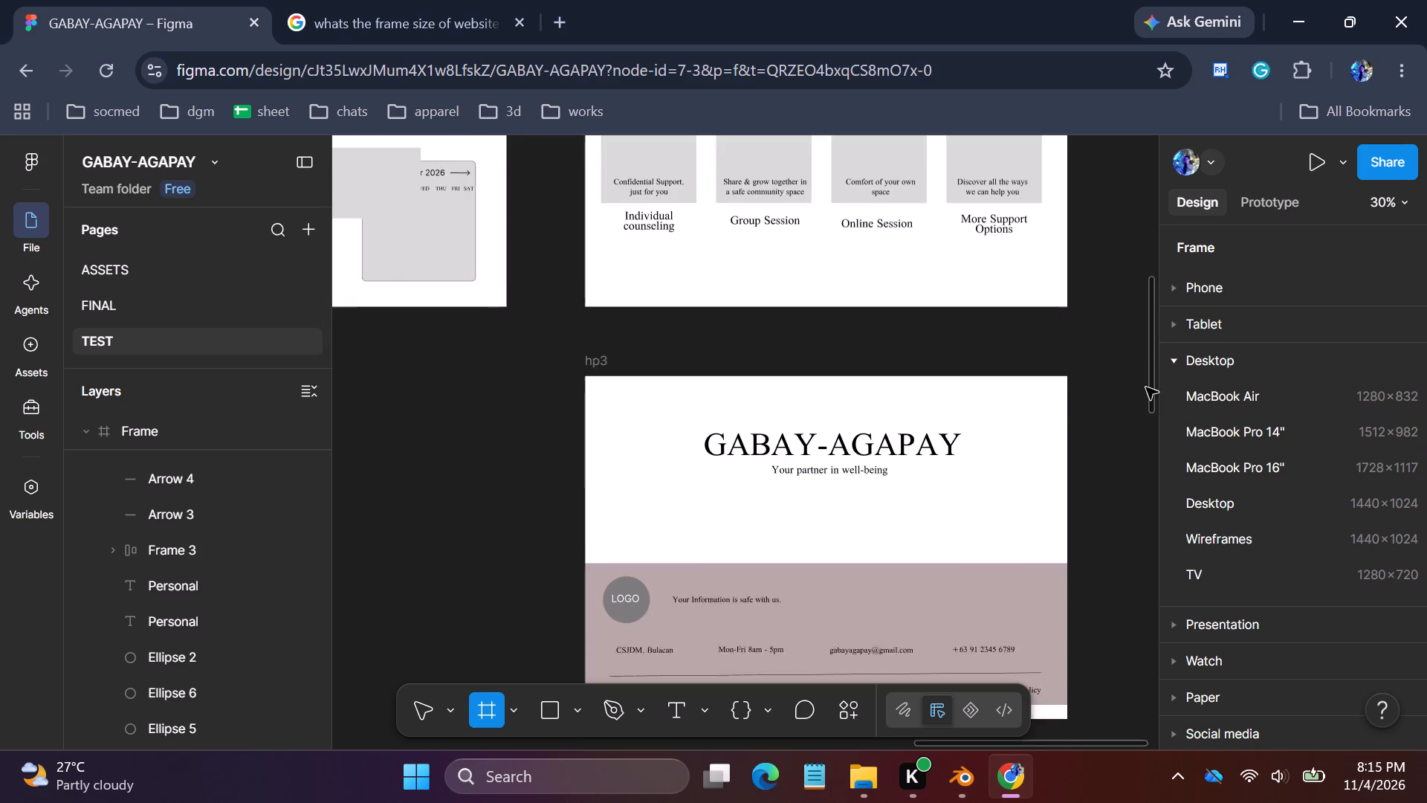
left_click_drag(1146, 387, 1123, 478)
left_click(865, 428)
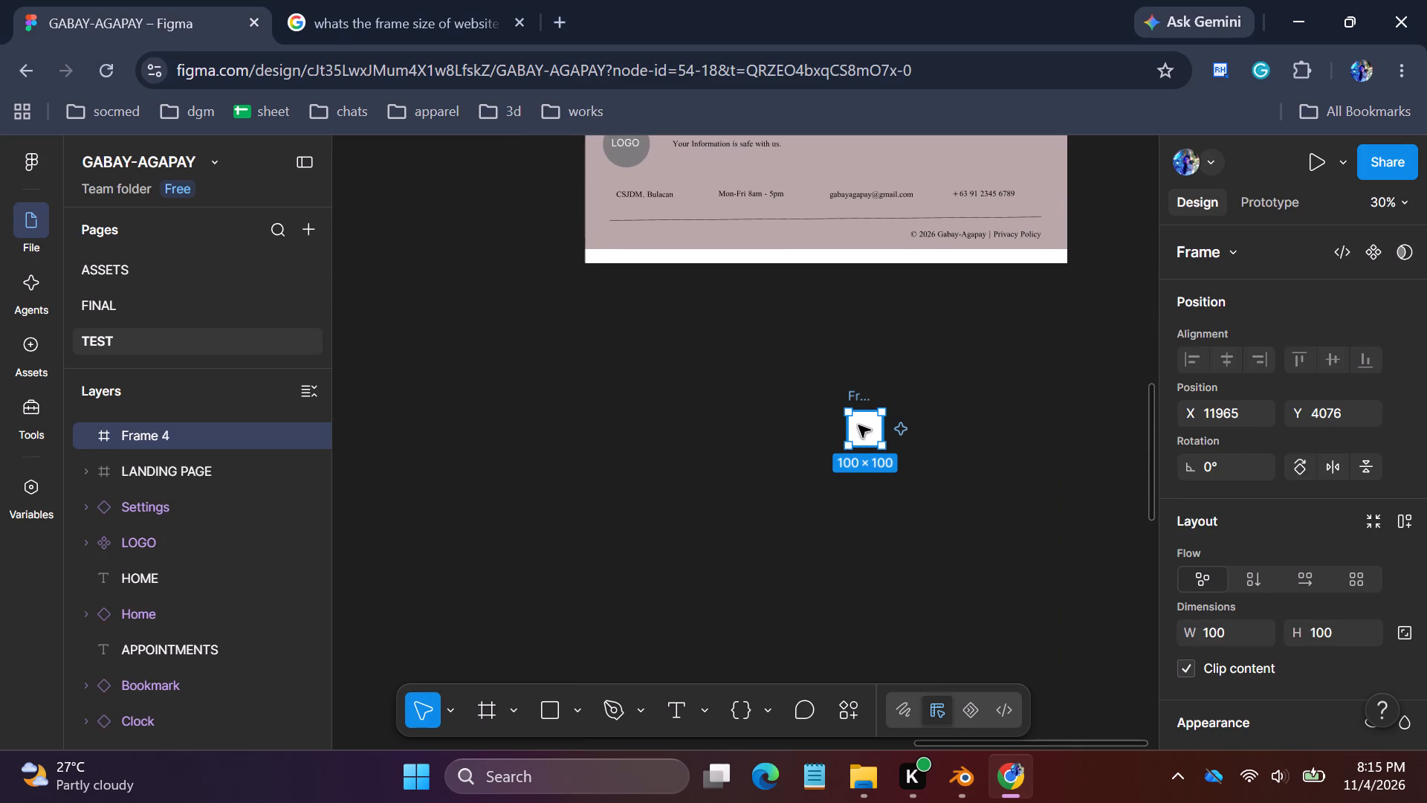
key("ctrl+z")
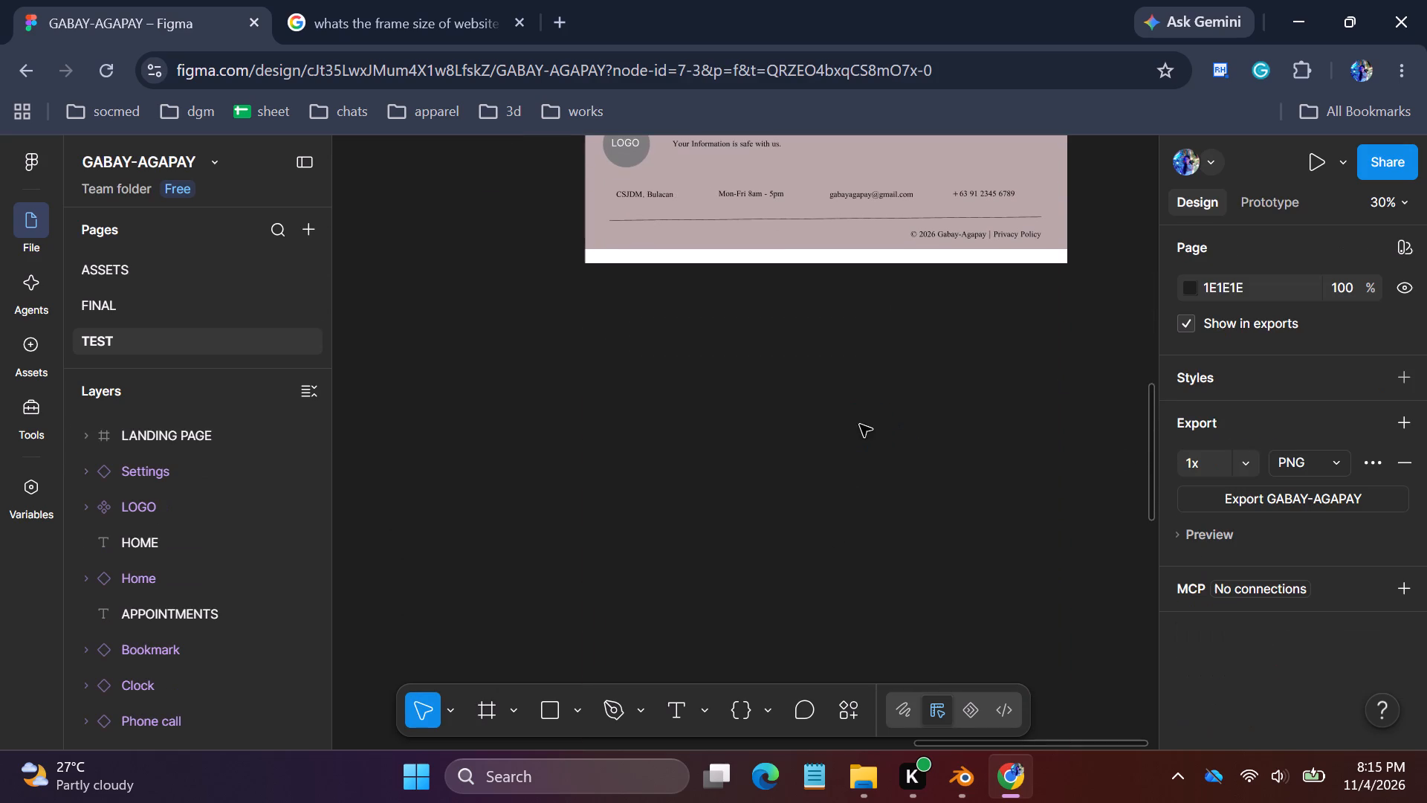
Add a 1440 × 1024 Desktop preset frame and position it directly below hp3, aligned with its side edges at X 11179, Y 3676.
left_click(498, 712)
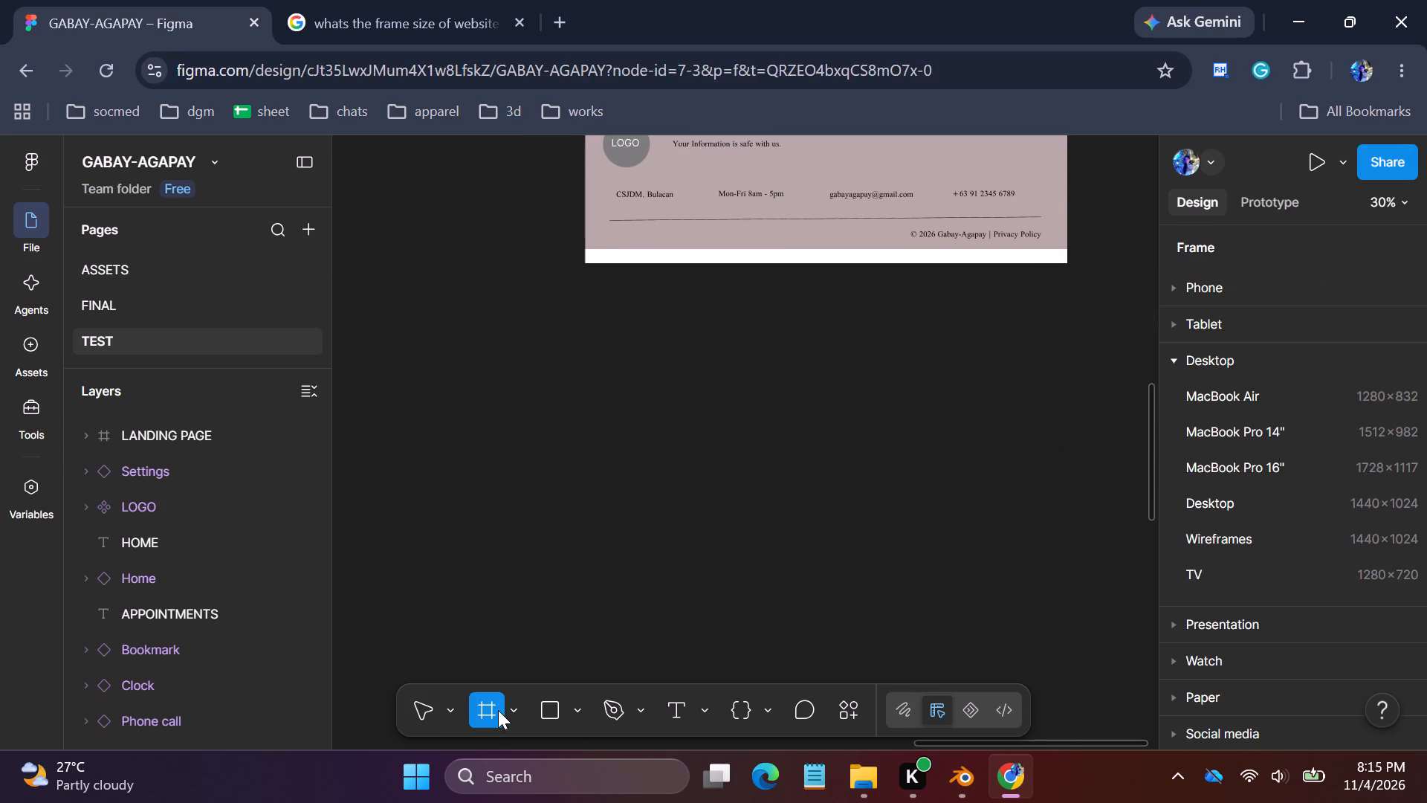
left_click(1234, 494)
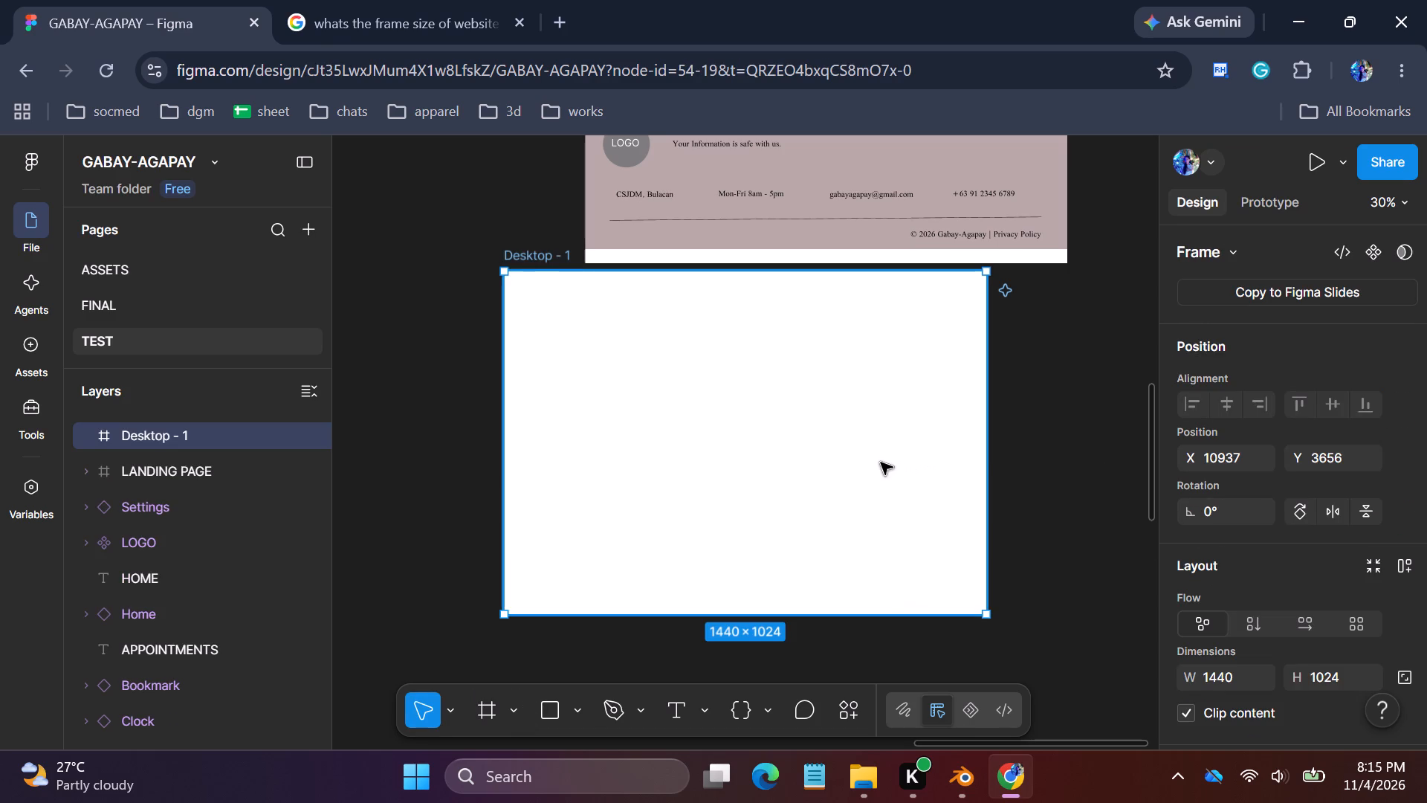
left_click(873, 460)
left_click(964, 465)
left_click_drag(831, 460, 959, 465)
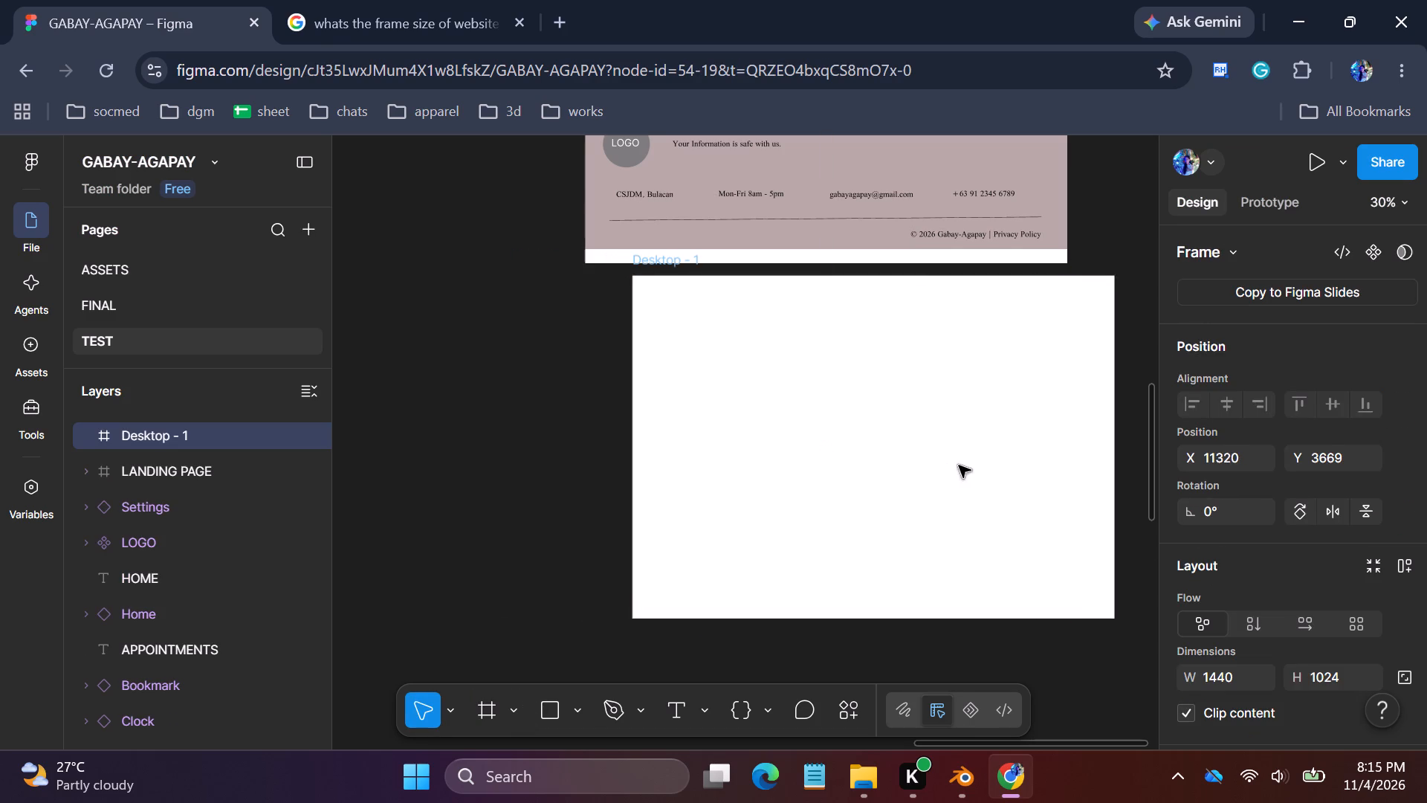
left_click_drag(959, 465, 913, 467)
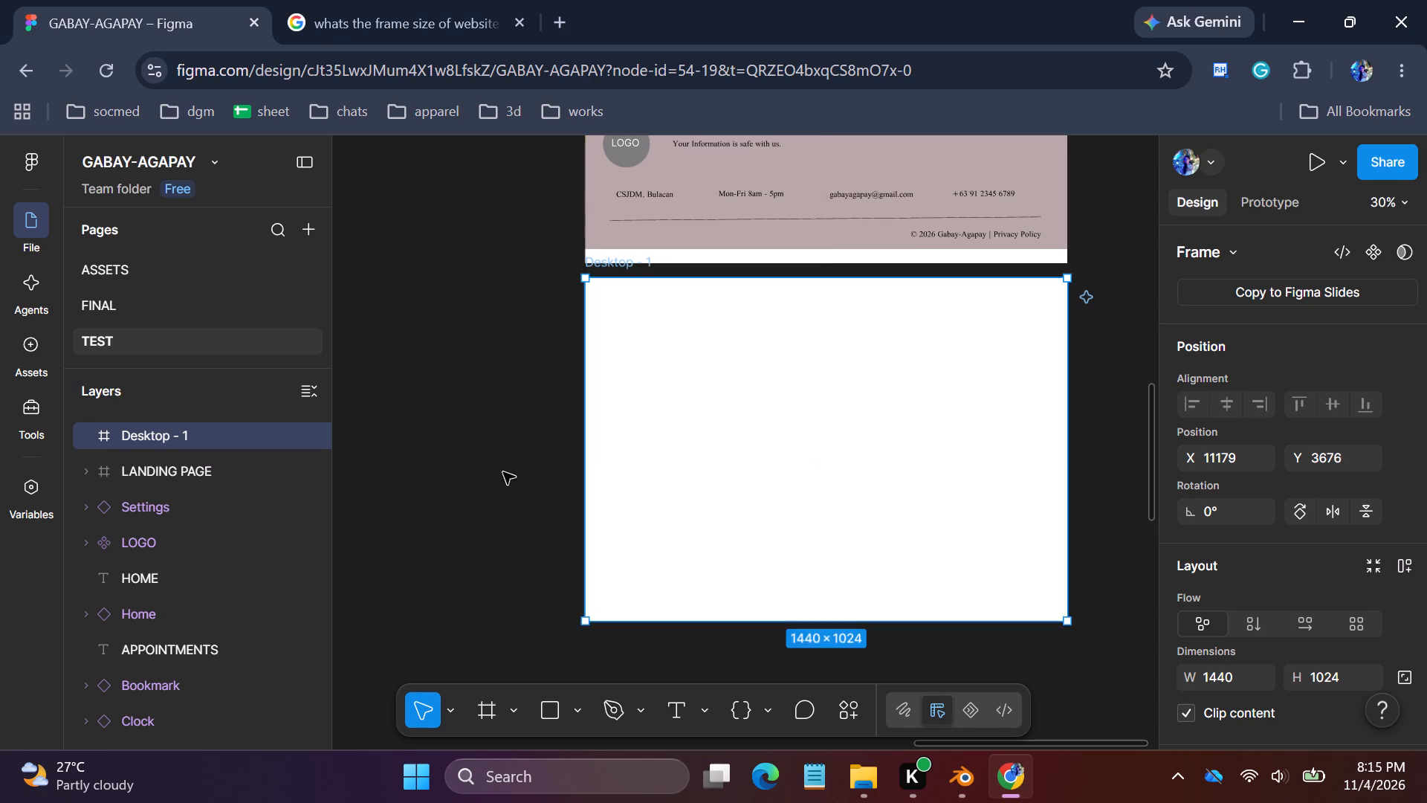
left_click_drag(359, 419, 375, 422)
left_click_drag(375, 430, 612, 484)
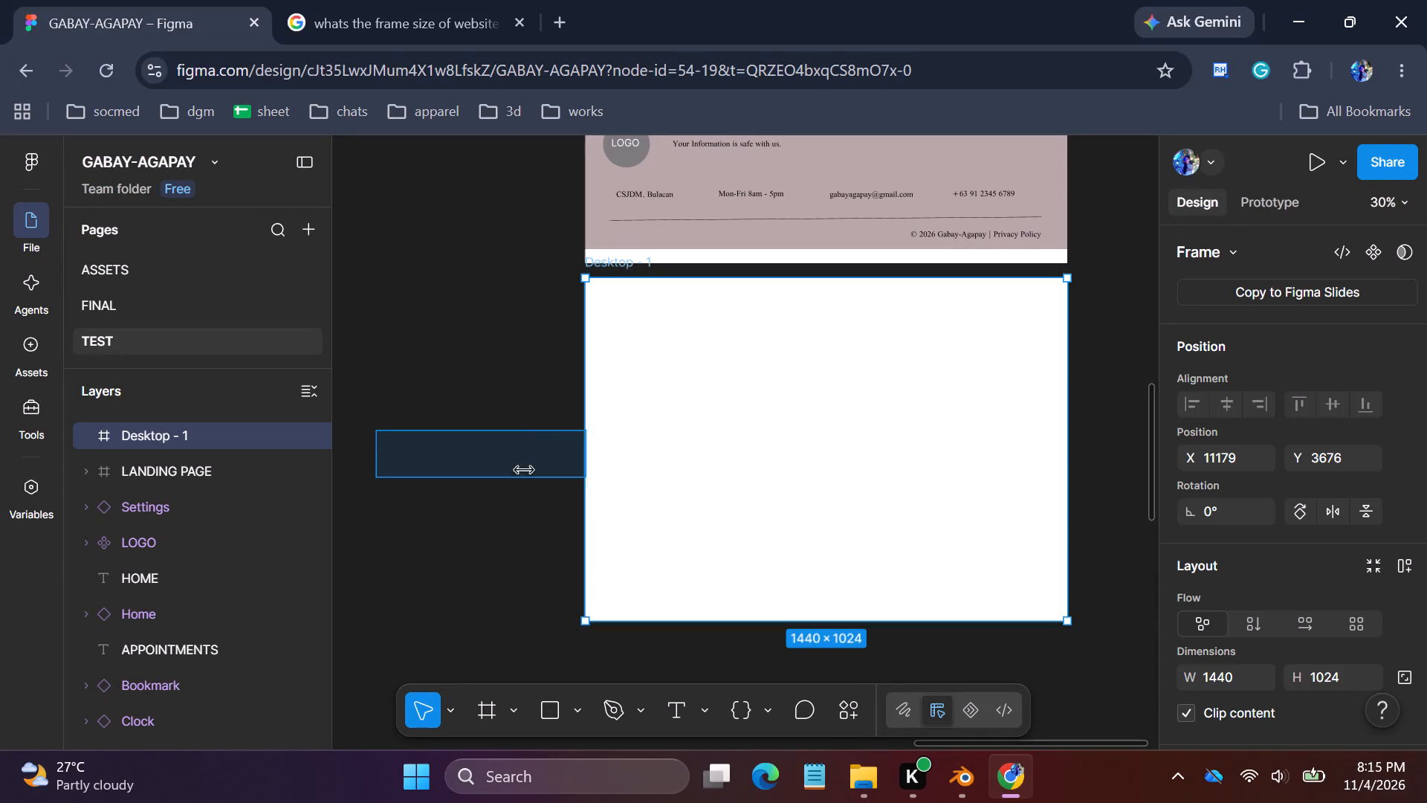
Move the Desktop - 1 frame out from below hp3 to sit beside it, with their top edges aligned.
left_click_drag(928, 742, 957, 745)
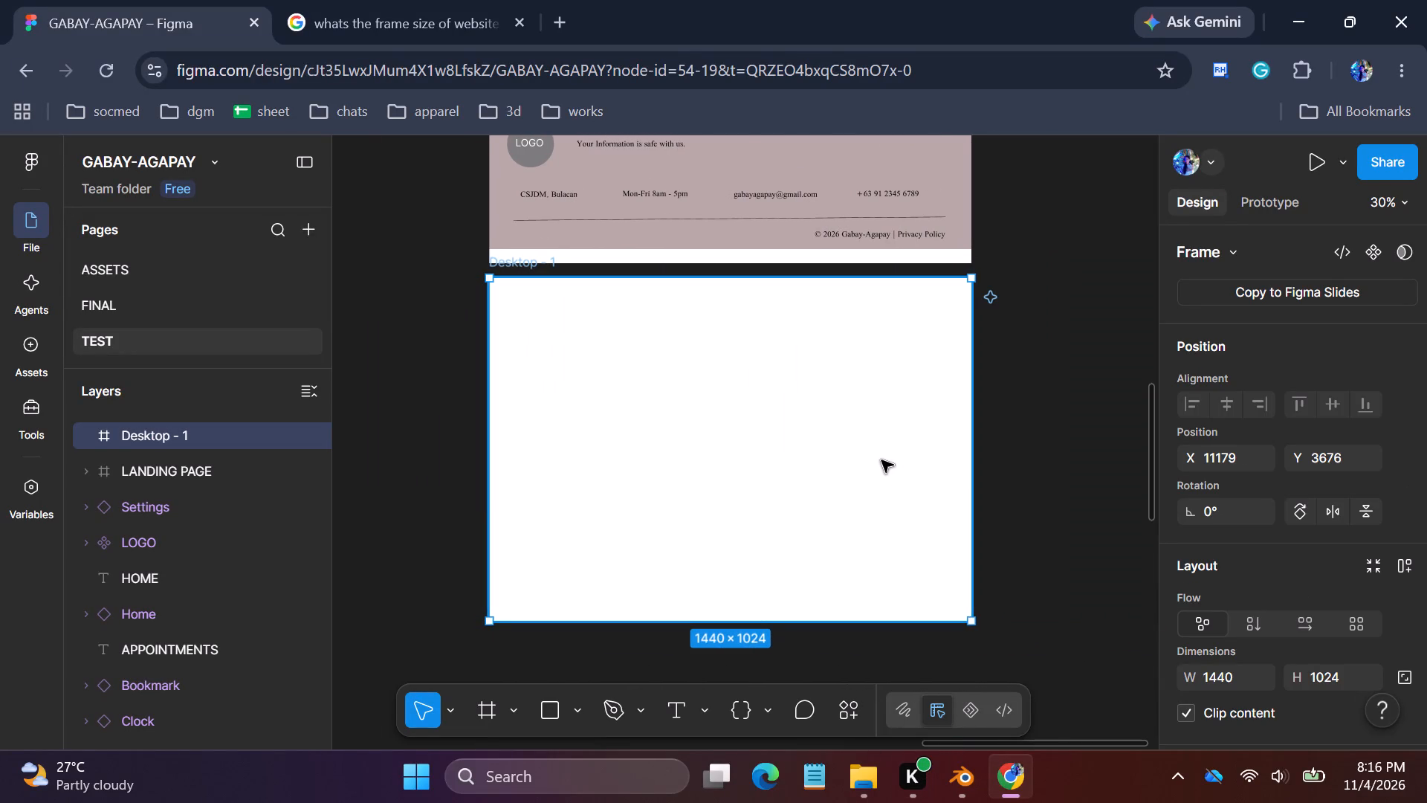
left_click_drag(839, 437, 1242, 185)
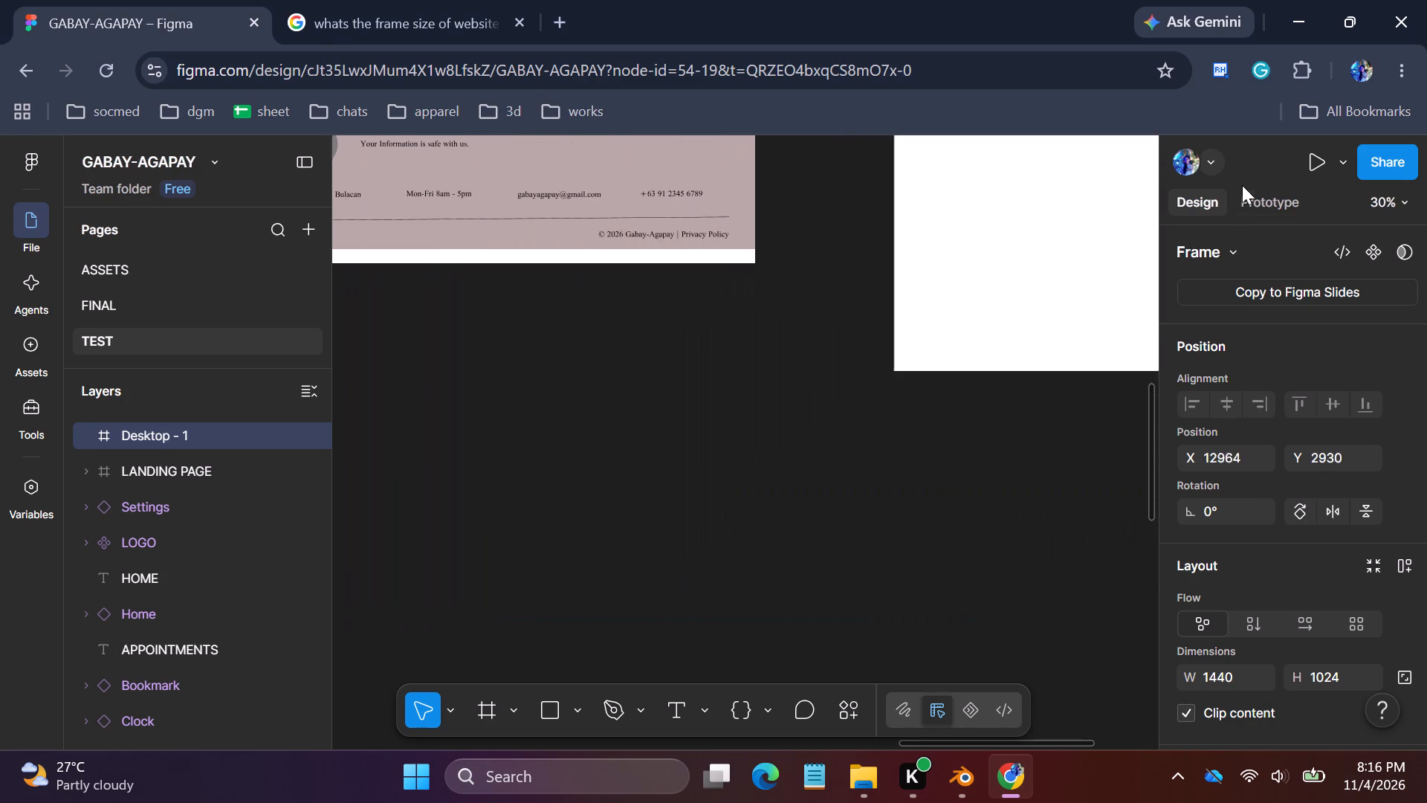
left_click_drag(1242, 185, 948, 367)
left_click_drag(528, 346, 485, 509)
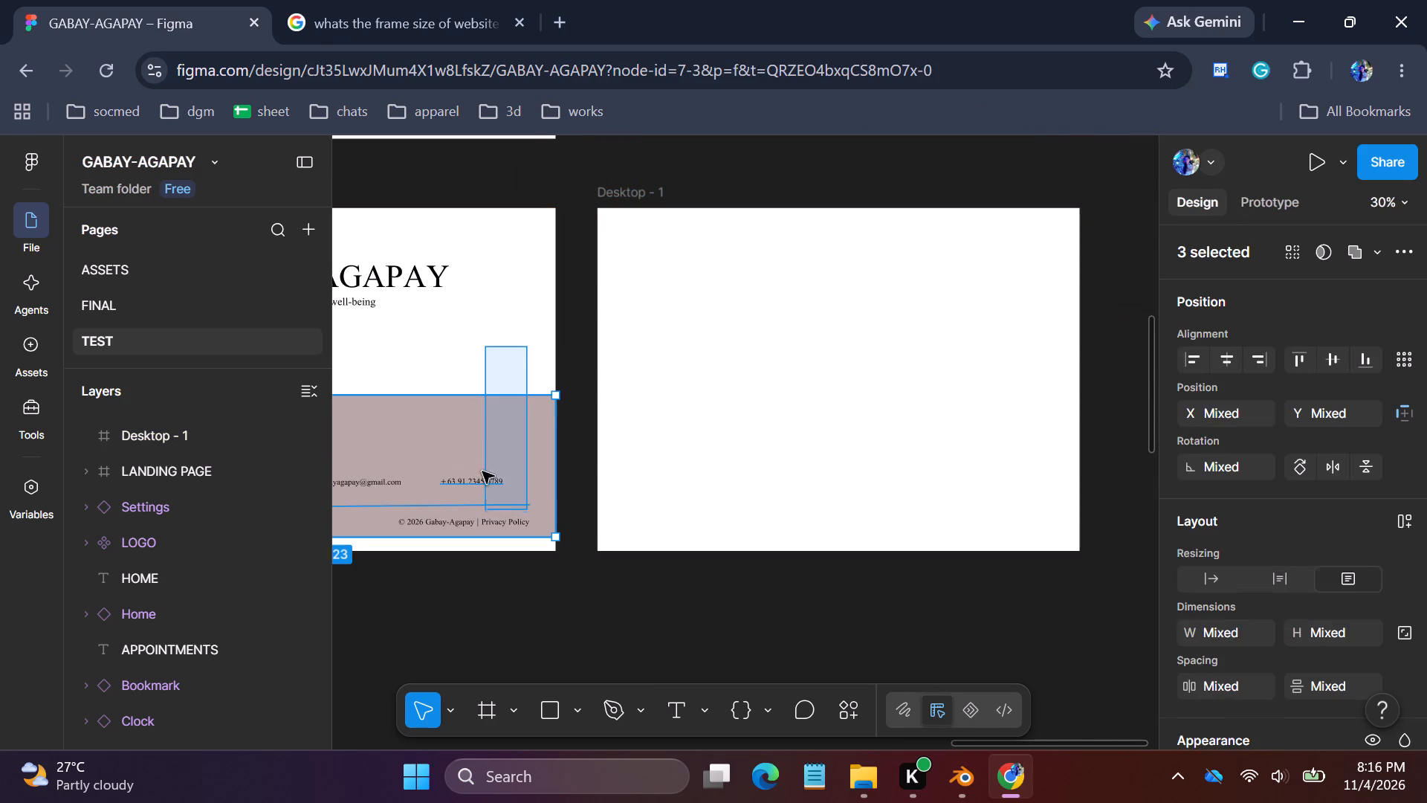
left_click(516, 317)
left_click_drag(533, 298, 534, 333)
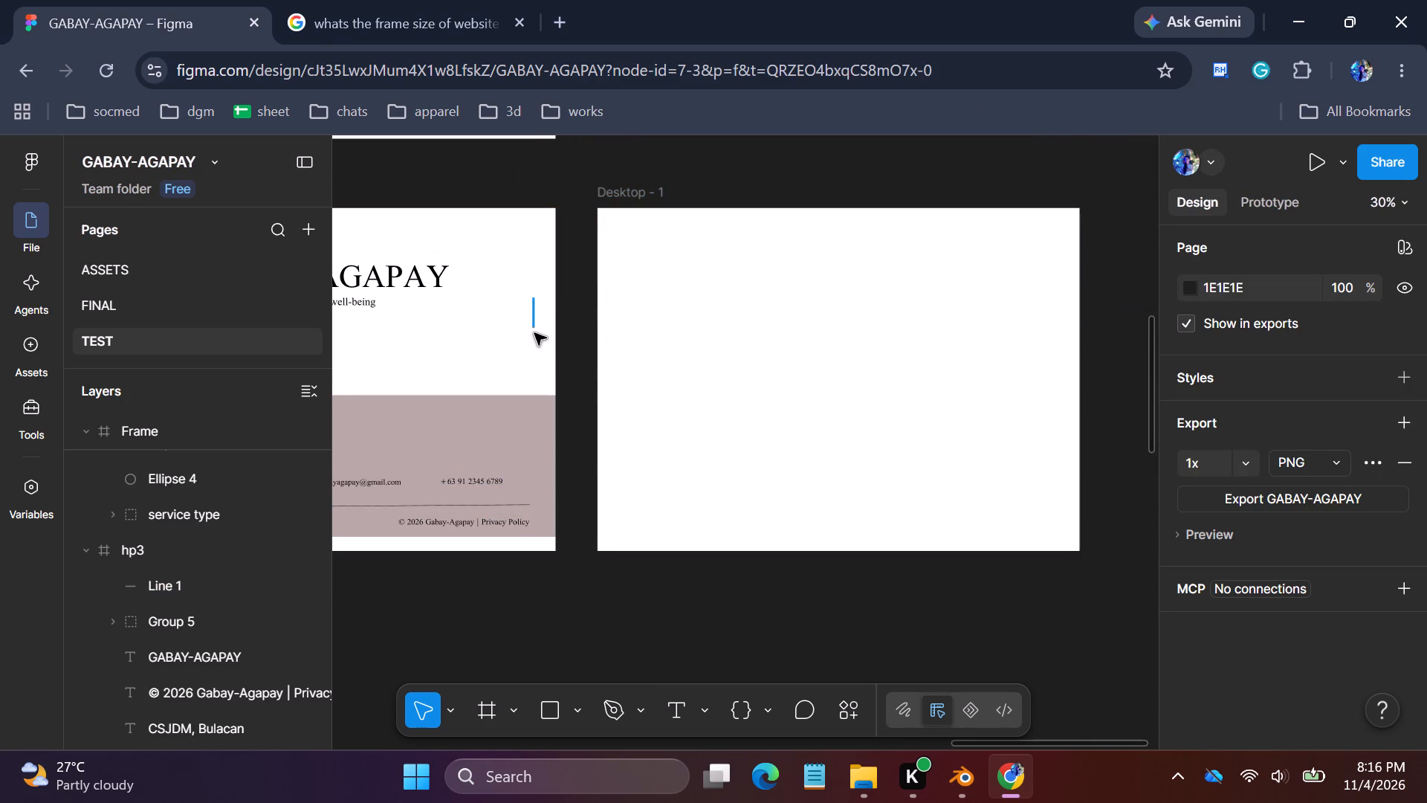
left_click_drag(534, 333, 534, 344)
Move the whole hp3 frame straight down to X 11179, Y 3680, leaving a frame-sized space above it.
left_click_drag(967, 739, 903, 743)
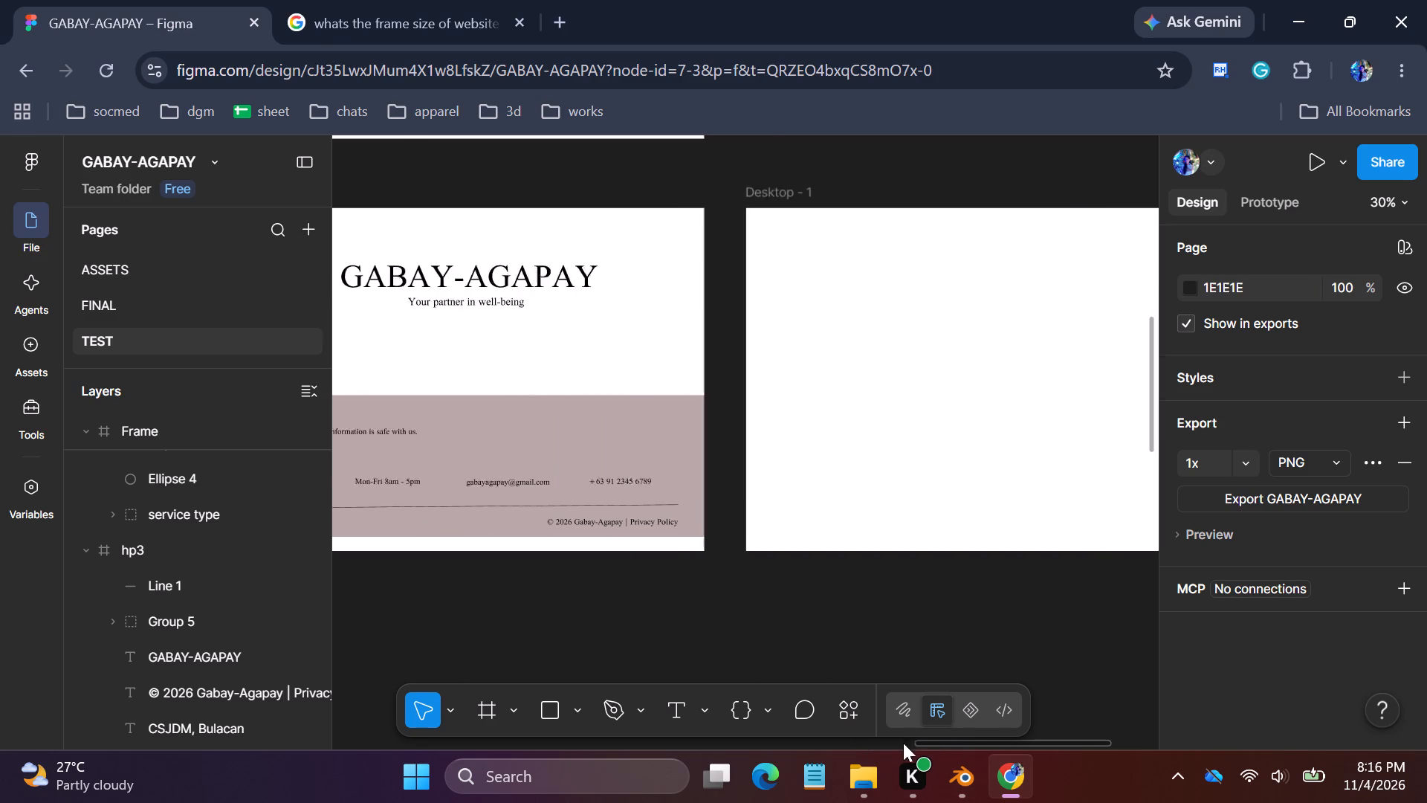
left_click_drag(903, 743, 834, 741)
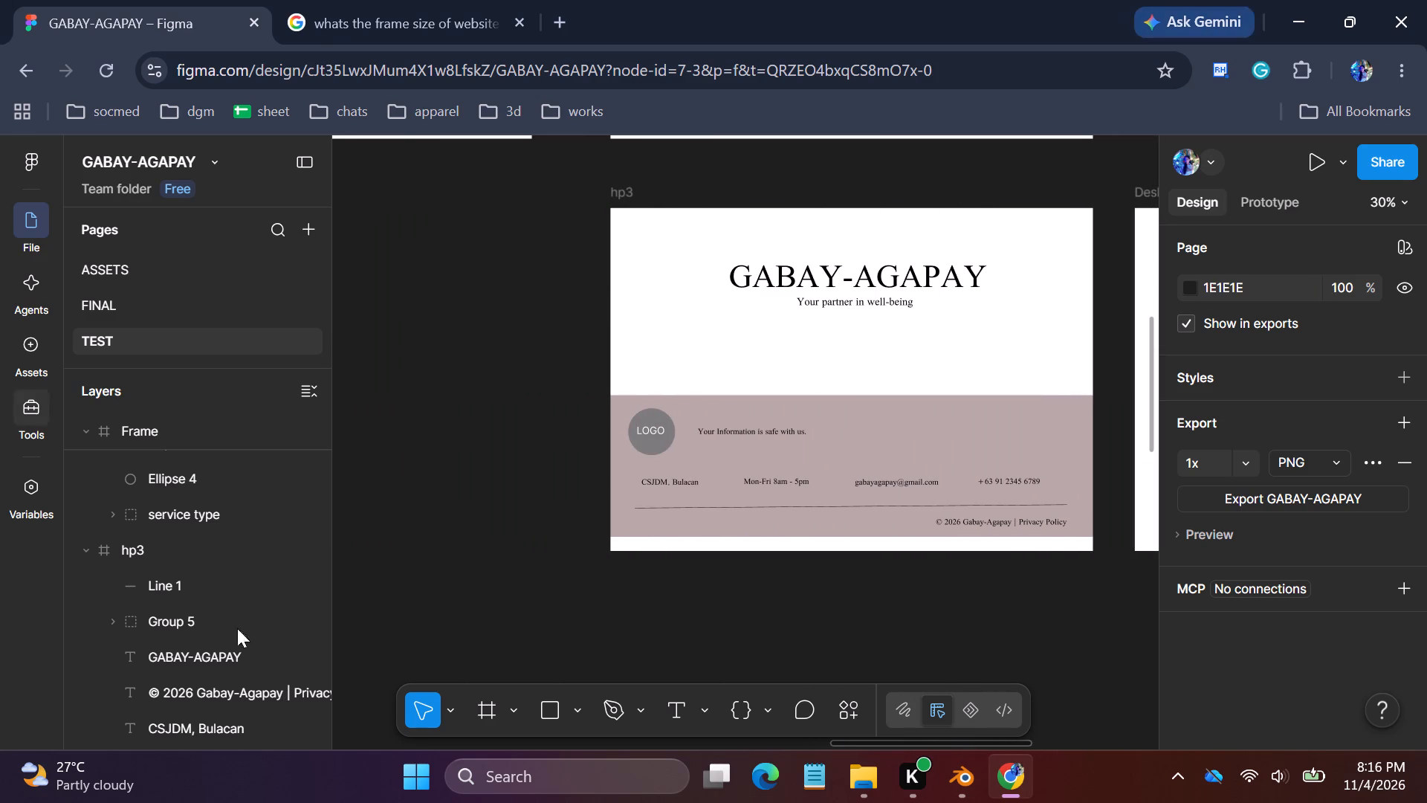
scroll(160, 474, "down", 1)
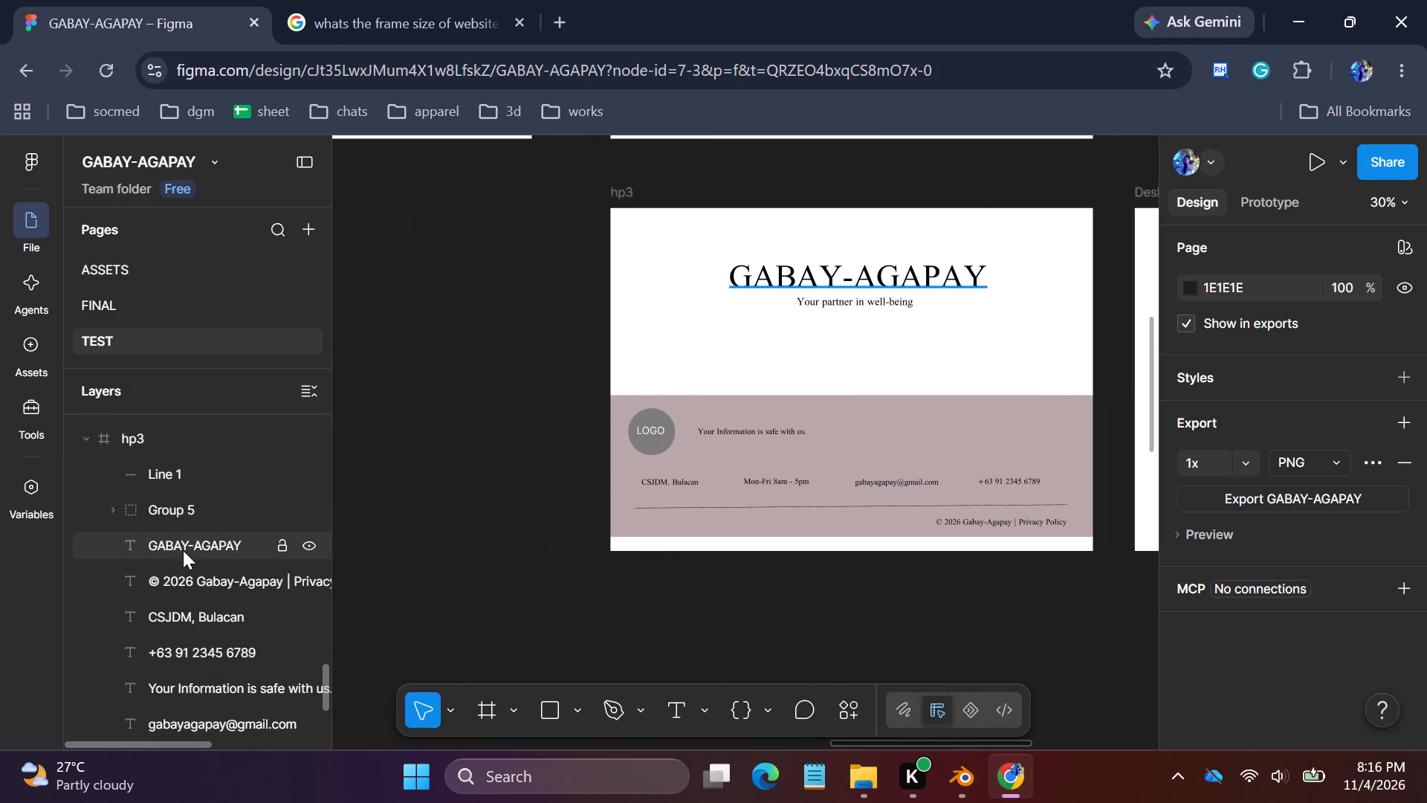
left_click(137, 444)
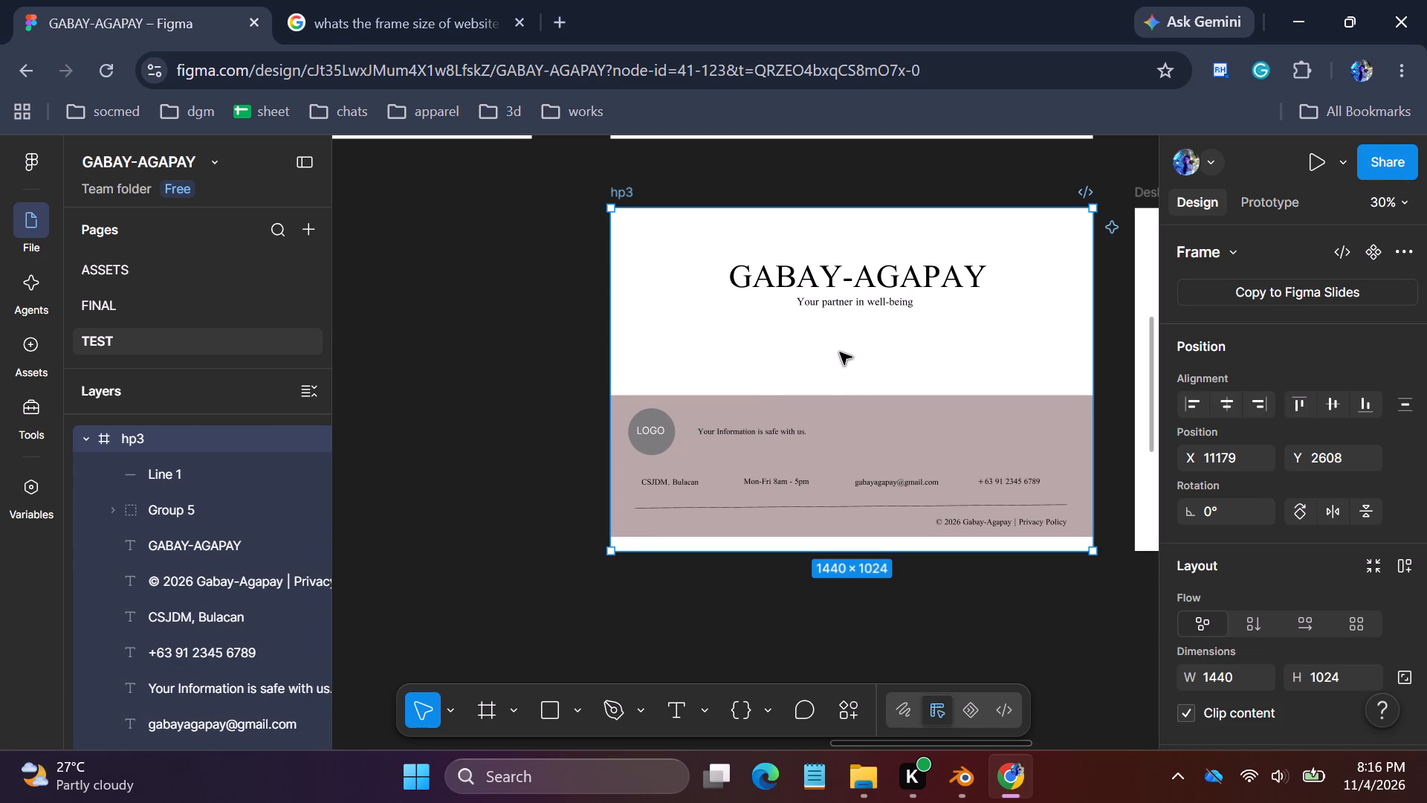
left_click_drag(842, 355, 838, 710)
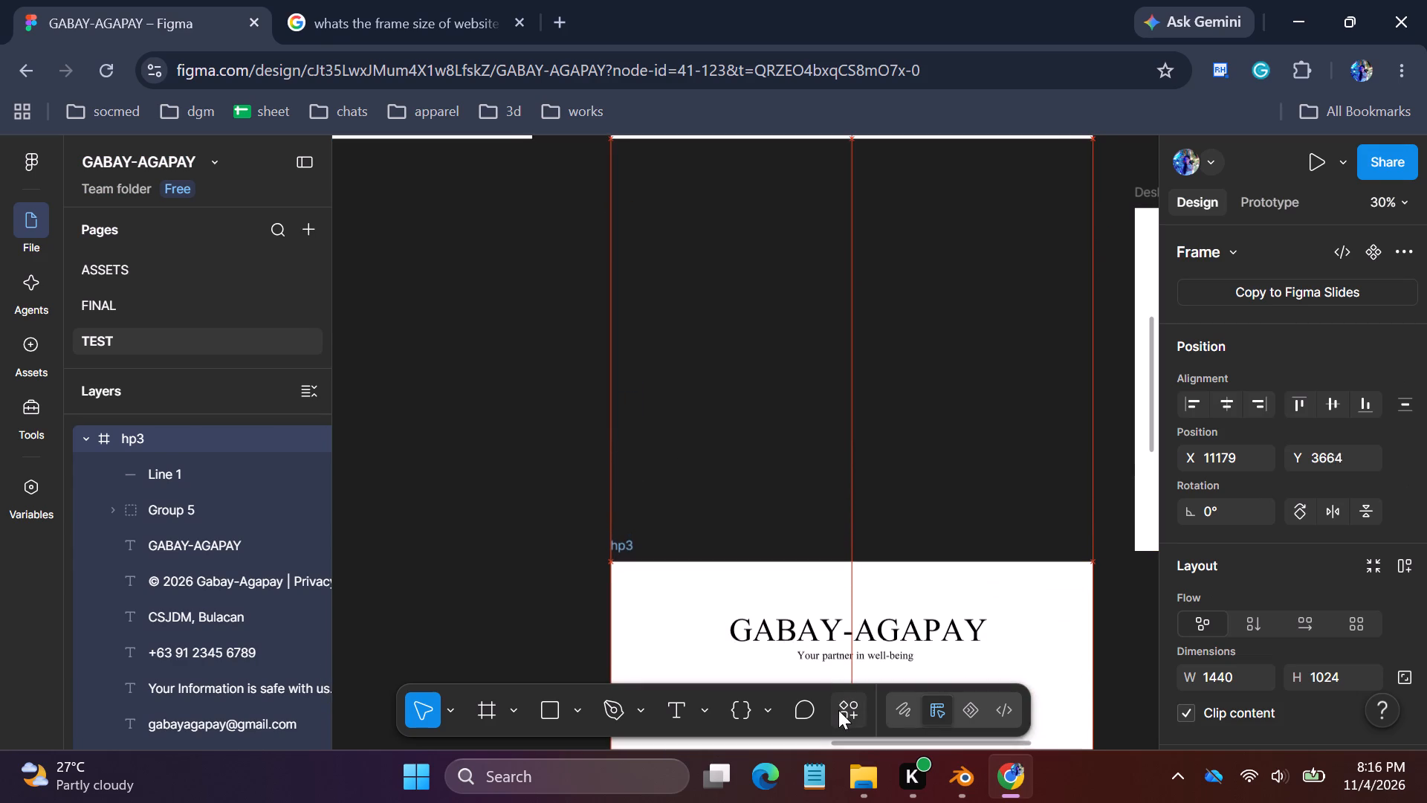
left_click_drag(838, 710, 838, 715)
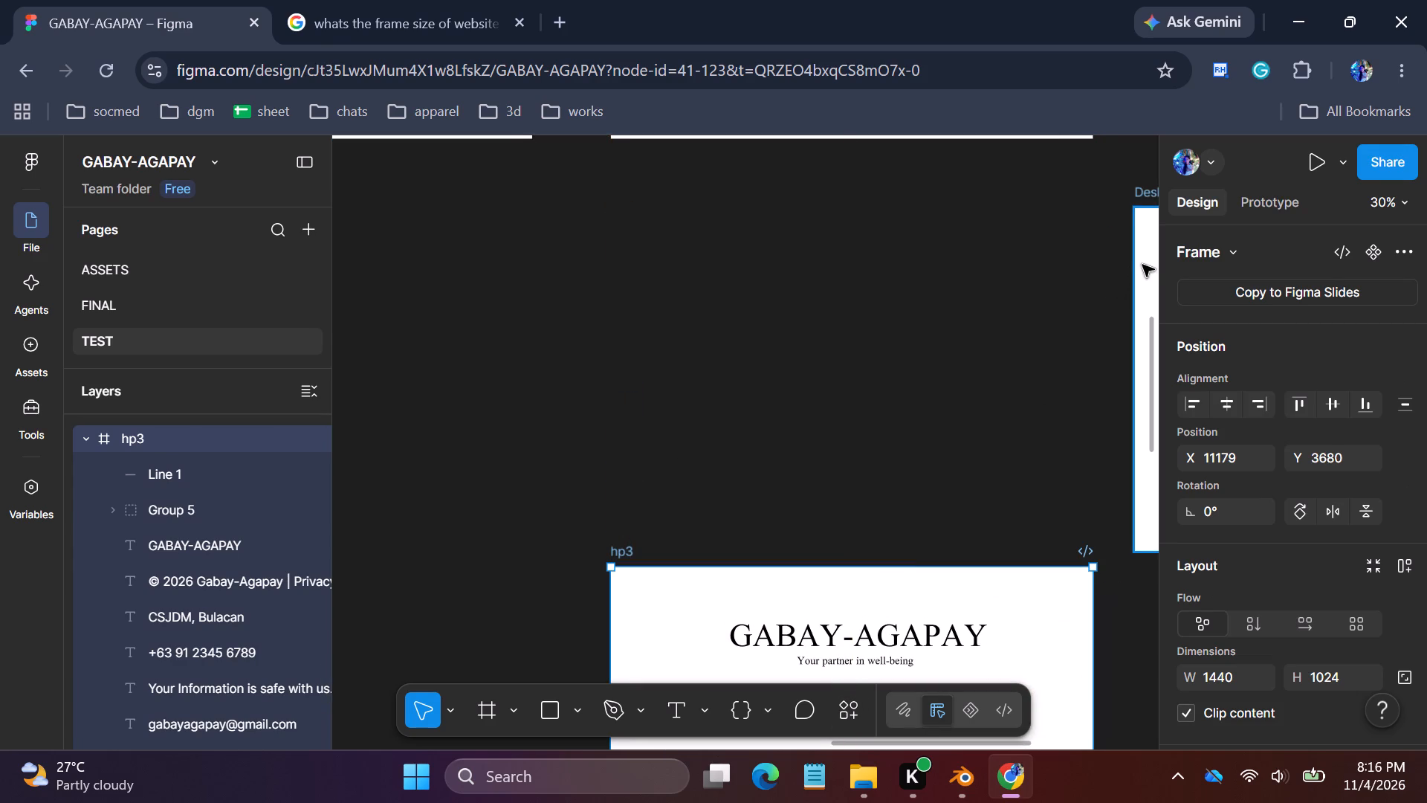
Move the Desktop - 1 frame into the gap above hp3, aligned with its side edges at X 11179, Y 2499.
left_click(1143, 264)
left_click_drag(1144, 264, 634, 245)
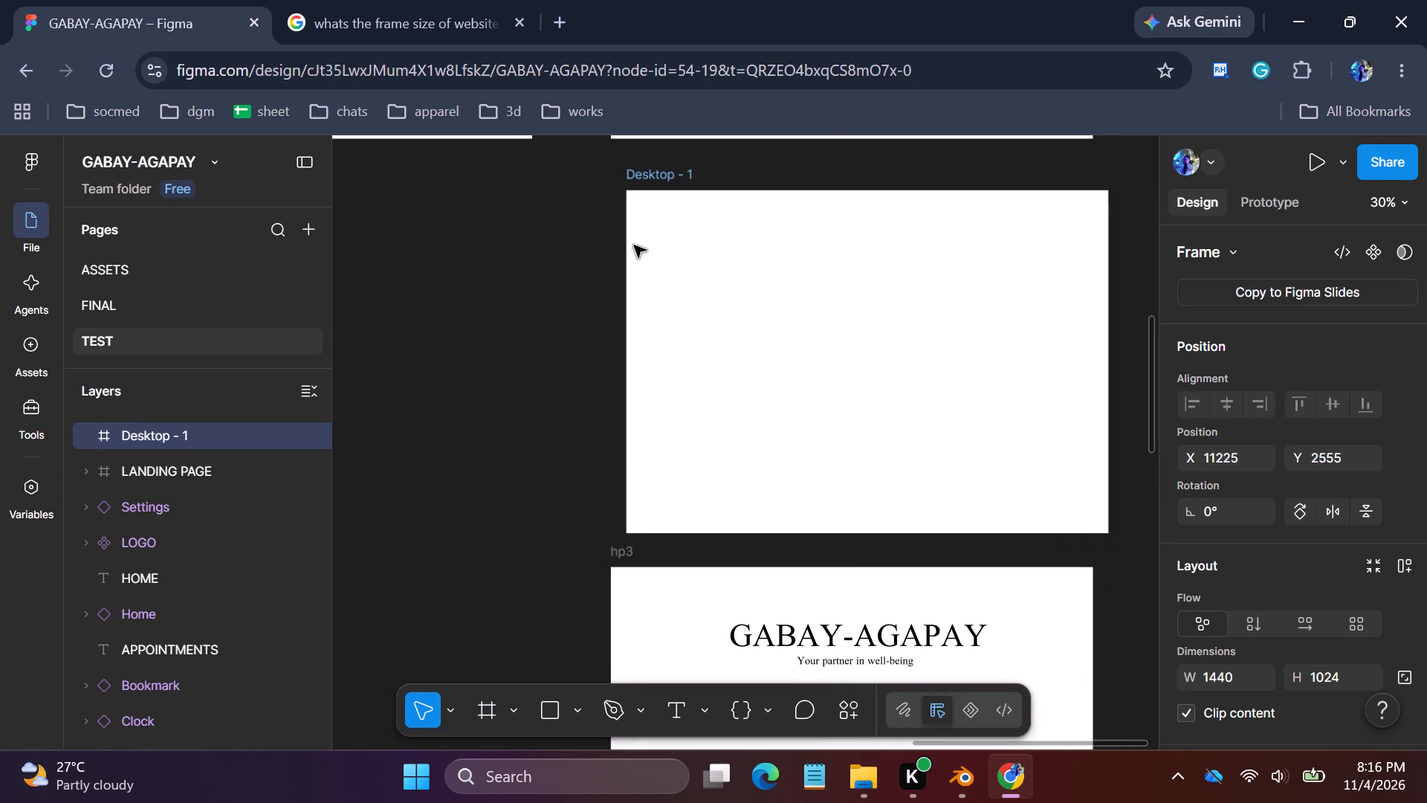
left_click_drag(634, 245, 624, 236)
left_click_drag(682, 281, 684, 270)
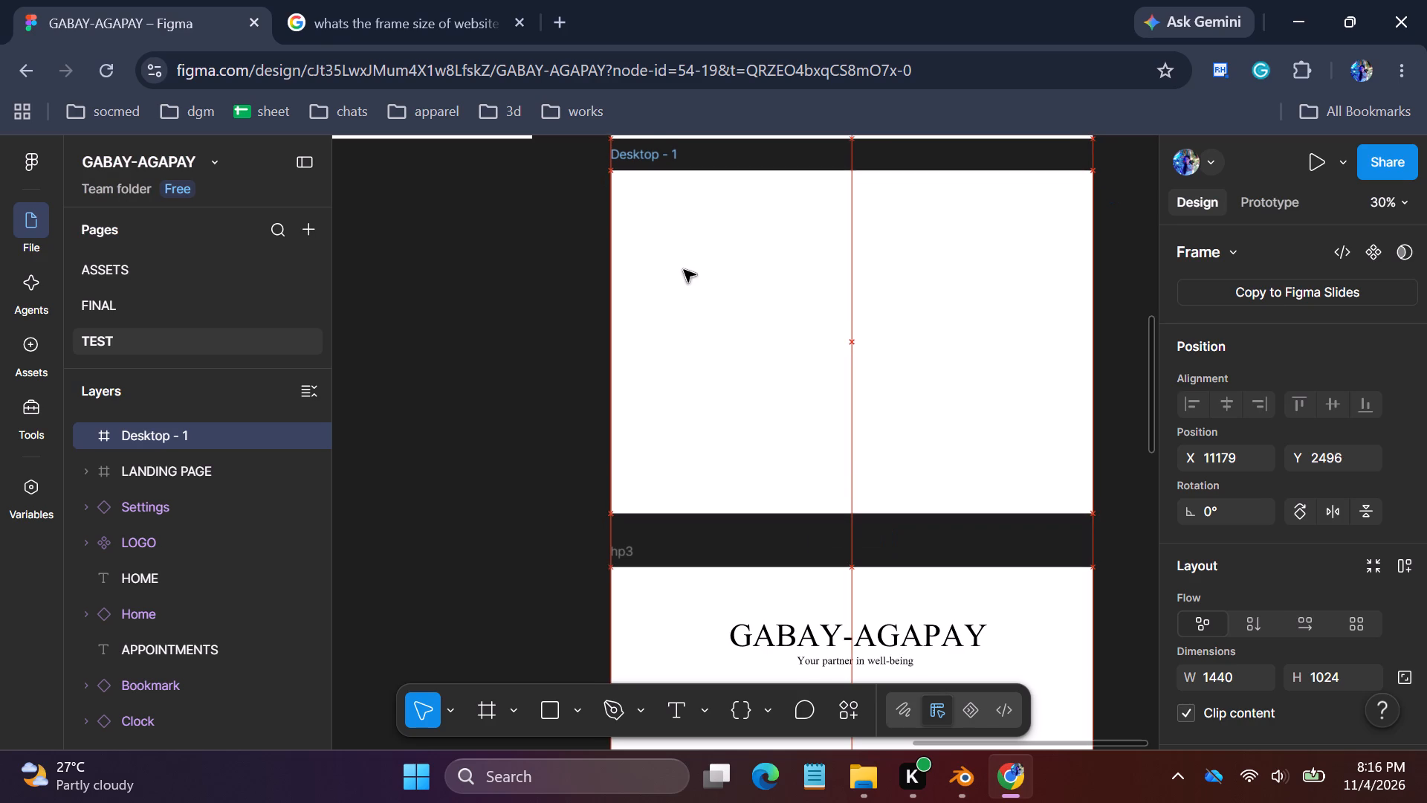
left_click_drag(684, 270, 685, 271)
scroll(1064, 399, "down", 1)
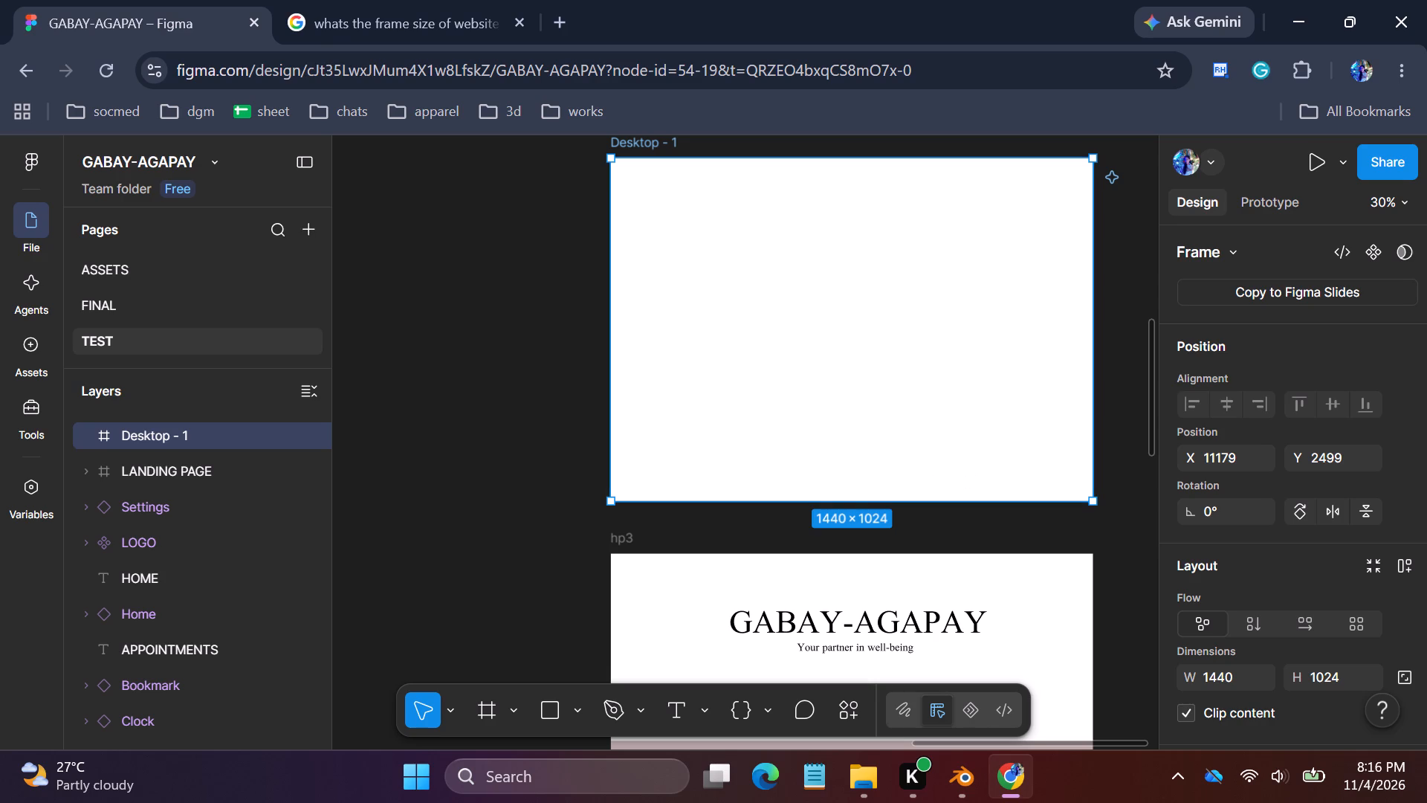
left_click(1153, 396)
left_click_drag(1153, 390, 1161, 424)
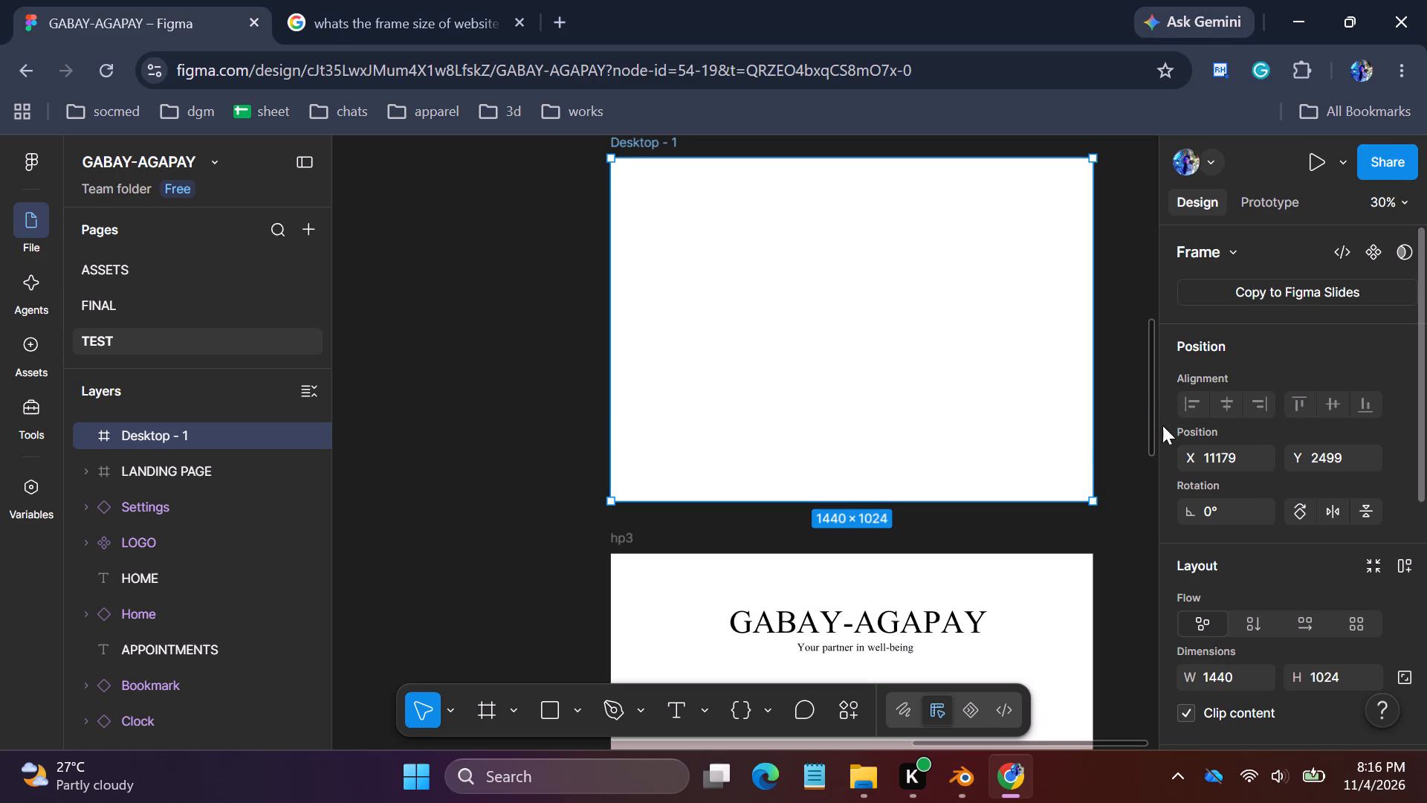
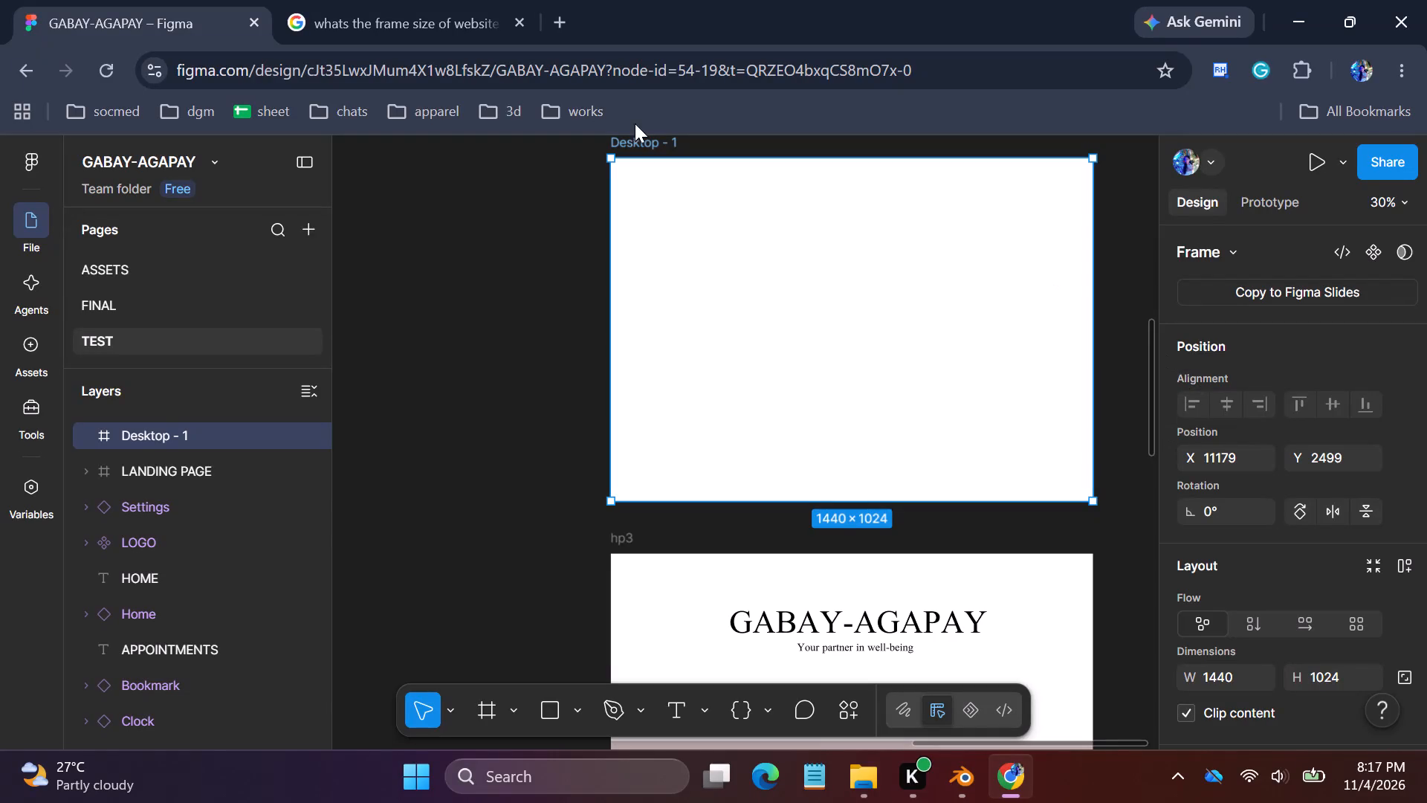
Copy the GABAY-AGAPAY heading from the hp3 frame into the Desktop - 1 frame at the same position, X 323, Y 175.
left_click(864, 620)
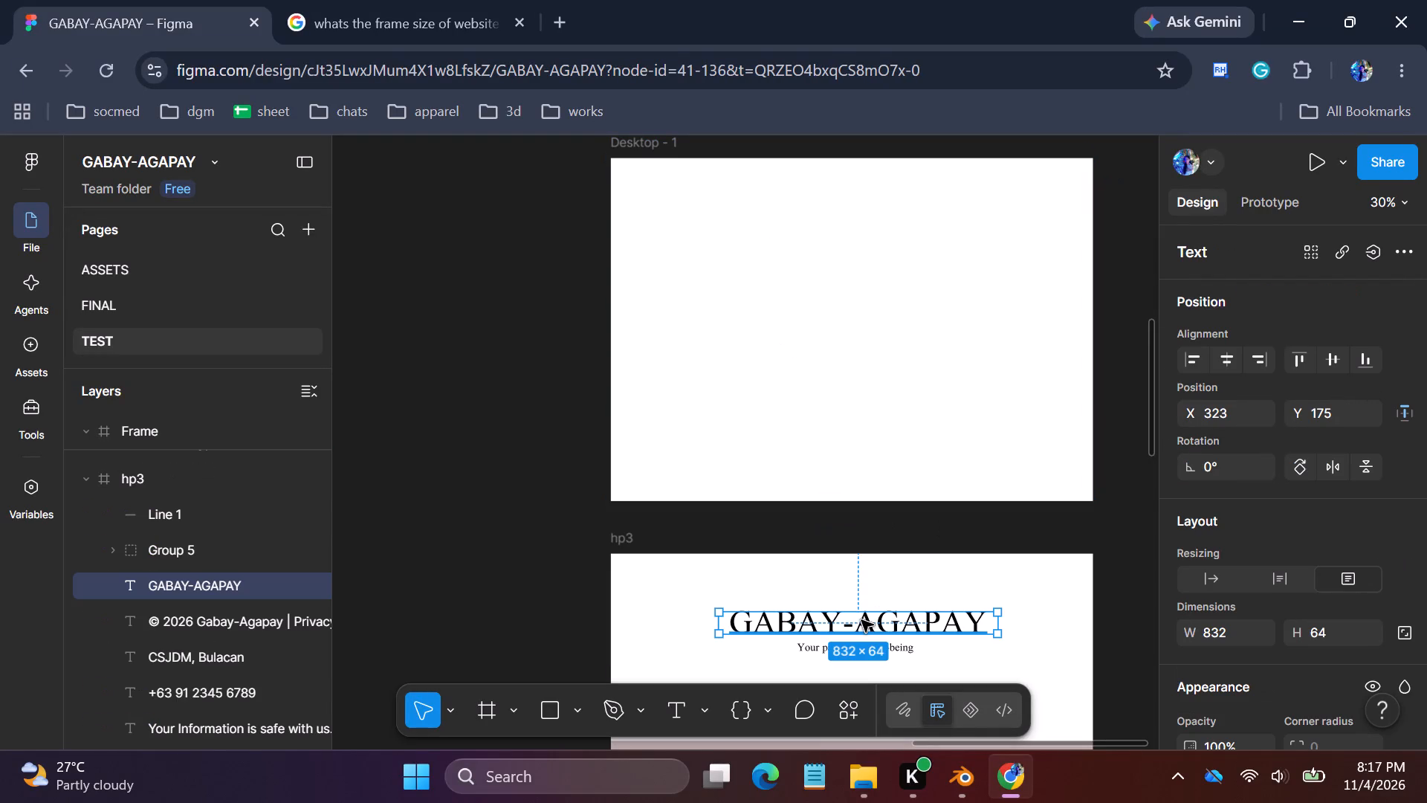
key("ctrl+c")
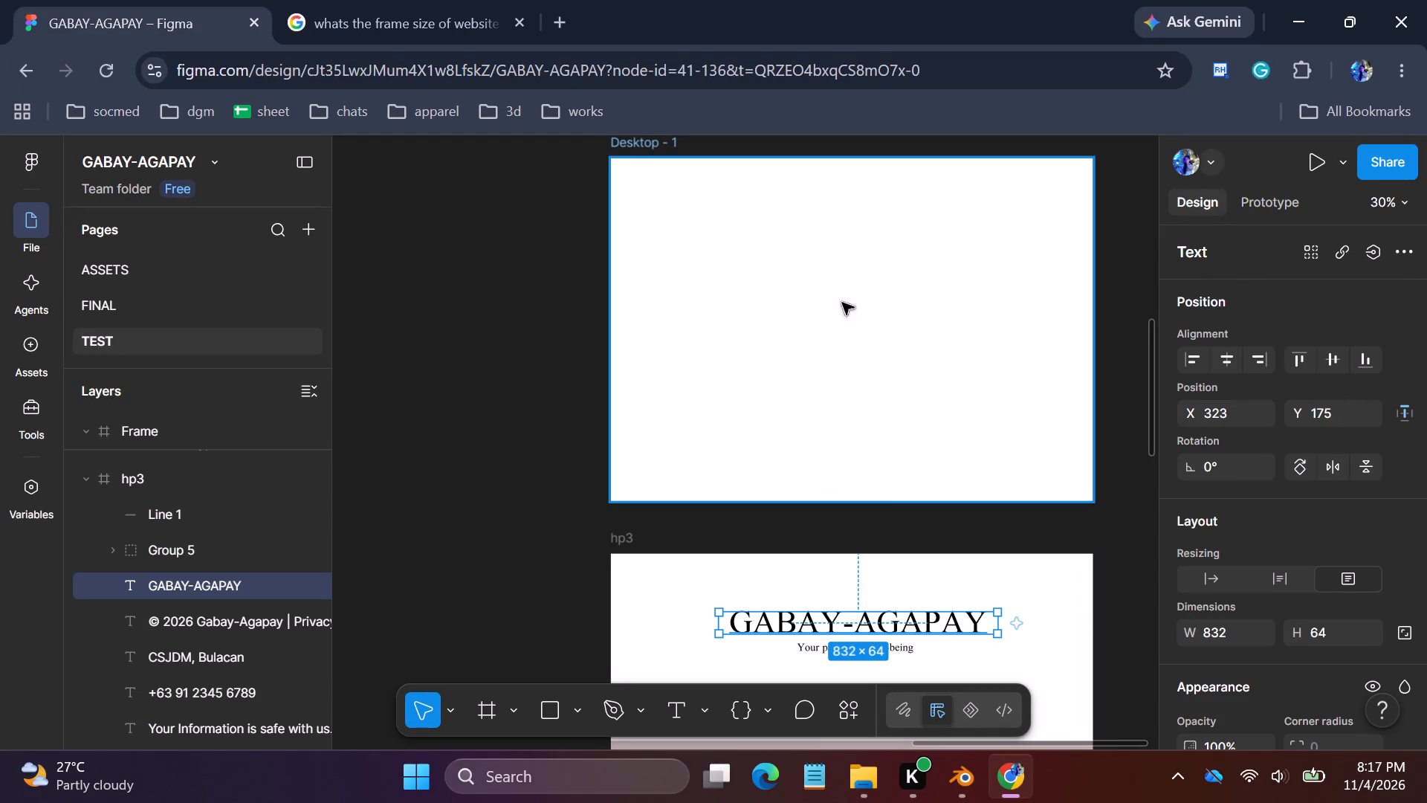
left_click(851, 259)
key("ctrl+v")
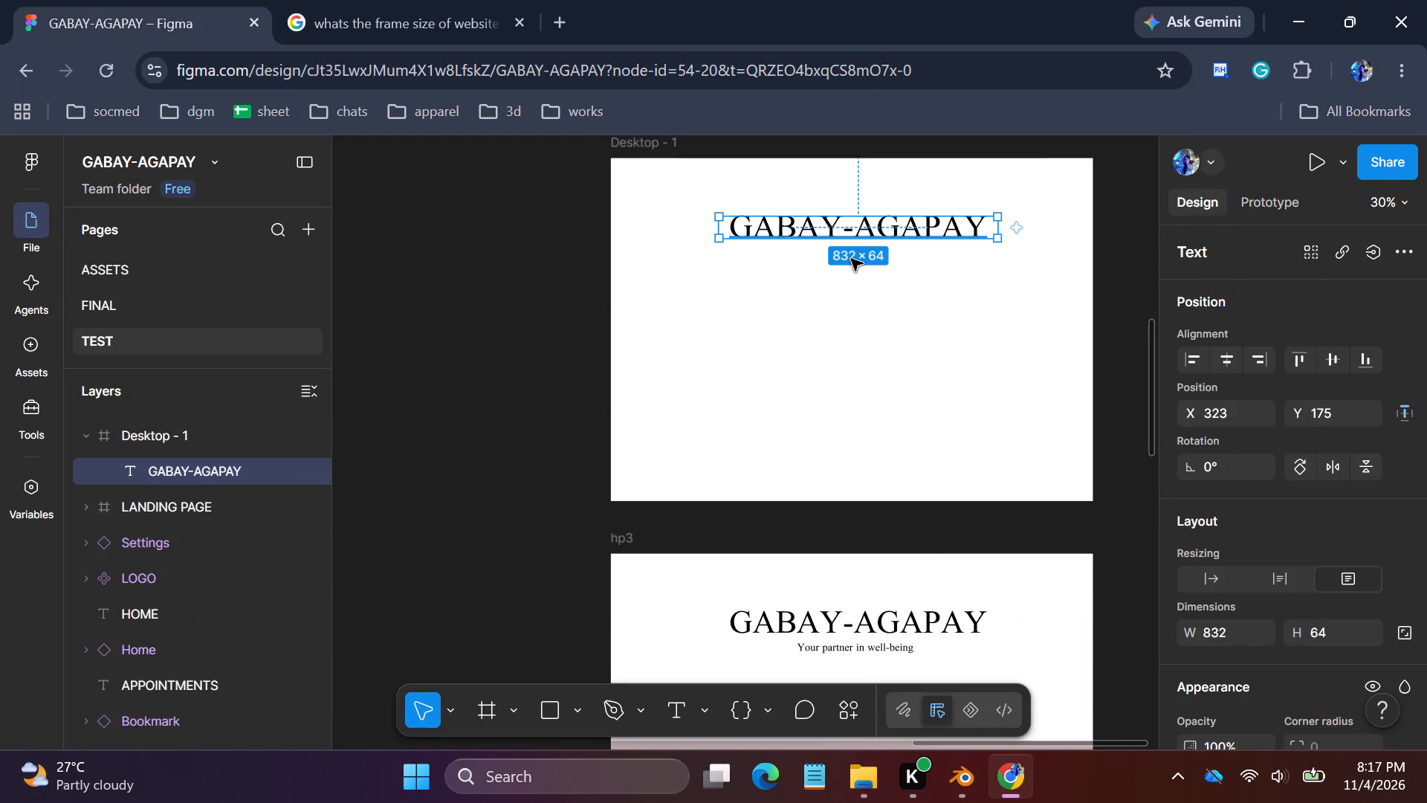
Rename the Desktop - 1 frame as hp3.
double_click(655, 141)
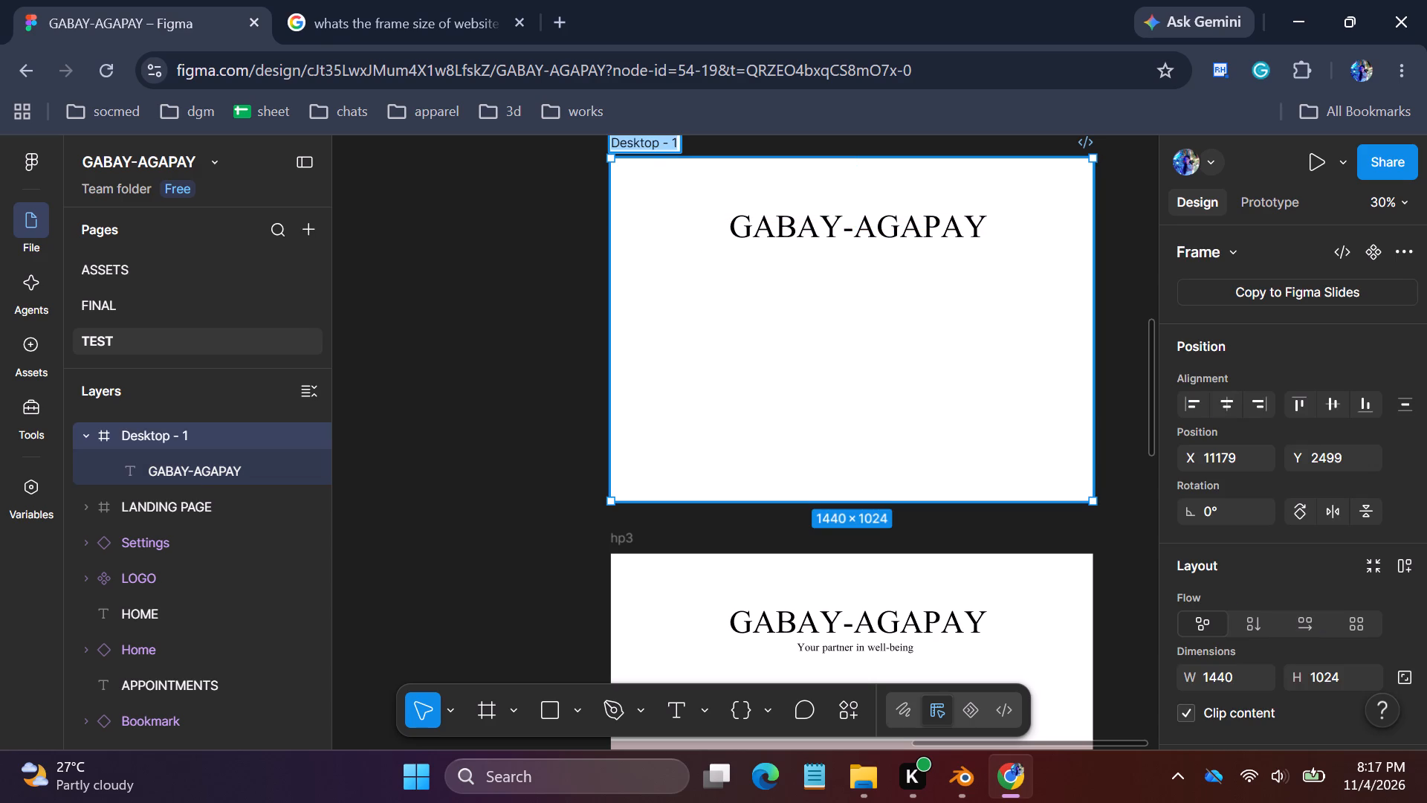
key("h")
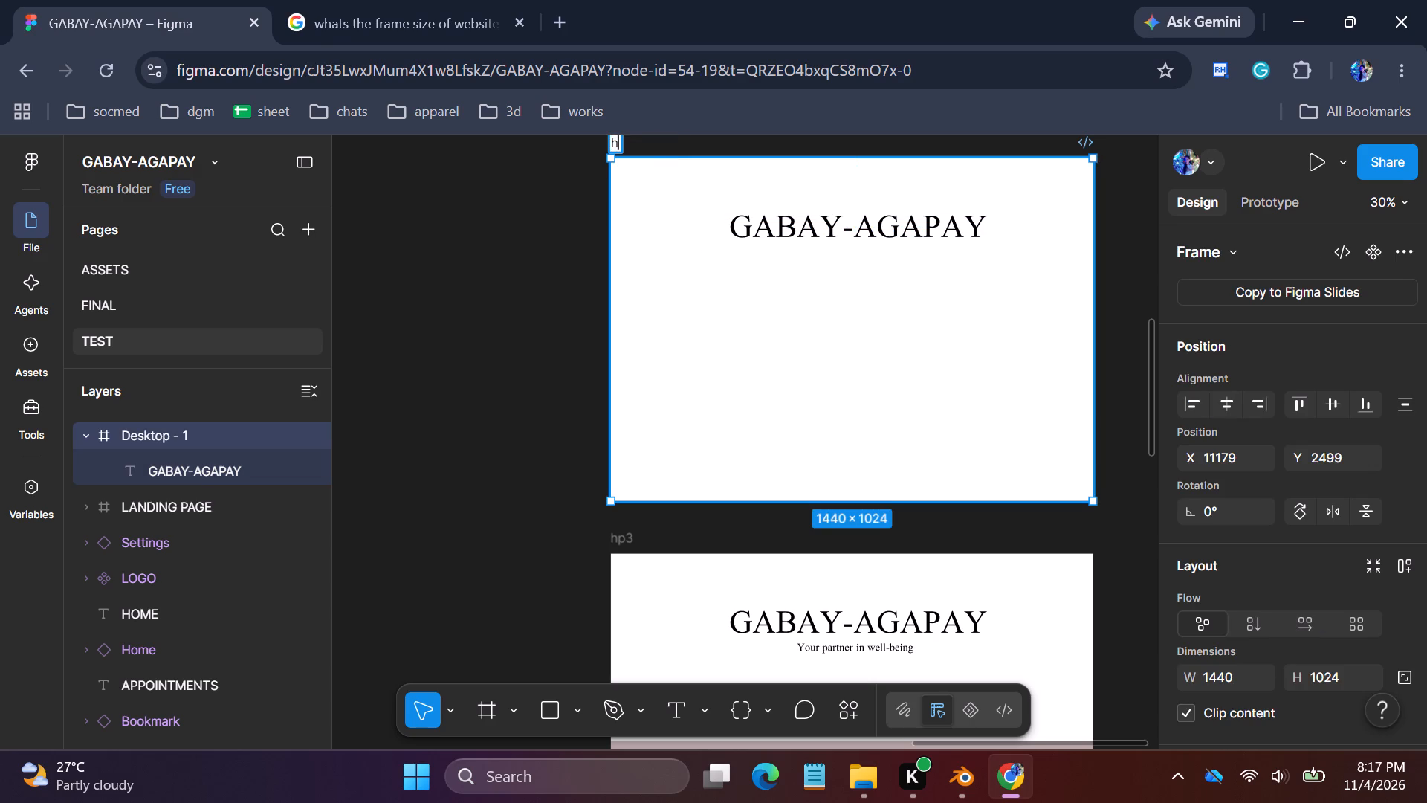
type("p3")
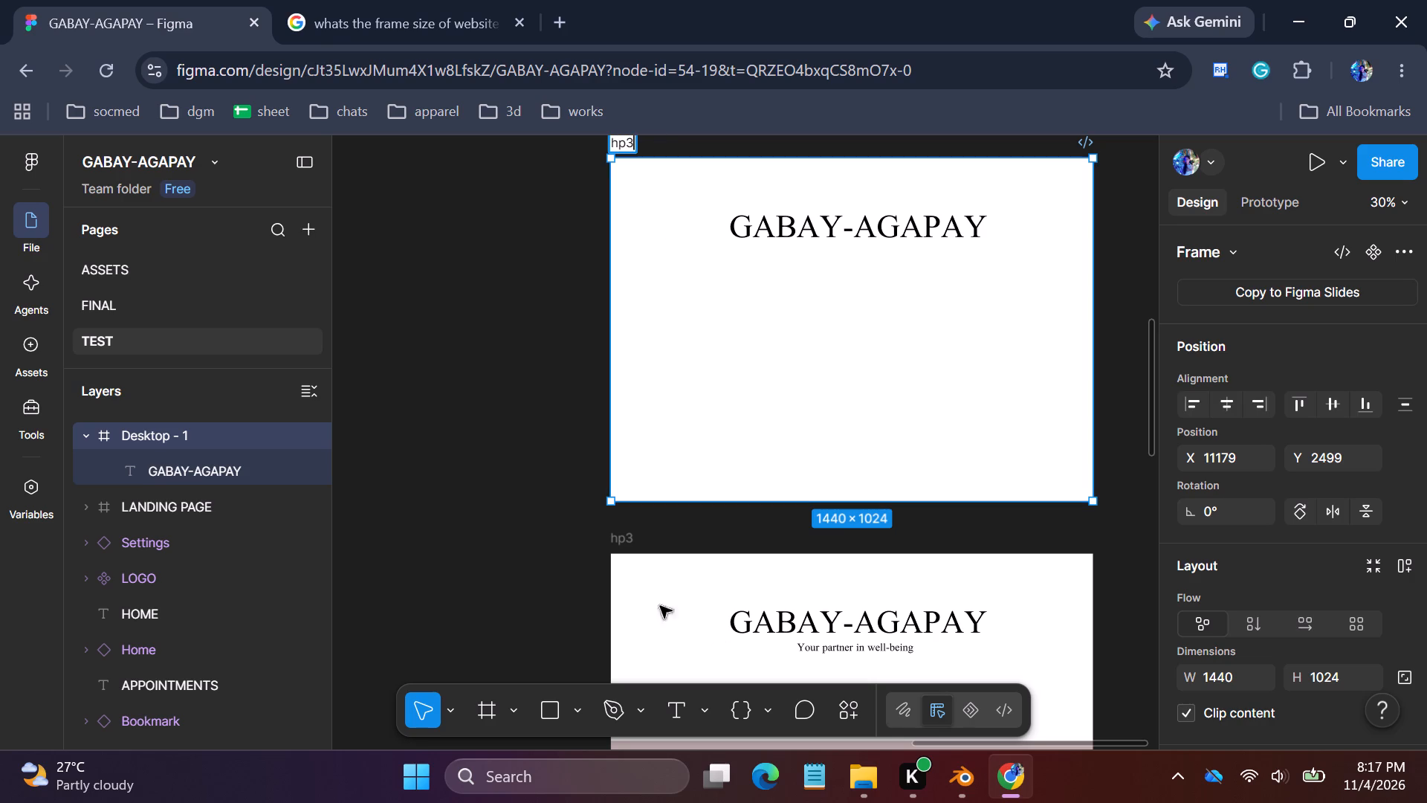
Rename the original footer frame below the new one as hp4.
double_click(621, 541)
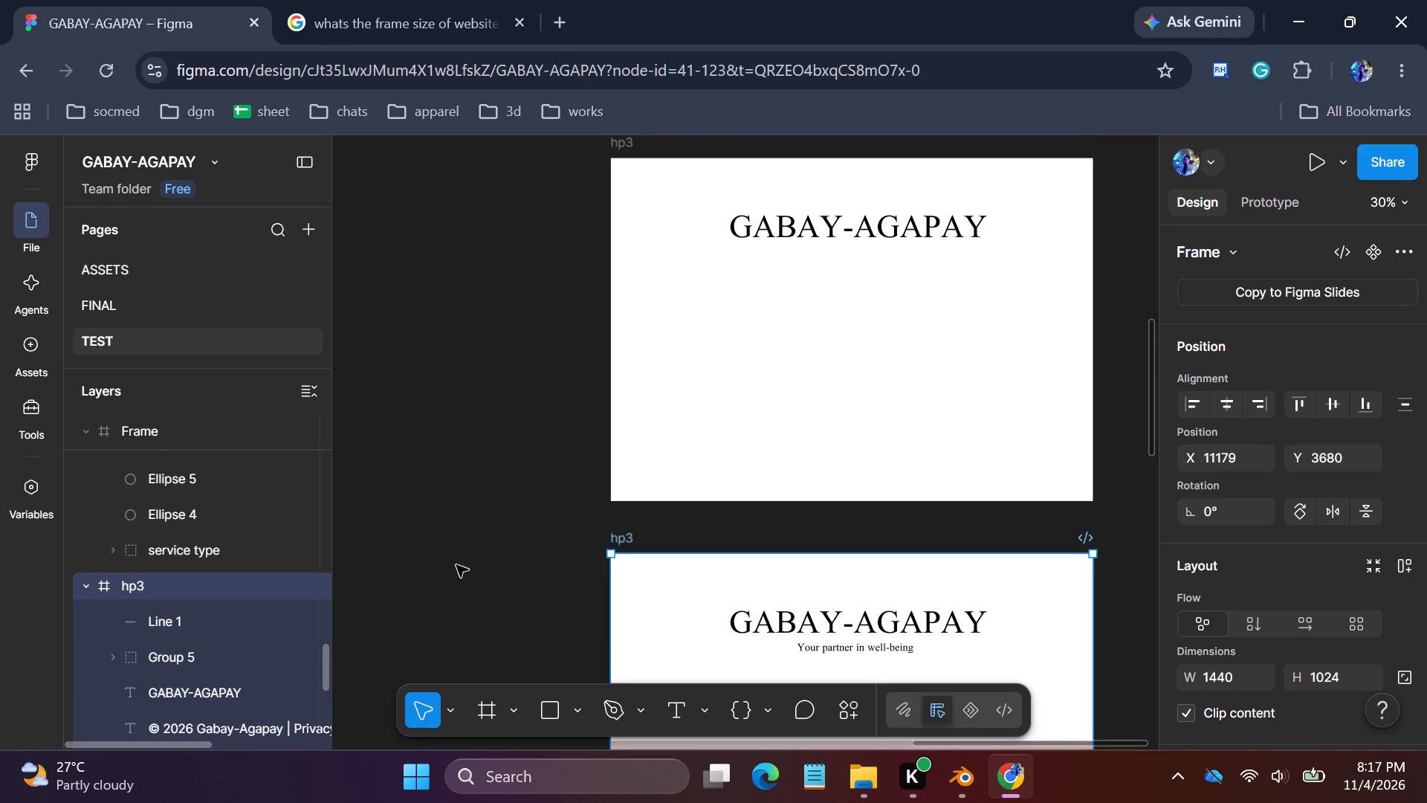
left_click(626, 541)
double_click(630, 540)
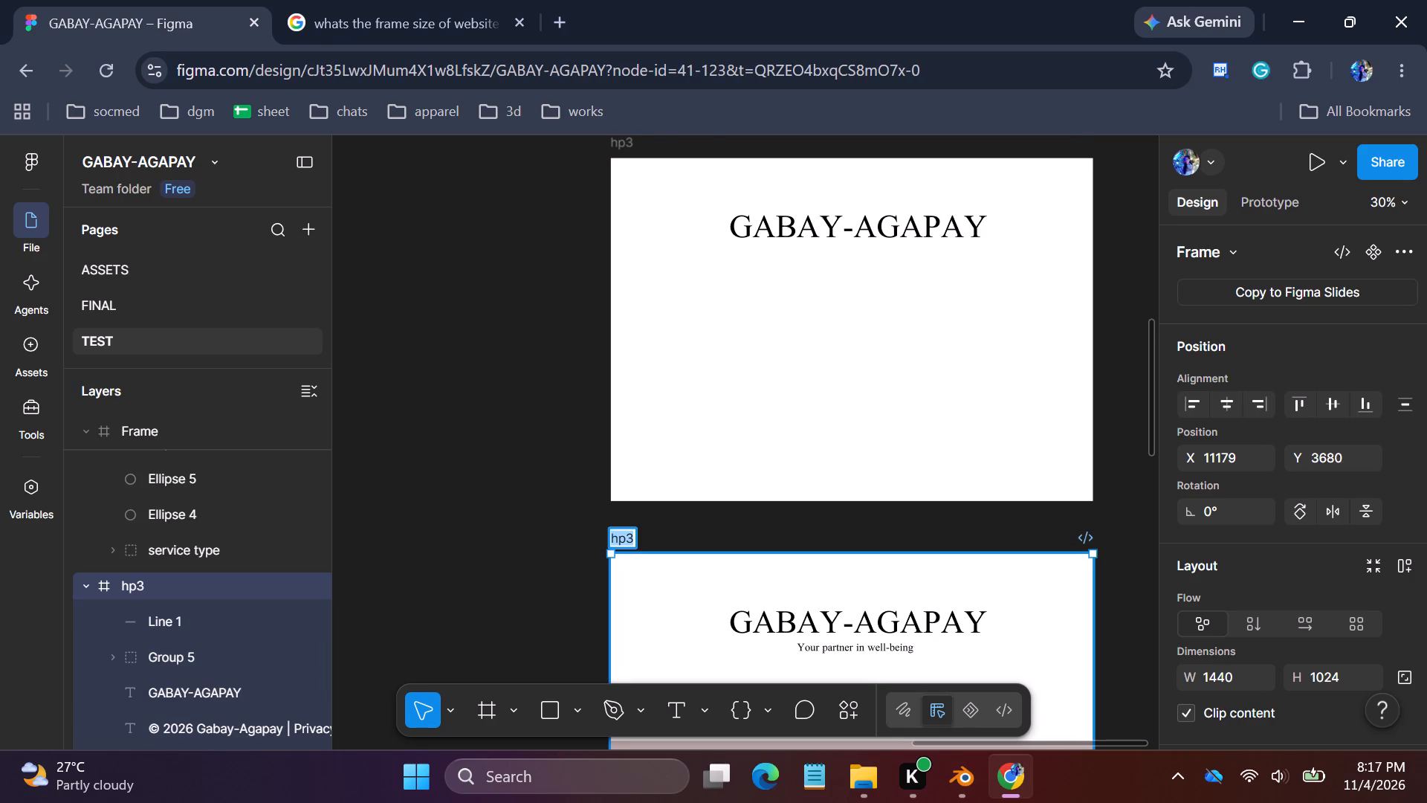
key("BackSpace")
type("hp")
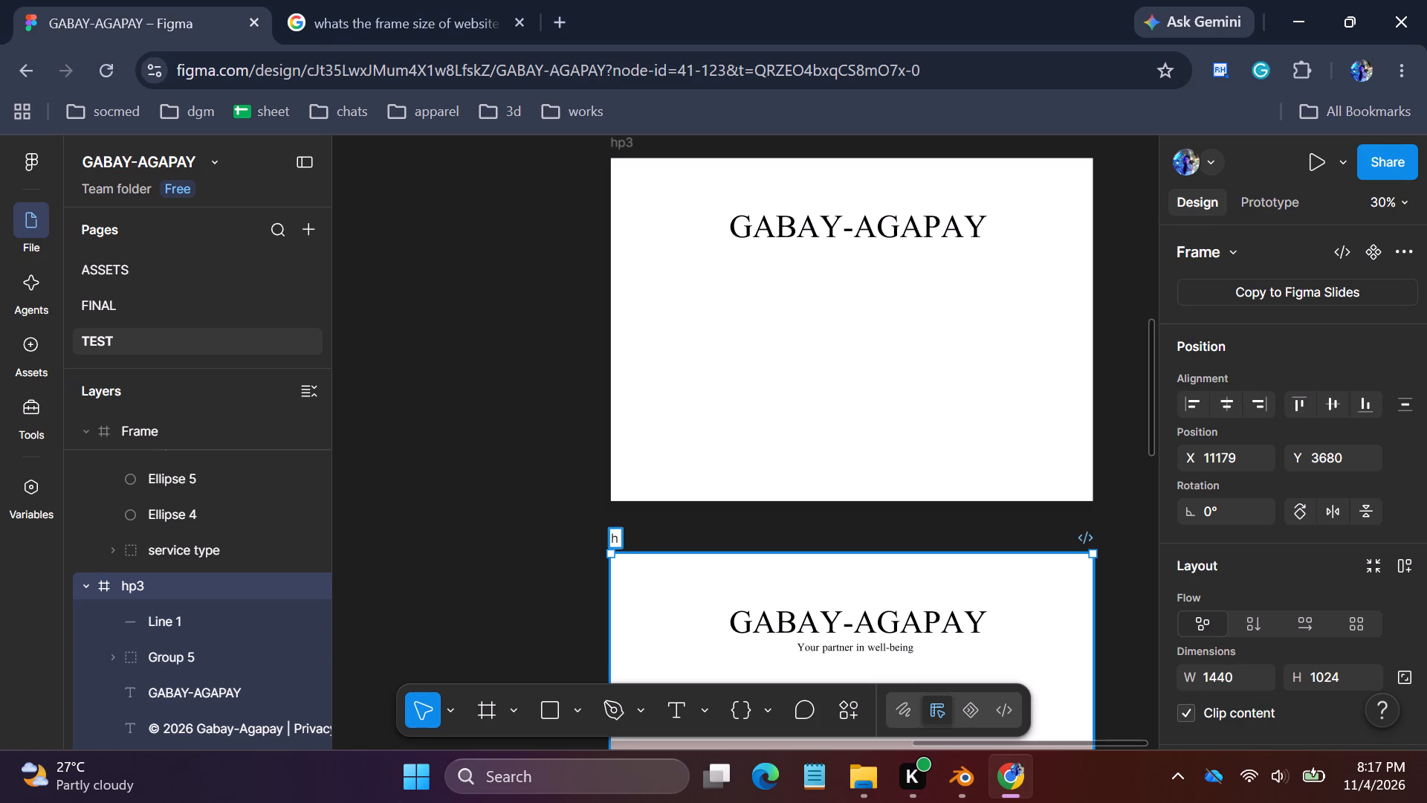
key("4")
left_click(674, 526)
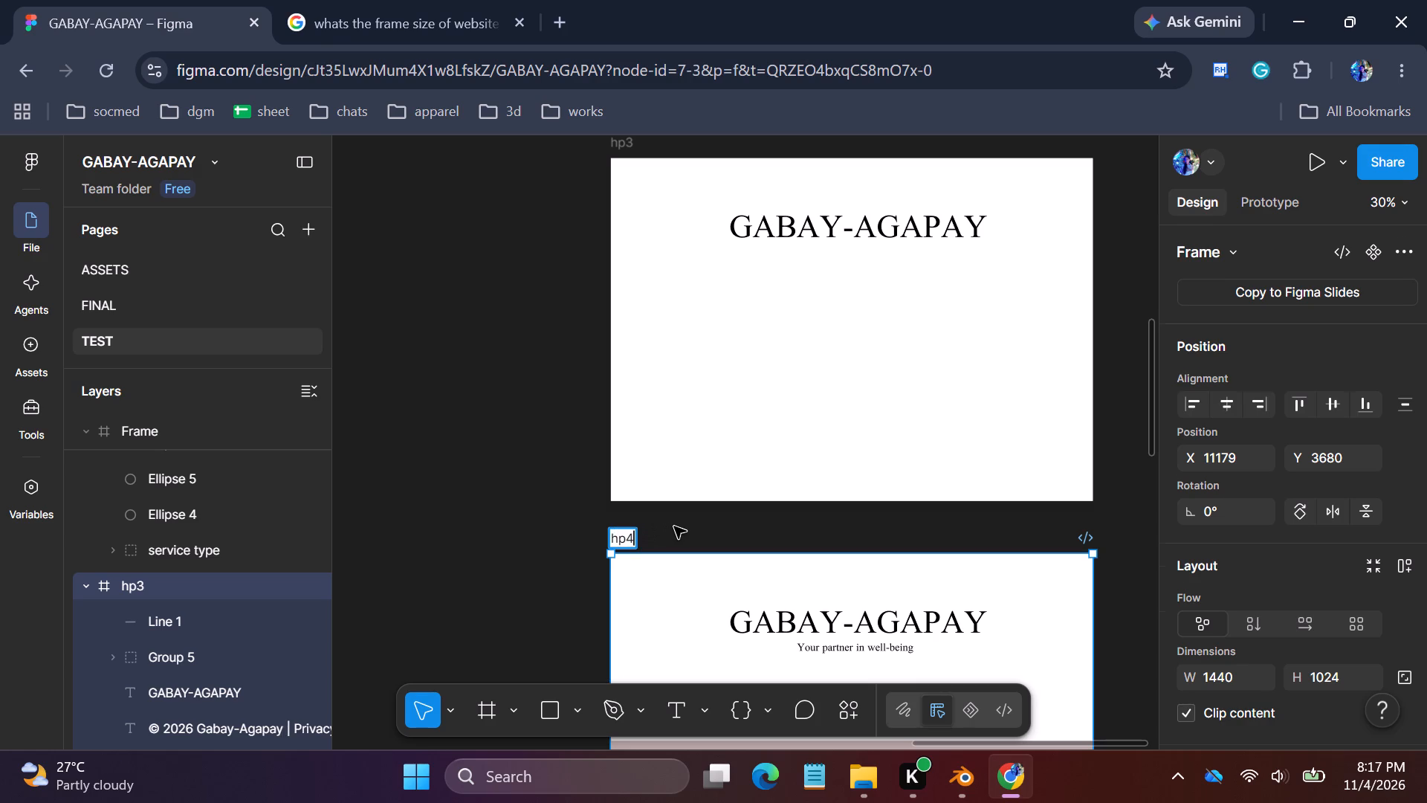
Replace the pasted heading's text in the new hp3 frame with "OUR CARE TEAMS".
double_click(785, 223)
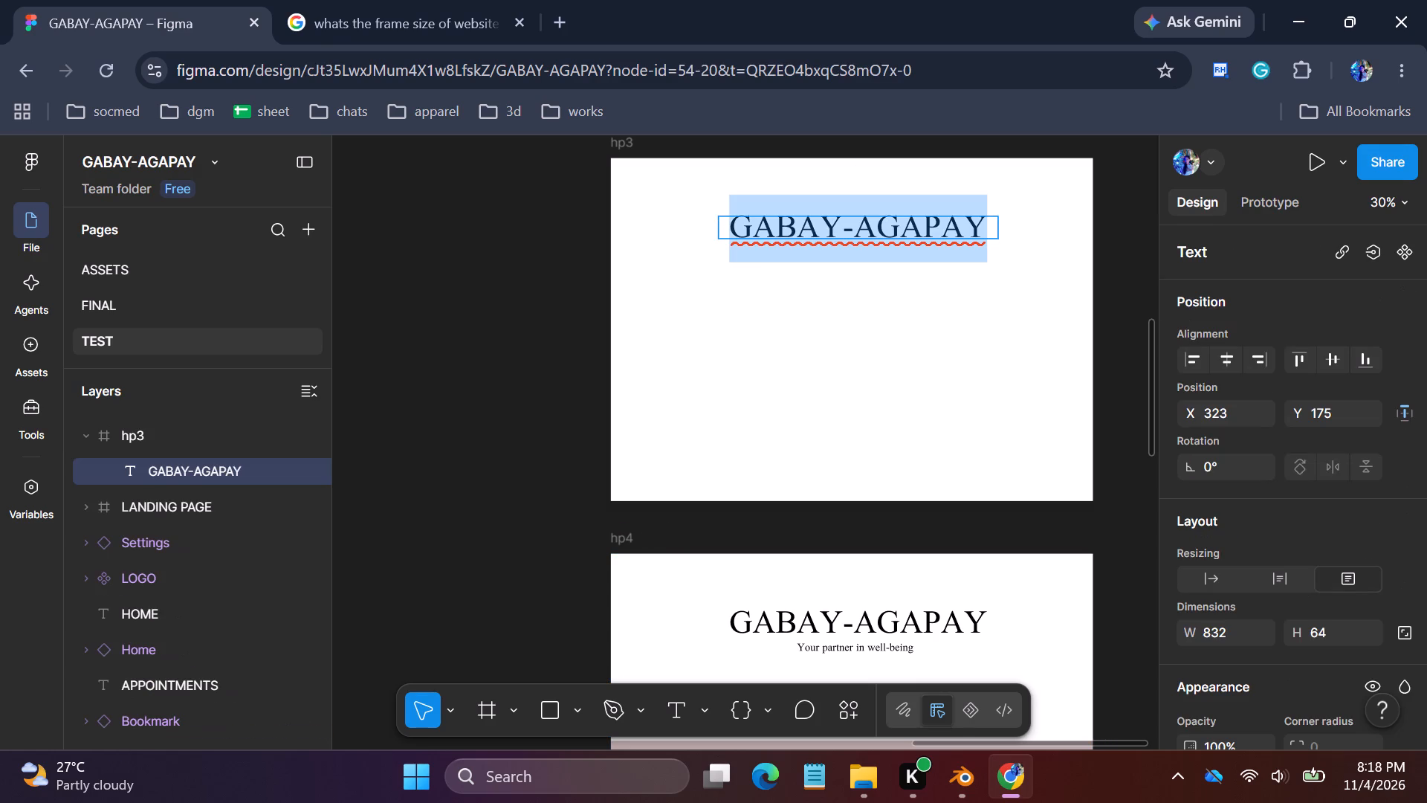
type("our")
key("space")
key("BackSpace")
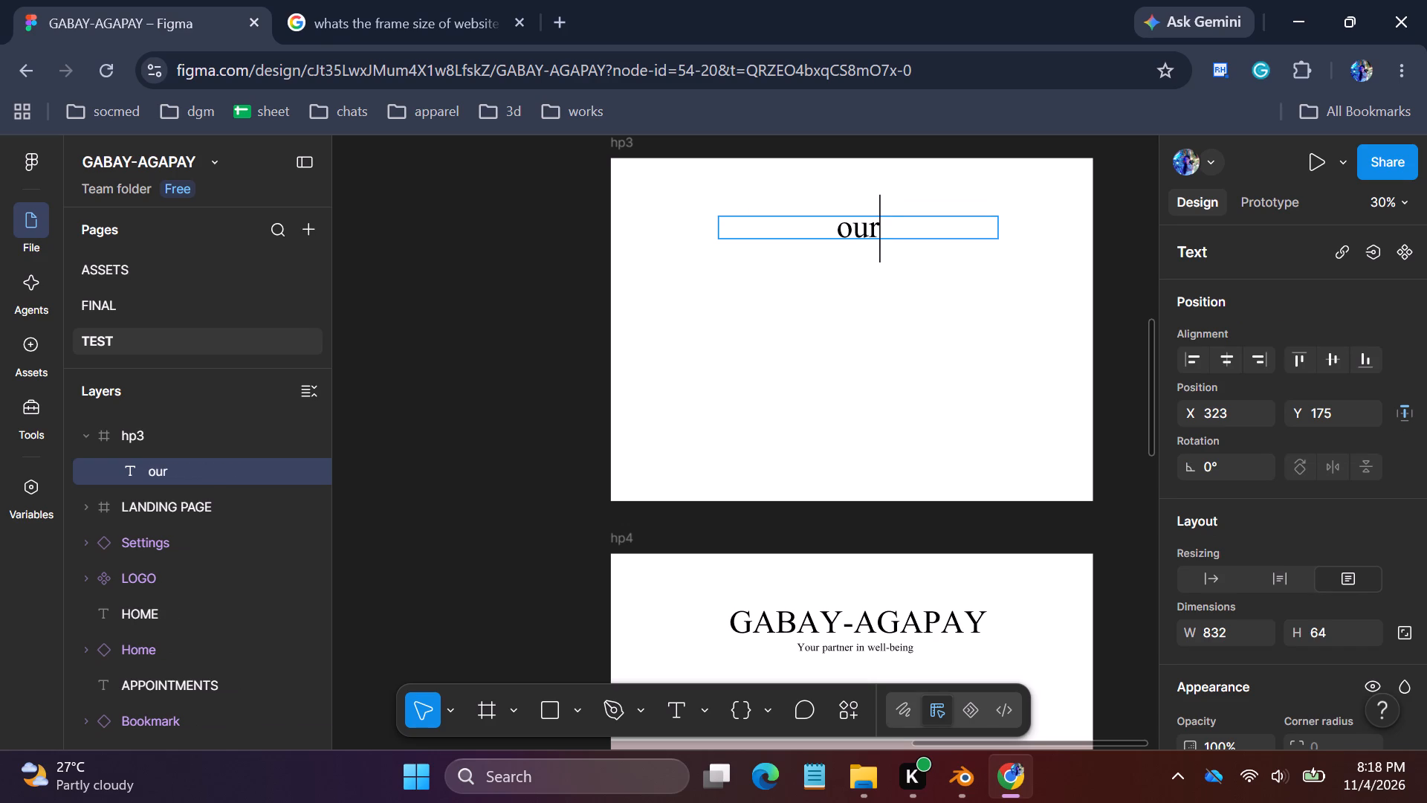
key("BackSpace")
key("BackSpace")
key("BackSpace")
type("OUR")
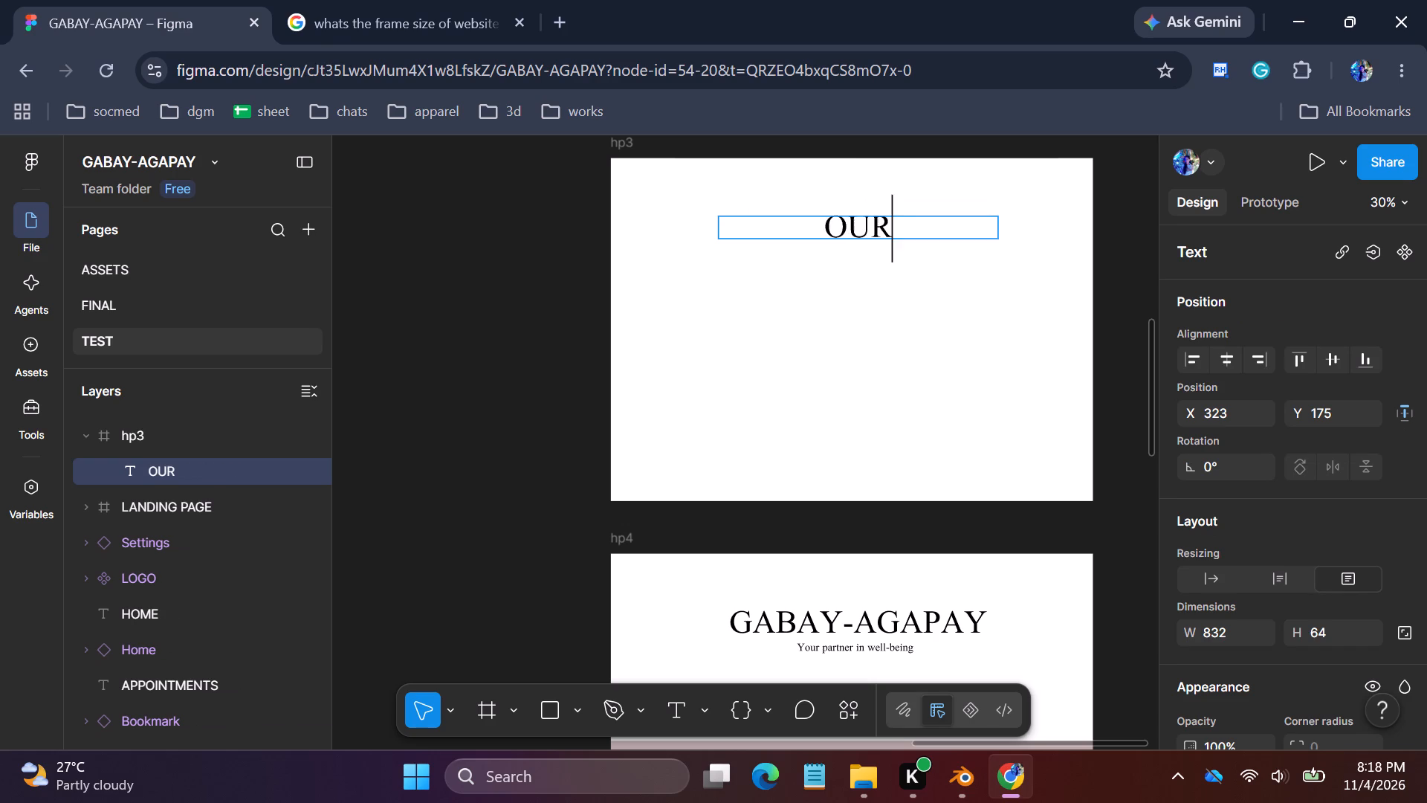
key("space")
type("CARE TEAM")
key("s")
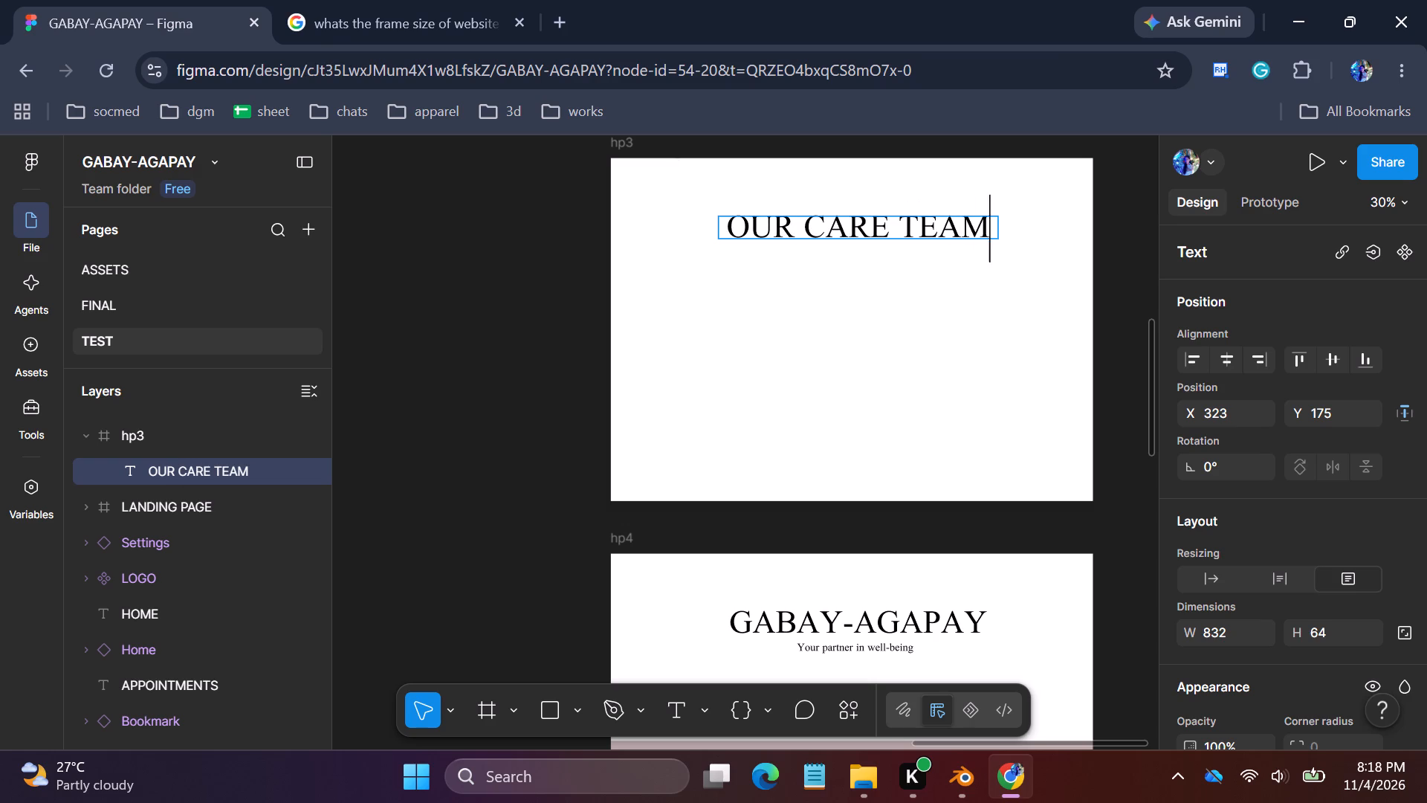
Widen the OUR CARE TEAMS text box to about 913 so it fits one line, and centre it in hp3 at X 263.
left_click(988, 236)
left_click(1003, 224)
left_click_drag(1002, 225, 1003, 225)
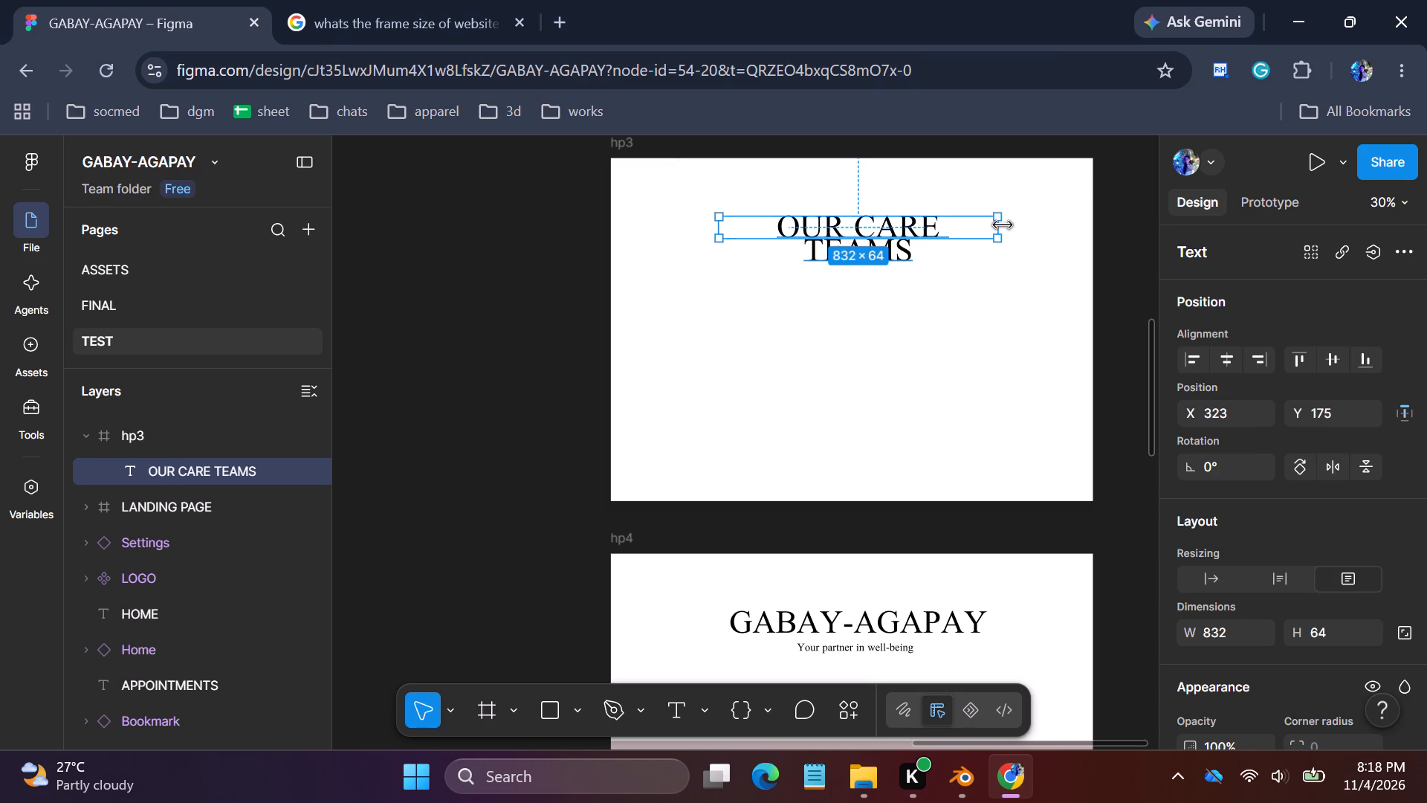
left_click_drag(1003, 225, 1025, 226)
left_click_drag(980, 222, 977, 222)
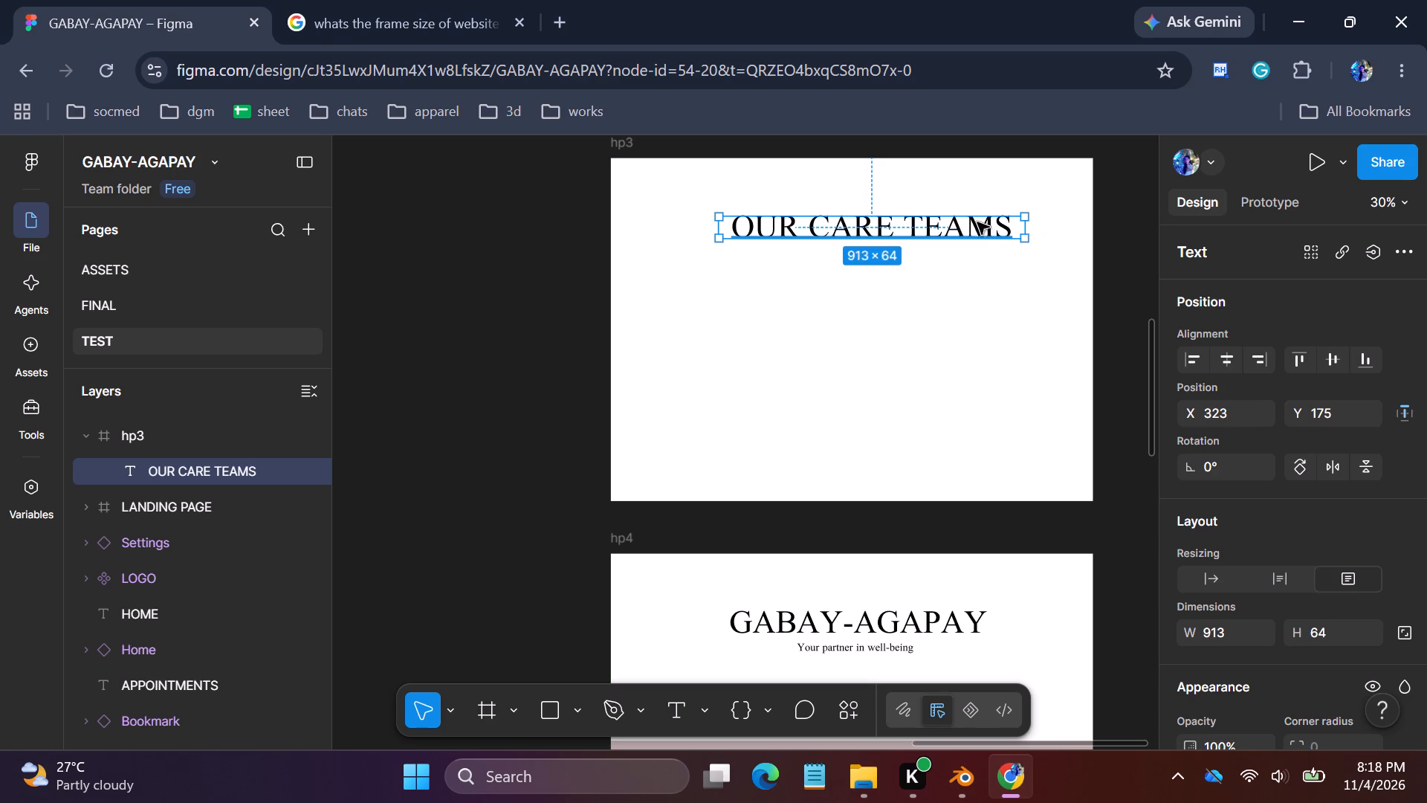
left_click_drag(977, 222, 958, 222)
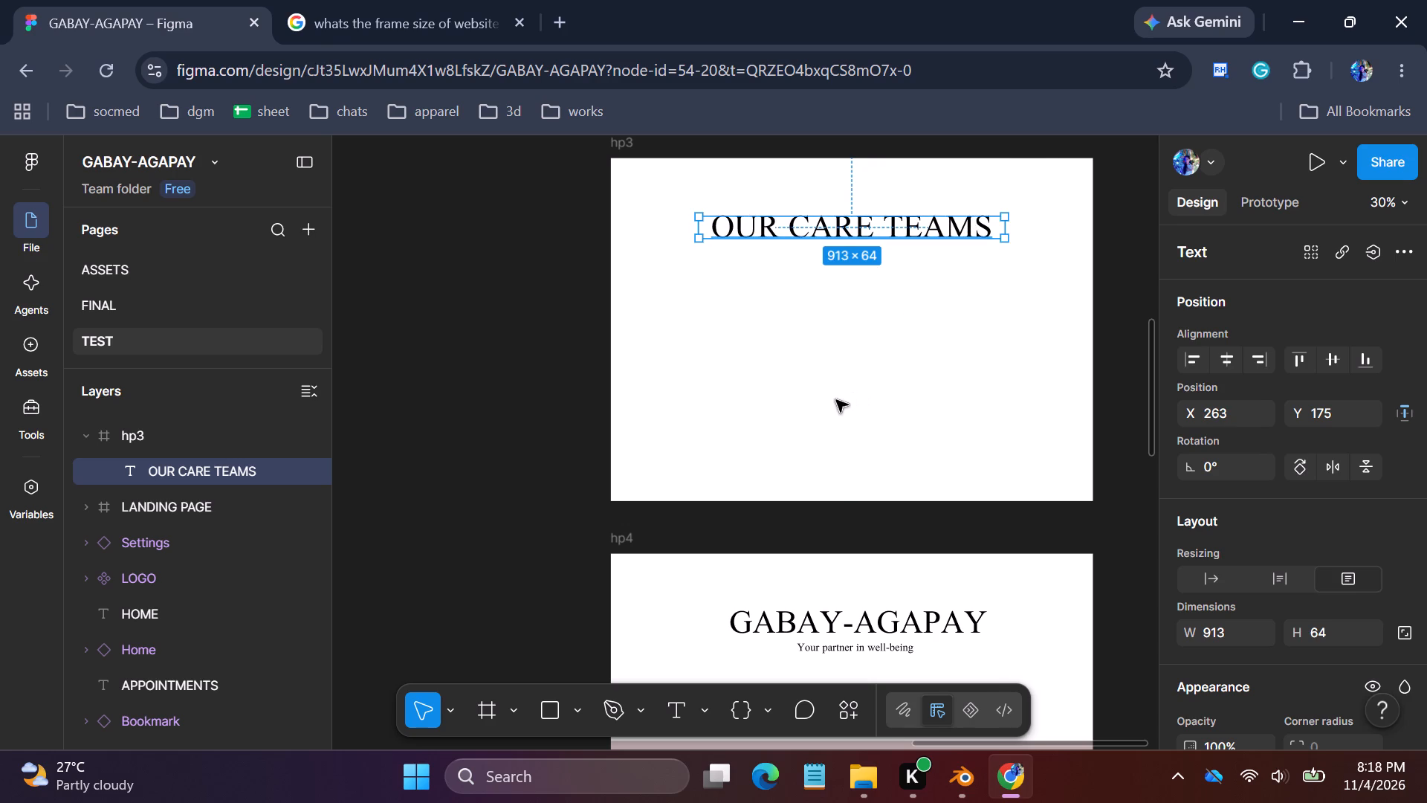
left_click(1119, 240)
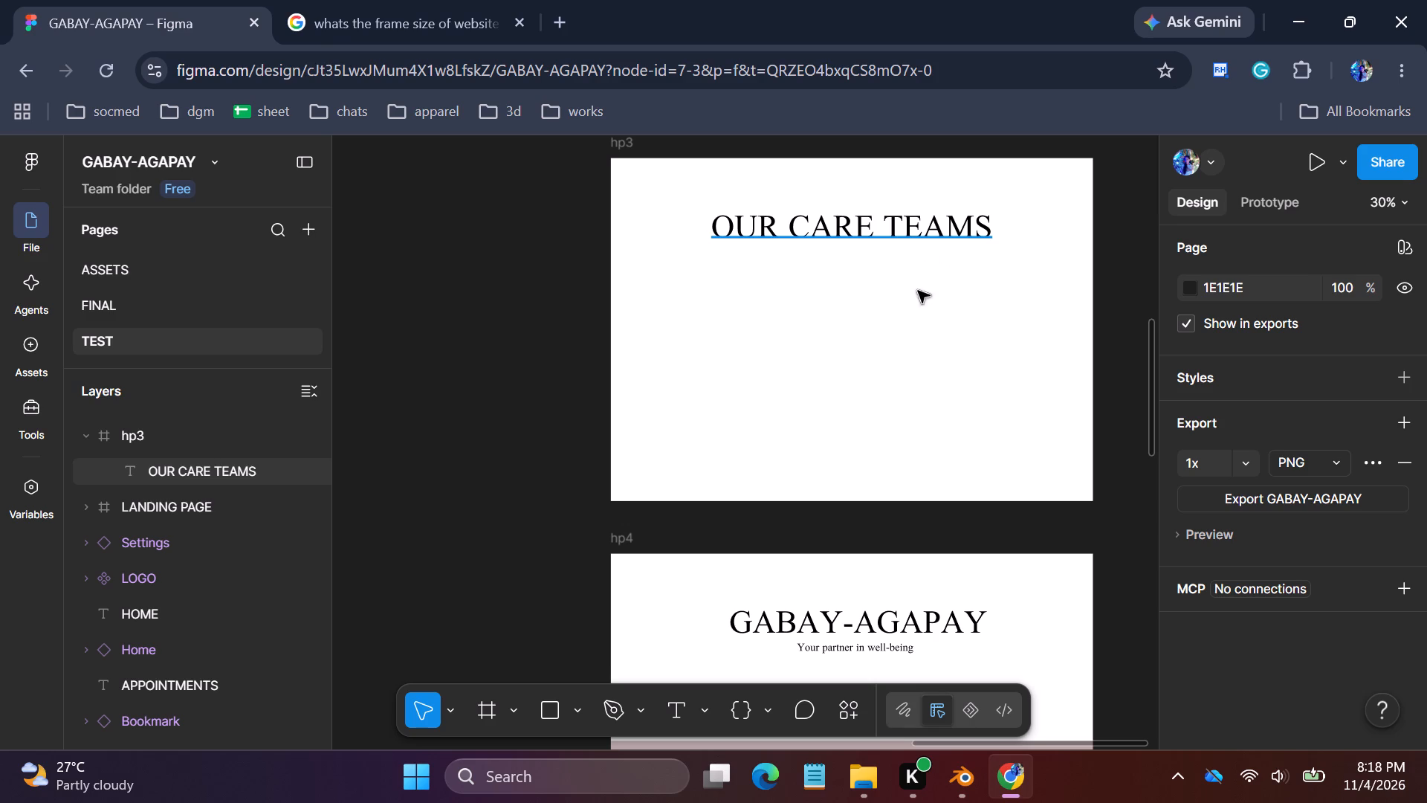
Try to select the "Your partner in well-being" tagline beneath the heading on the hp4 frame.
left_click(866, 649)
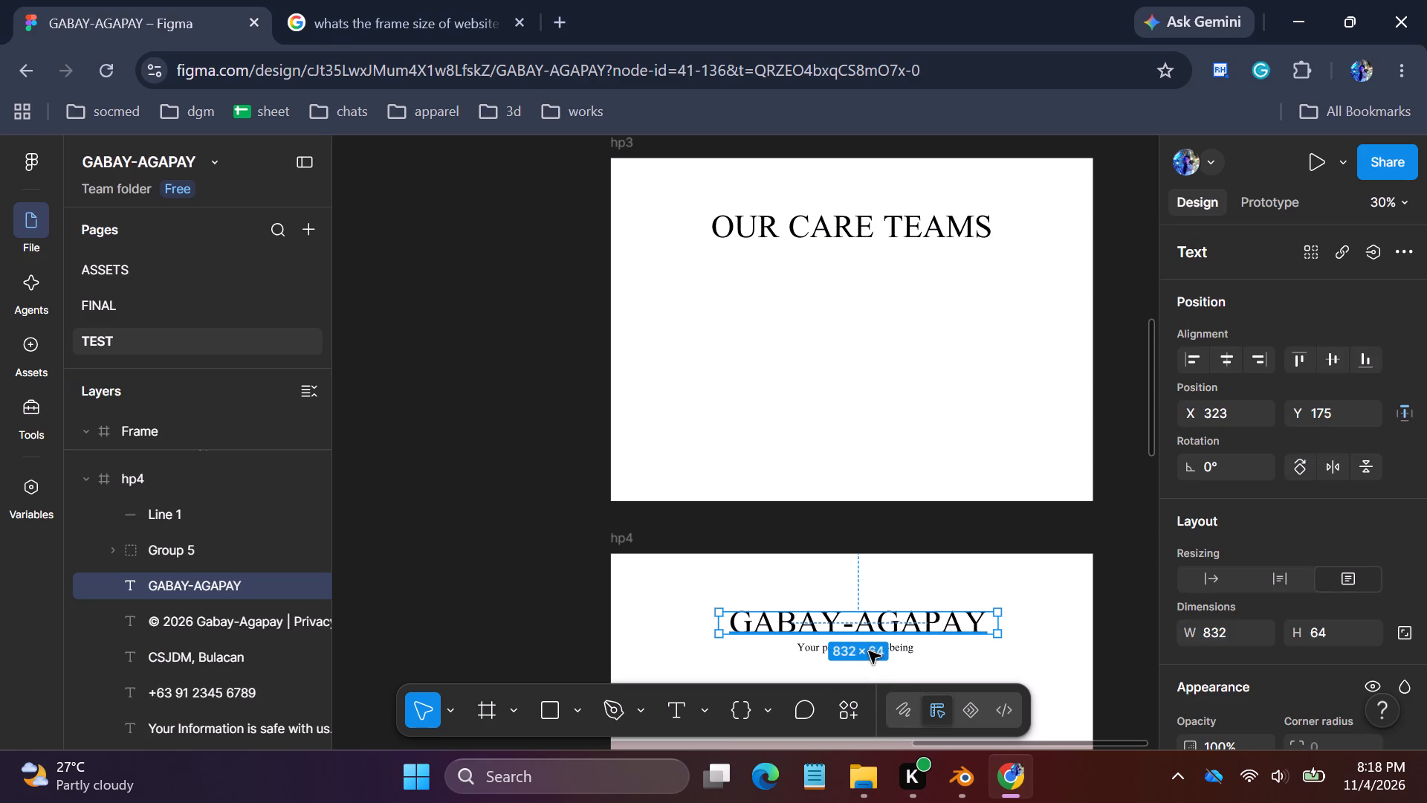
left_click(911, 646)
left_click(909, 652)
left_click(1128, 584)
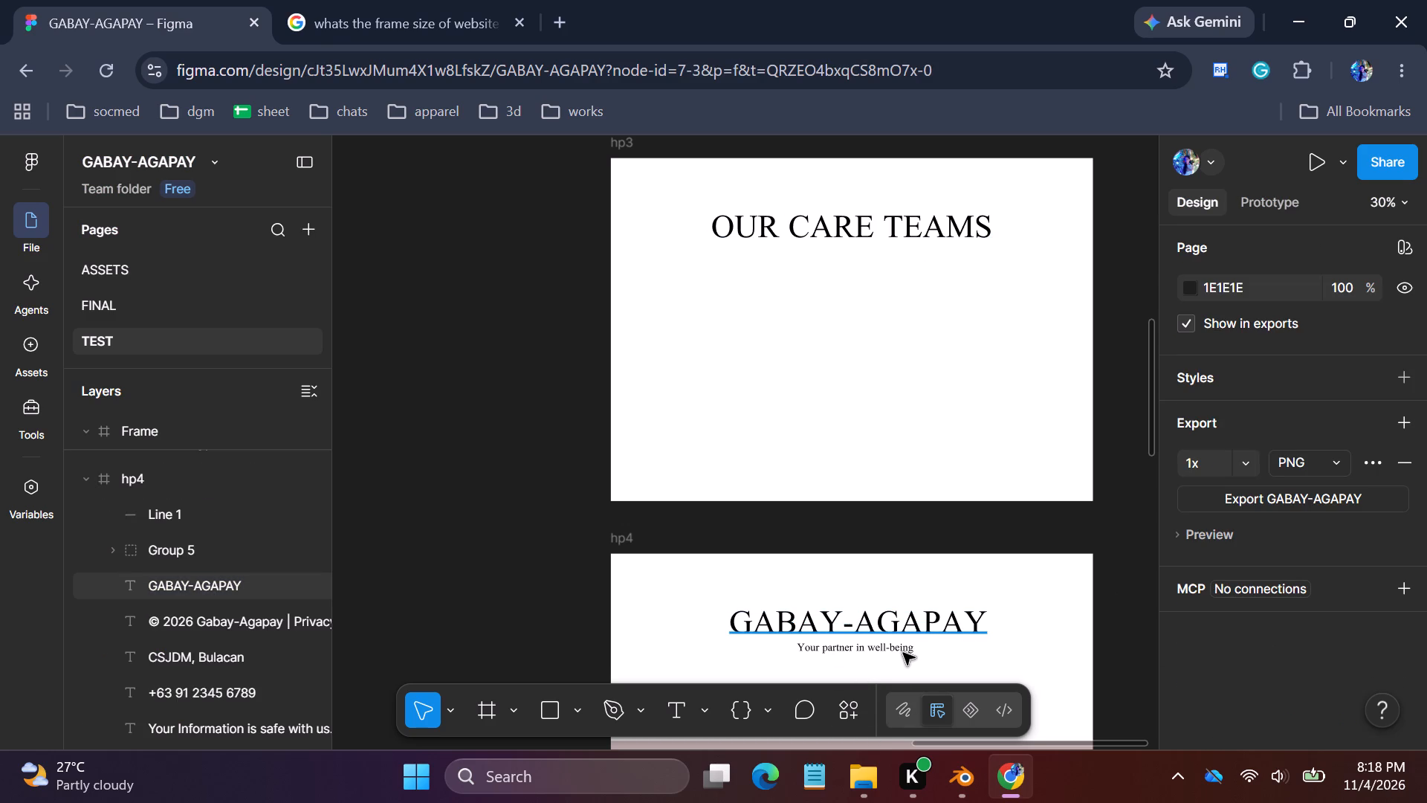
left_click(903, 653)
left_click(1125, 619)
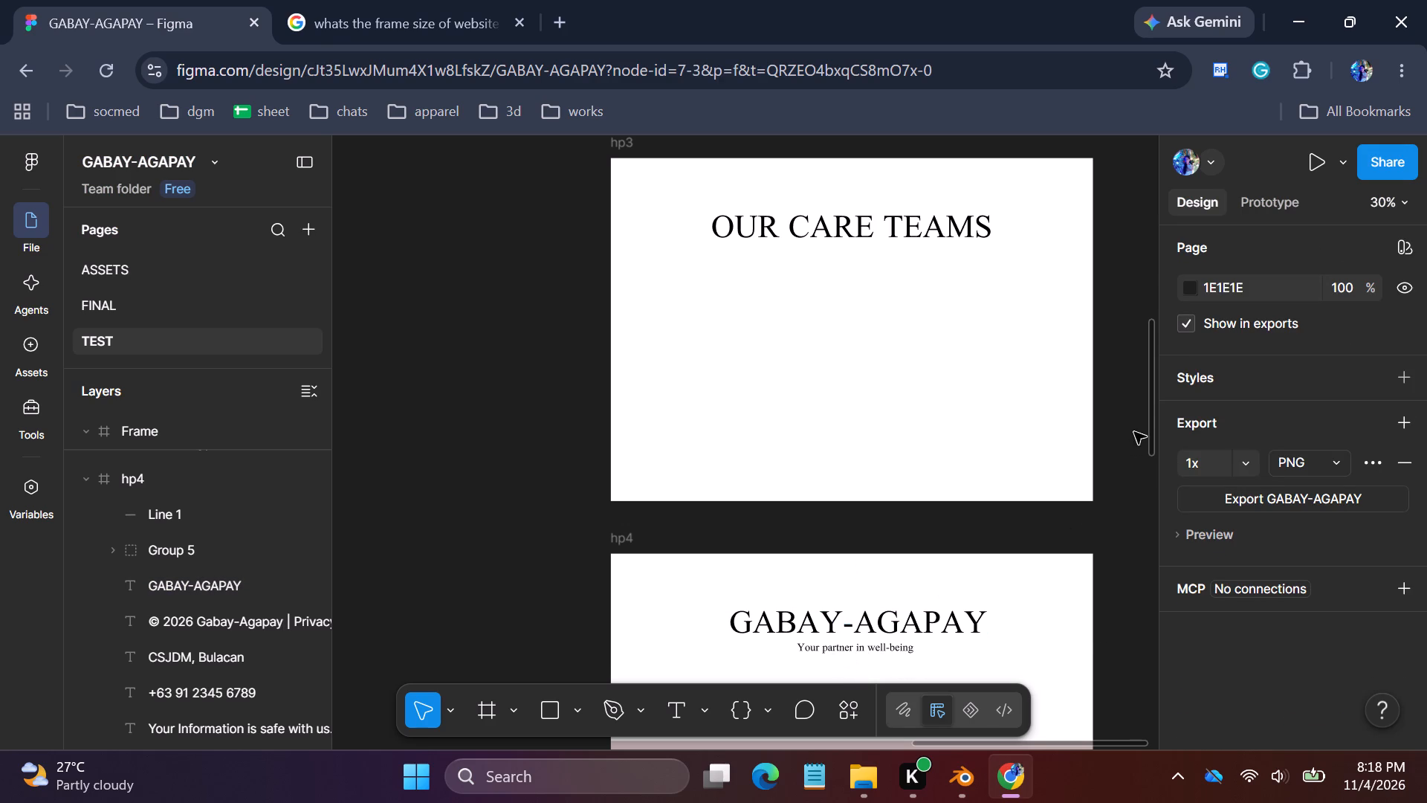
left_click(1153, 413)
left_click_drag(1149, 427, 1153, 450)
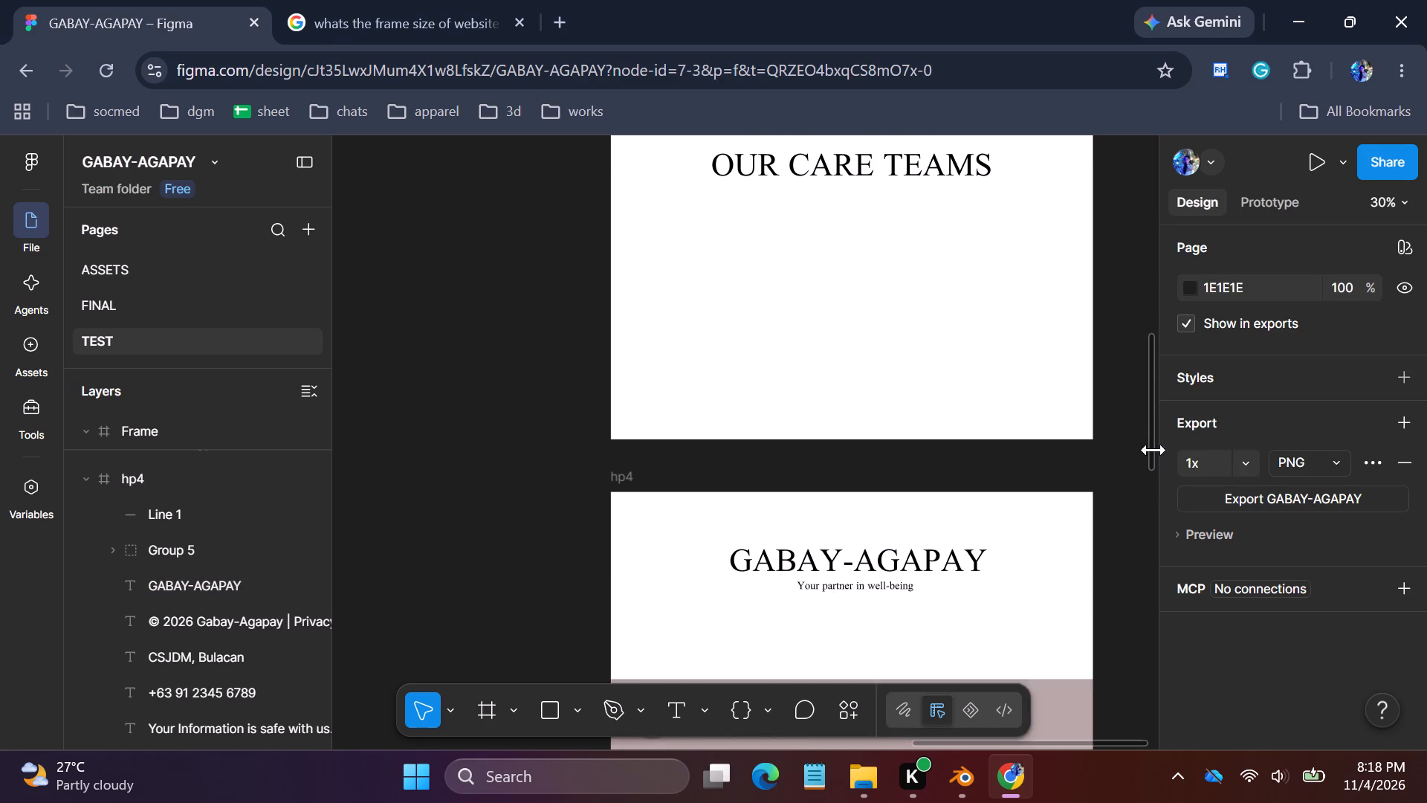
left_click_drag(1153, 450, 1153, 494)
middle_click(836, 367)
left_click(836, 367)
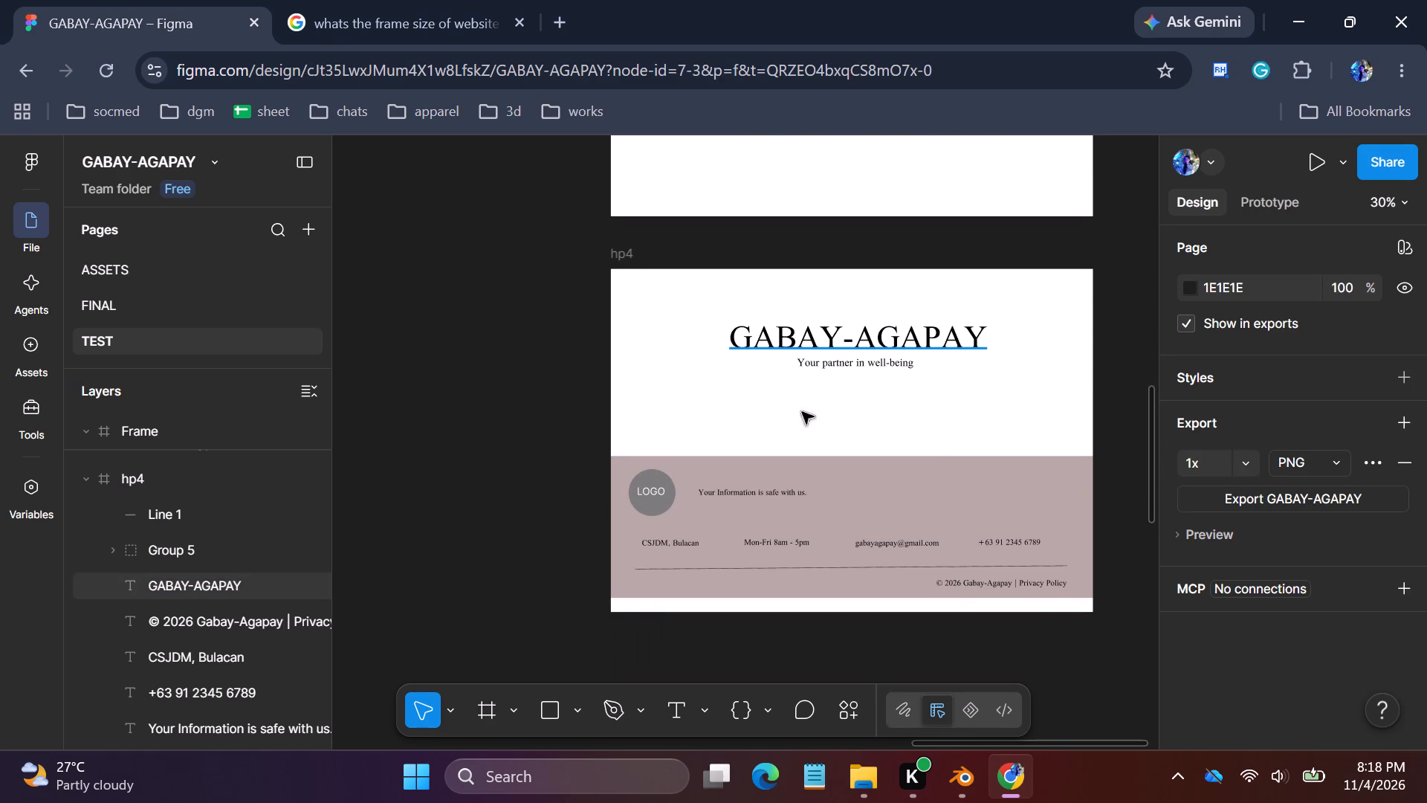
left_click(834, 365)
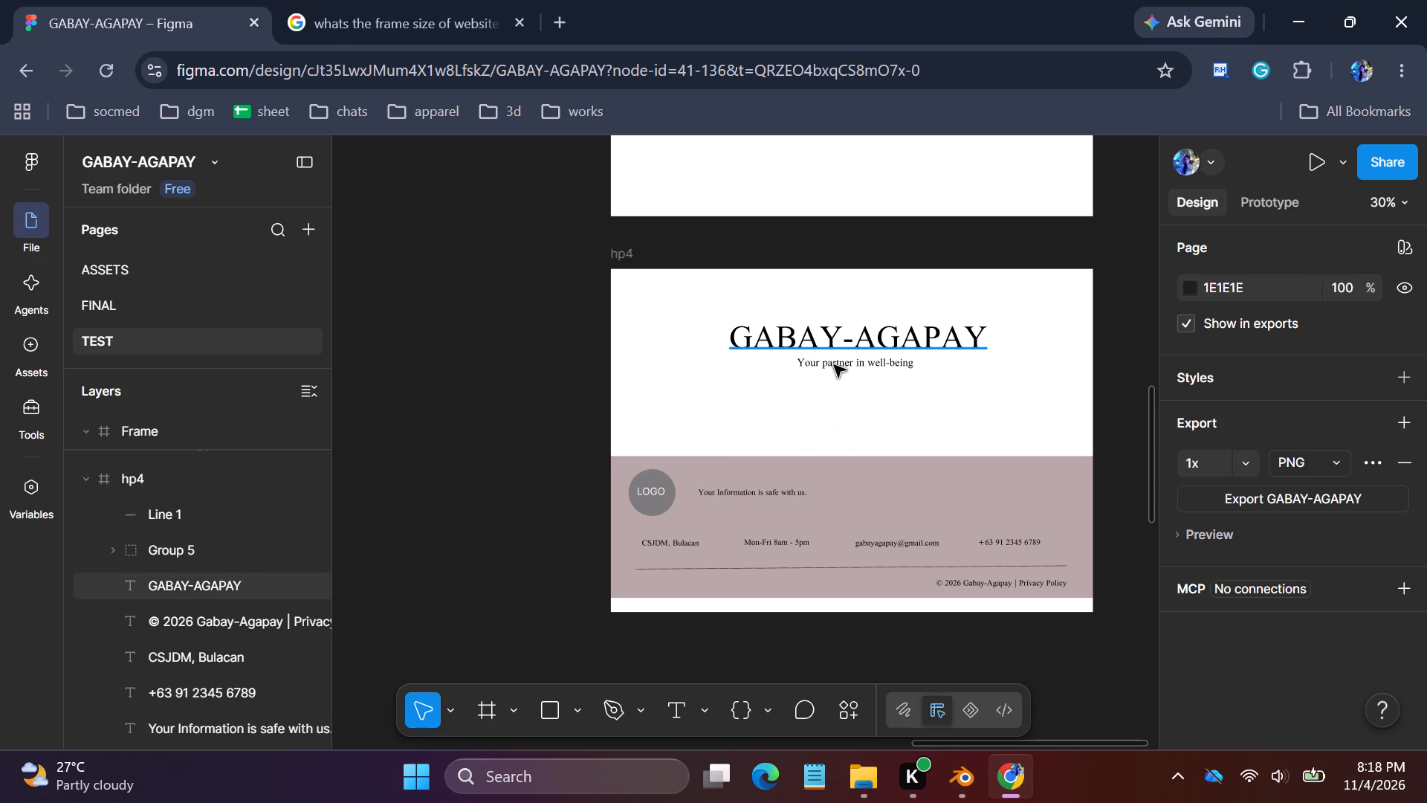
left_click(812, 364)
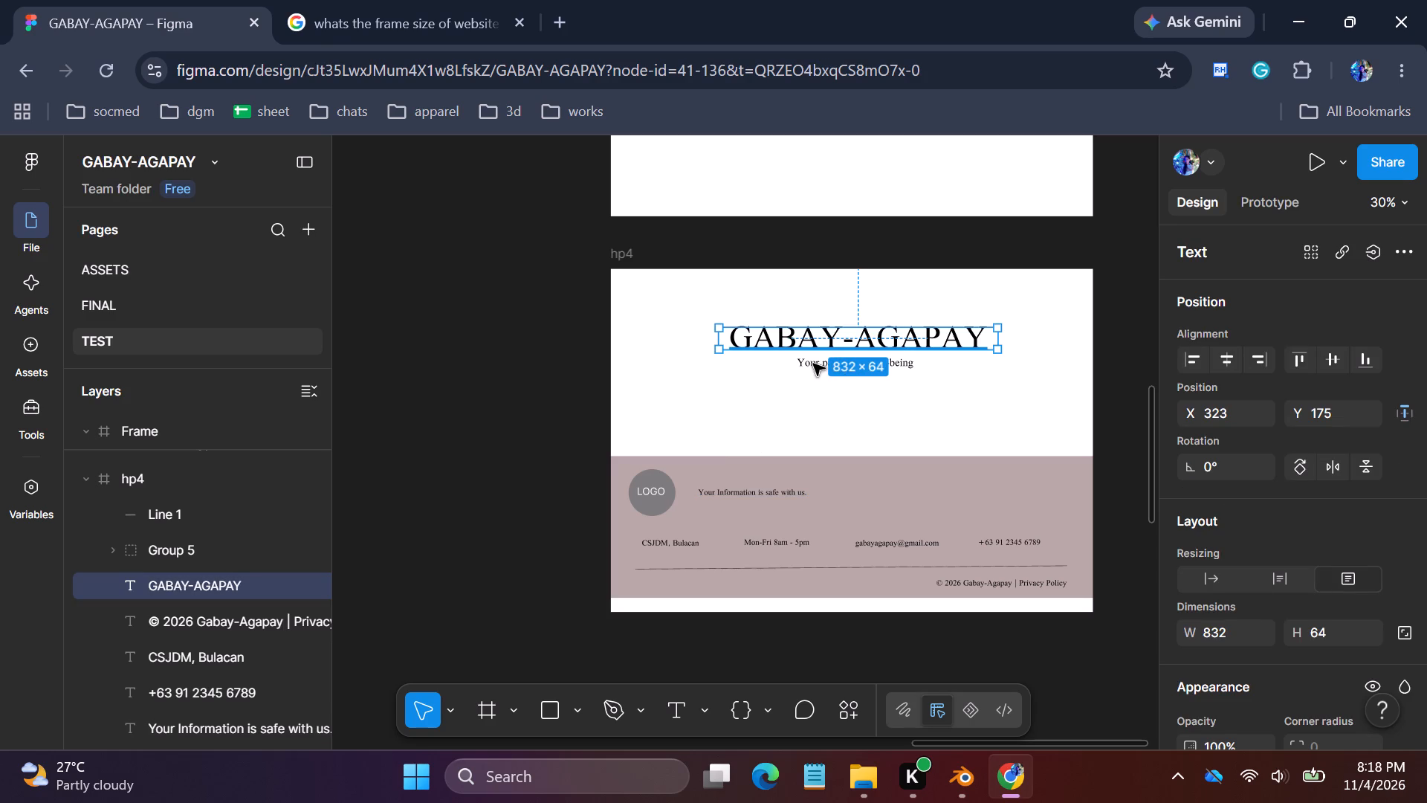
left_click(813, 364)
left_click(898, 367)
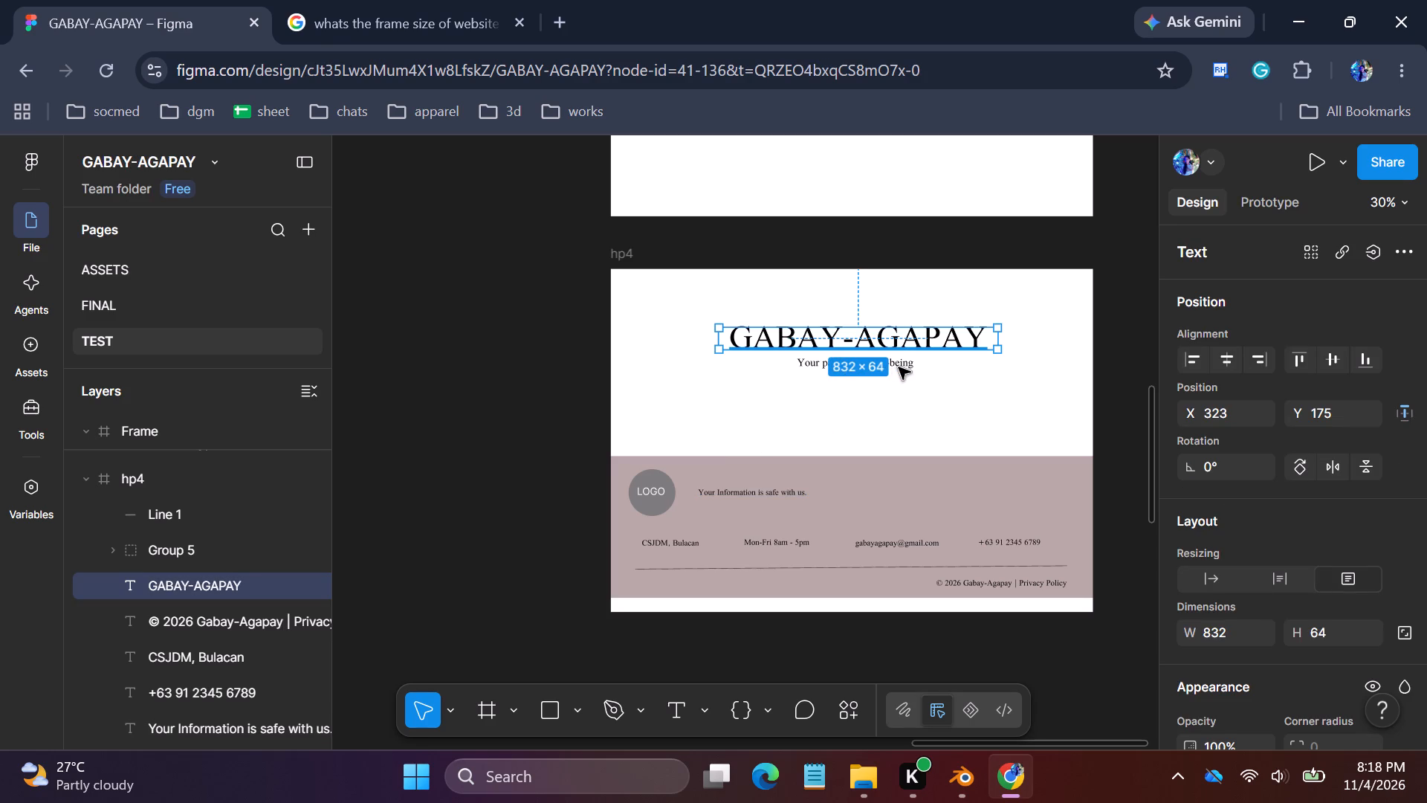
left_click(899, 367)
Nudge the GABAY-AGAPAY heading in hp4 down to Y 177.
left_click(980, 335)
key("Down")
key("Down")
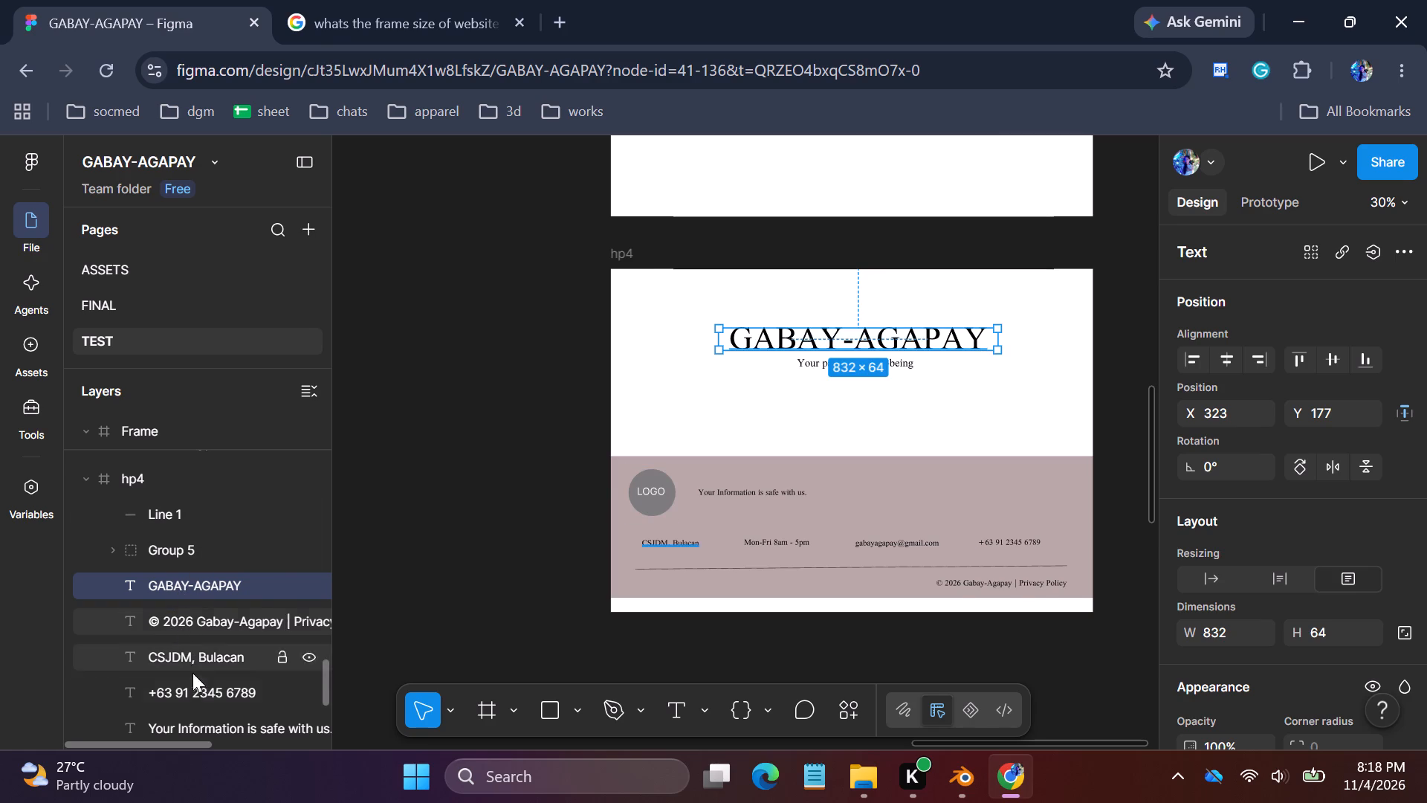
Find the "Your partner in well-being" text layer inside the hp4 frame and copy it.
left_click(211, 723)
scroll(221, 596, "up", 1)
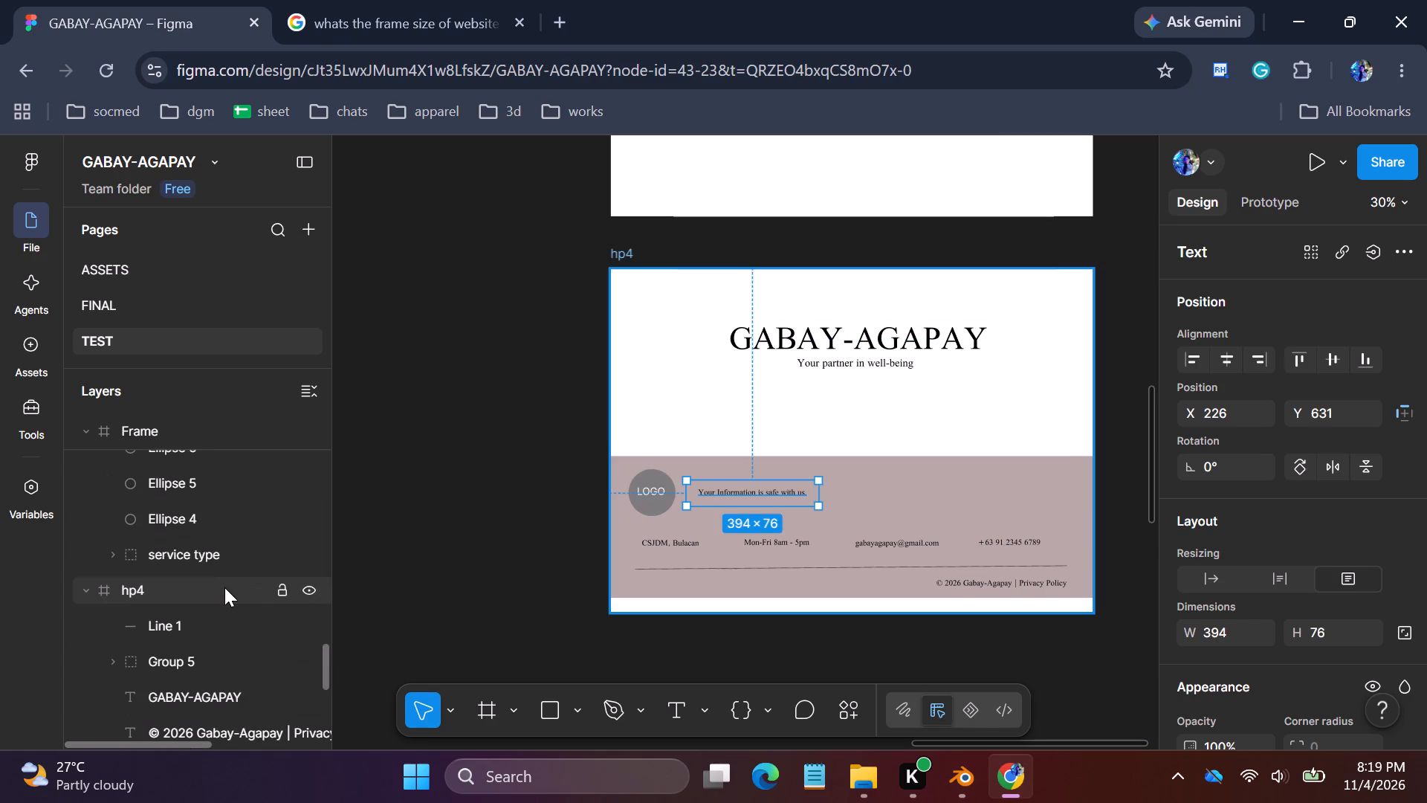
left_click_drag(329, 654, 327, 668)
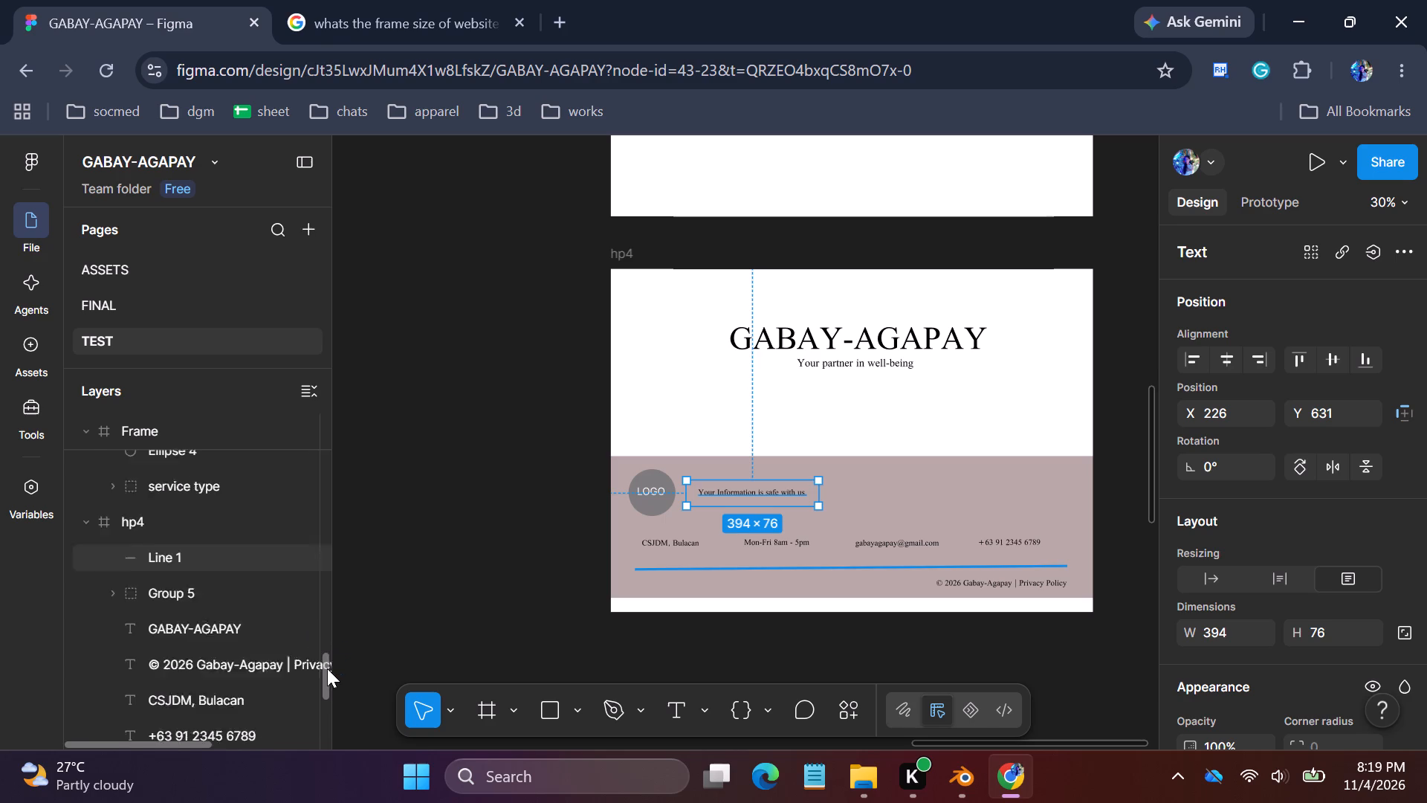
left_click_drag(327, 668, 323, 709)
left_click(256, 646)
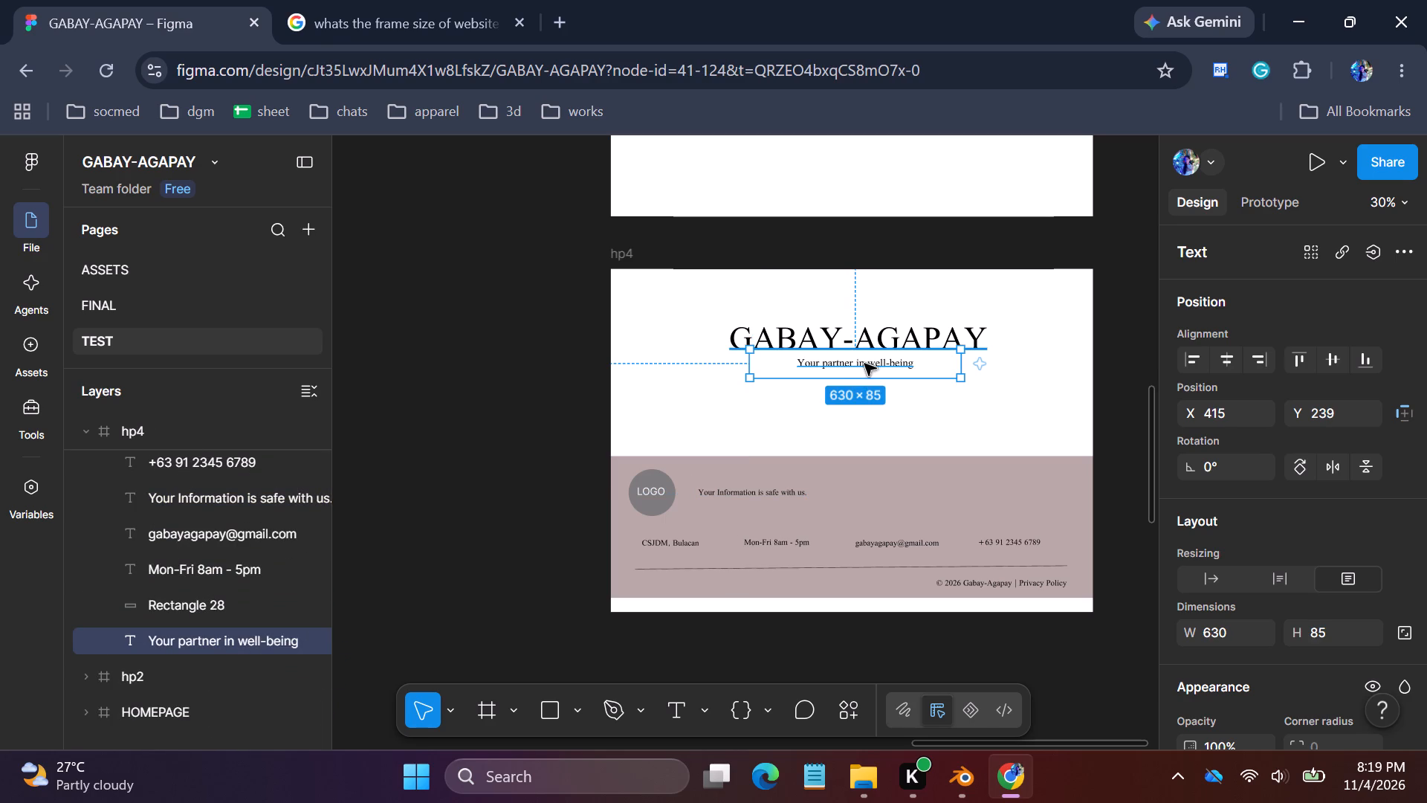
key("ctrl+c")
Try to paste the copied tagline into the hp3 frame beneath the OUR CARE TEAMS heading.
left_click(1155, 443)
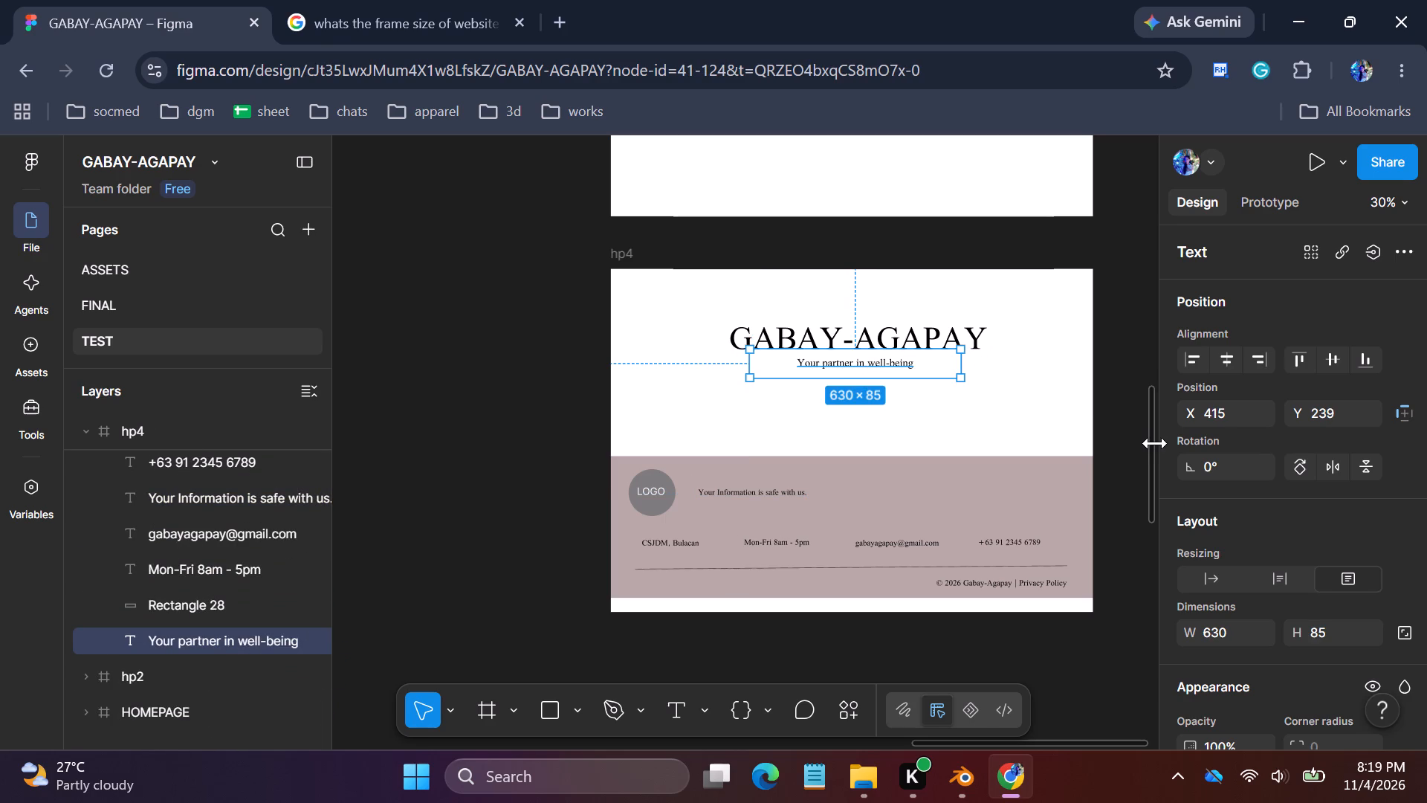
left_click_drag(1148, 438, 1148, 440)
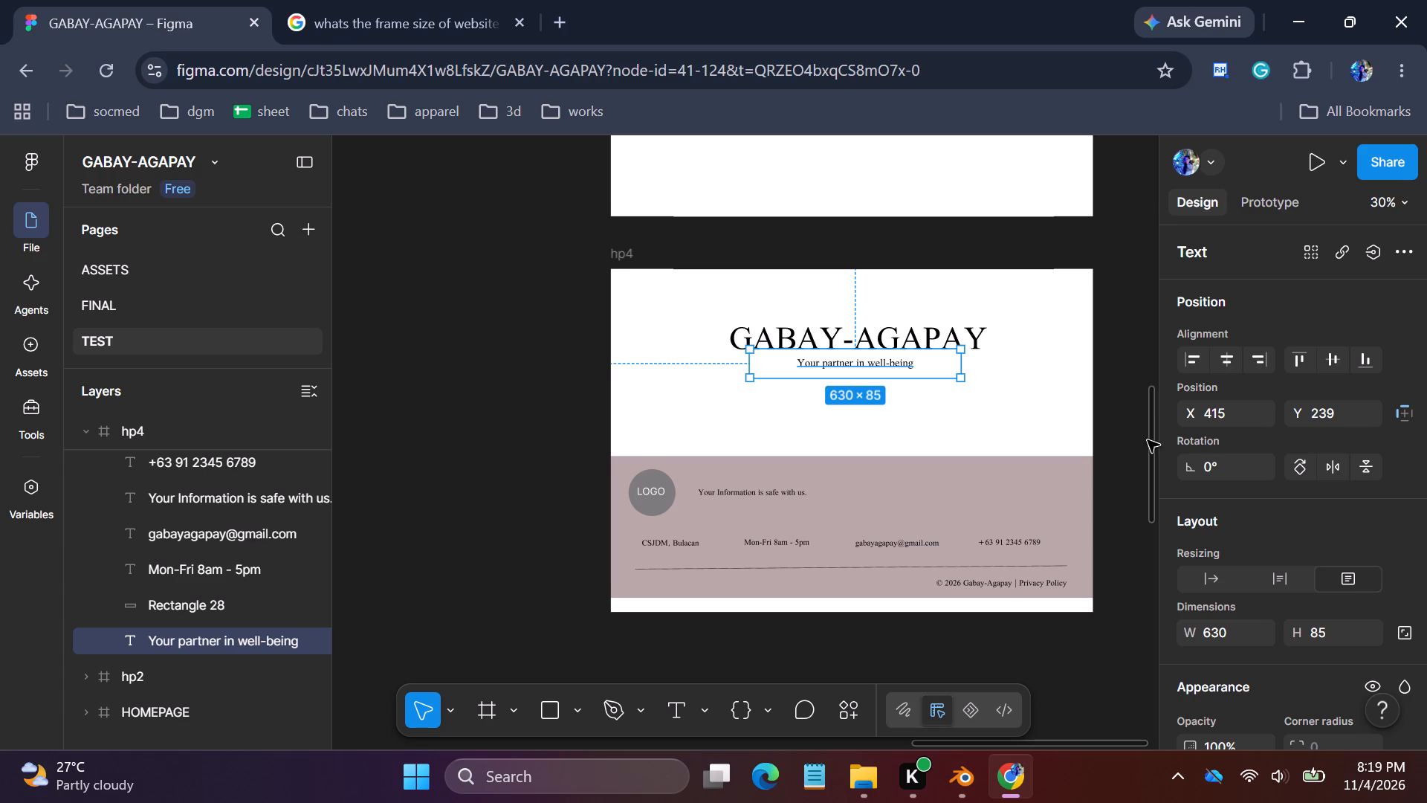
left_click_drag(1148, 440, 1151, 431)
middle_click(1151, 431)
left_click_drag(1152, 430, 1158, 376)
left_click_drag(1148, 410, 1152, 391)
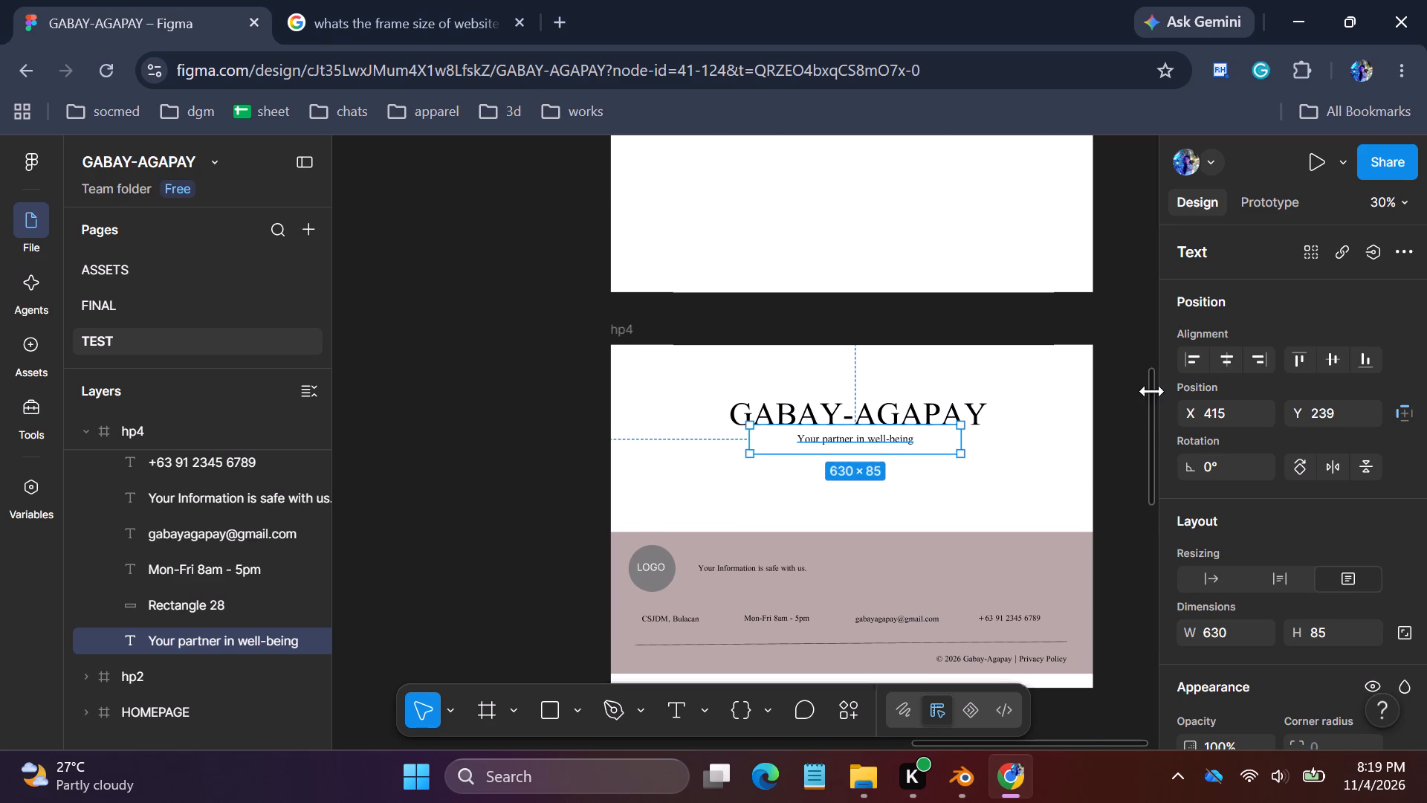
left_click_drag(1152, 391, 1152, 333)
left_click(874, 346)
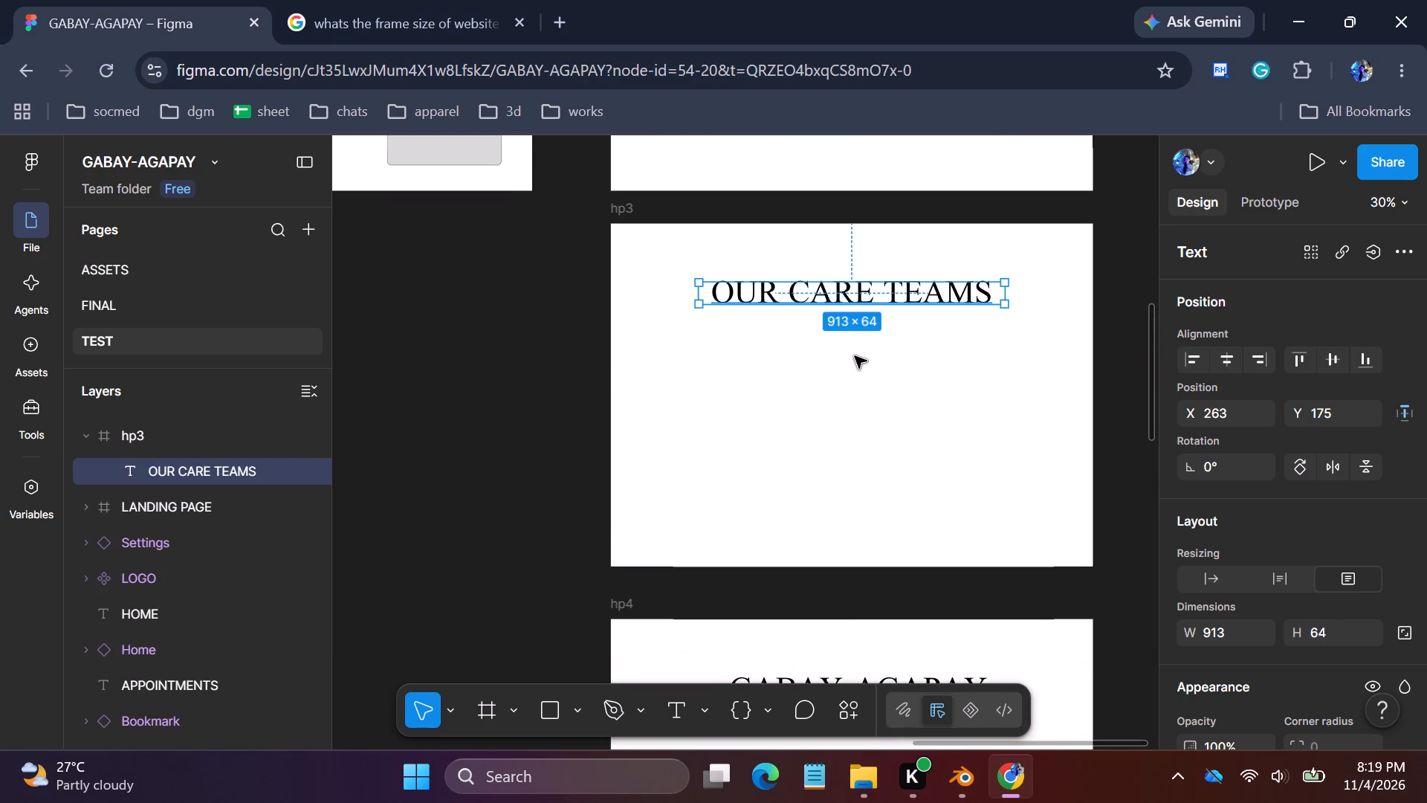
double_click(849, 360)
key("ctrl+v")
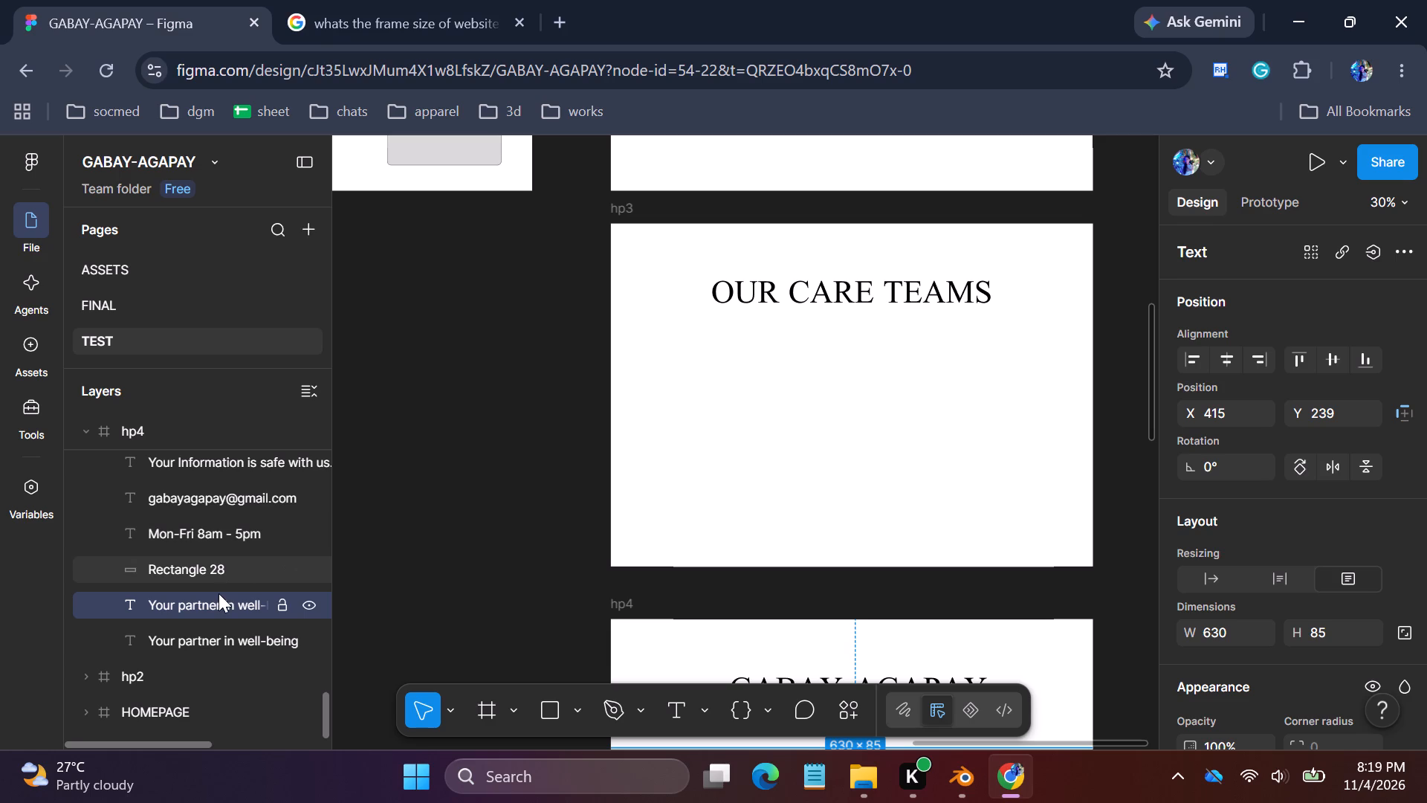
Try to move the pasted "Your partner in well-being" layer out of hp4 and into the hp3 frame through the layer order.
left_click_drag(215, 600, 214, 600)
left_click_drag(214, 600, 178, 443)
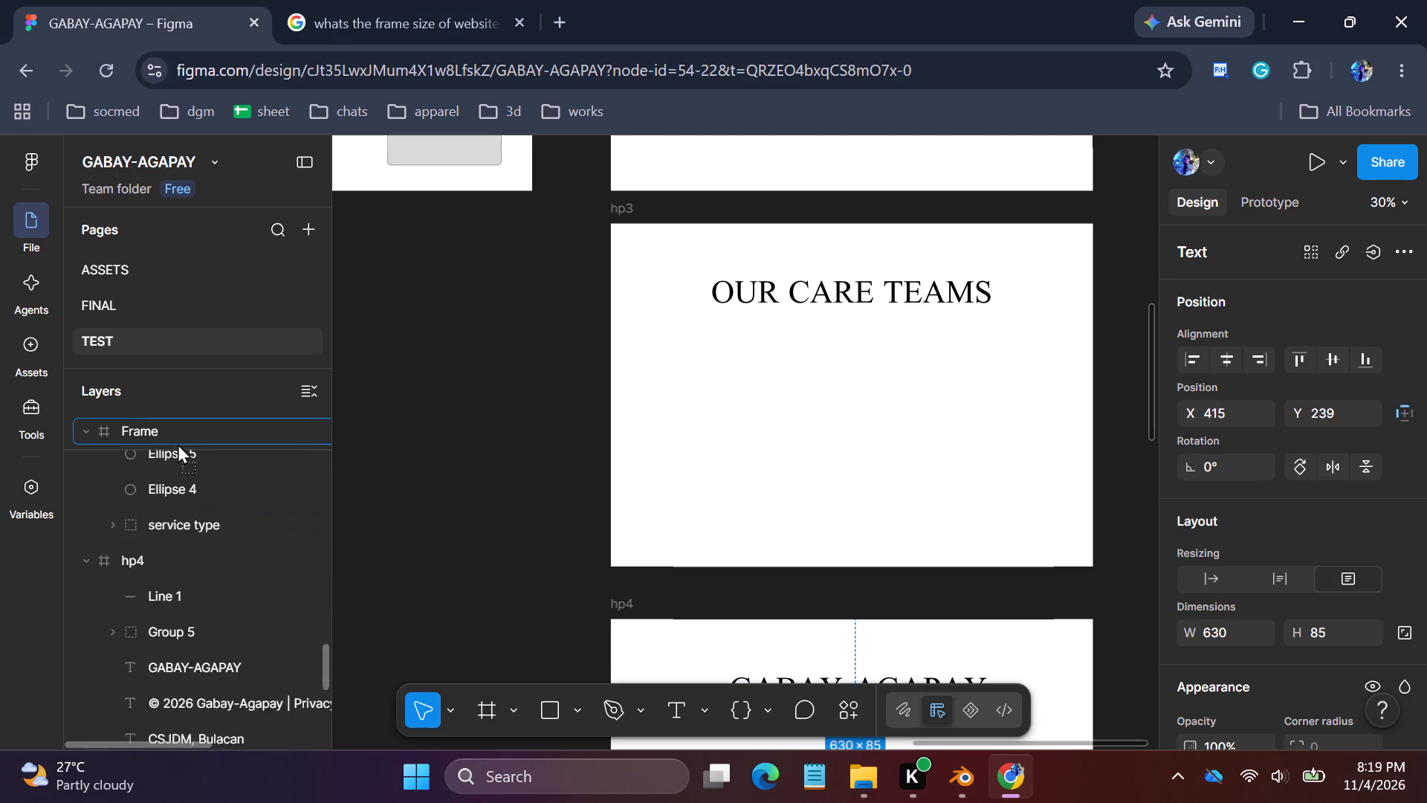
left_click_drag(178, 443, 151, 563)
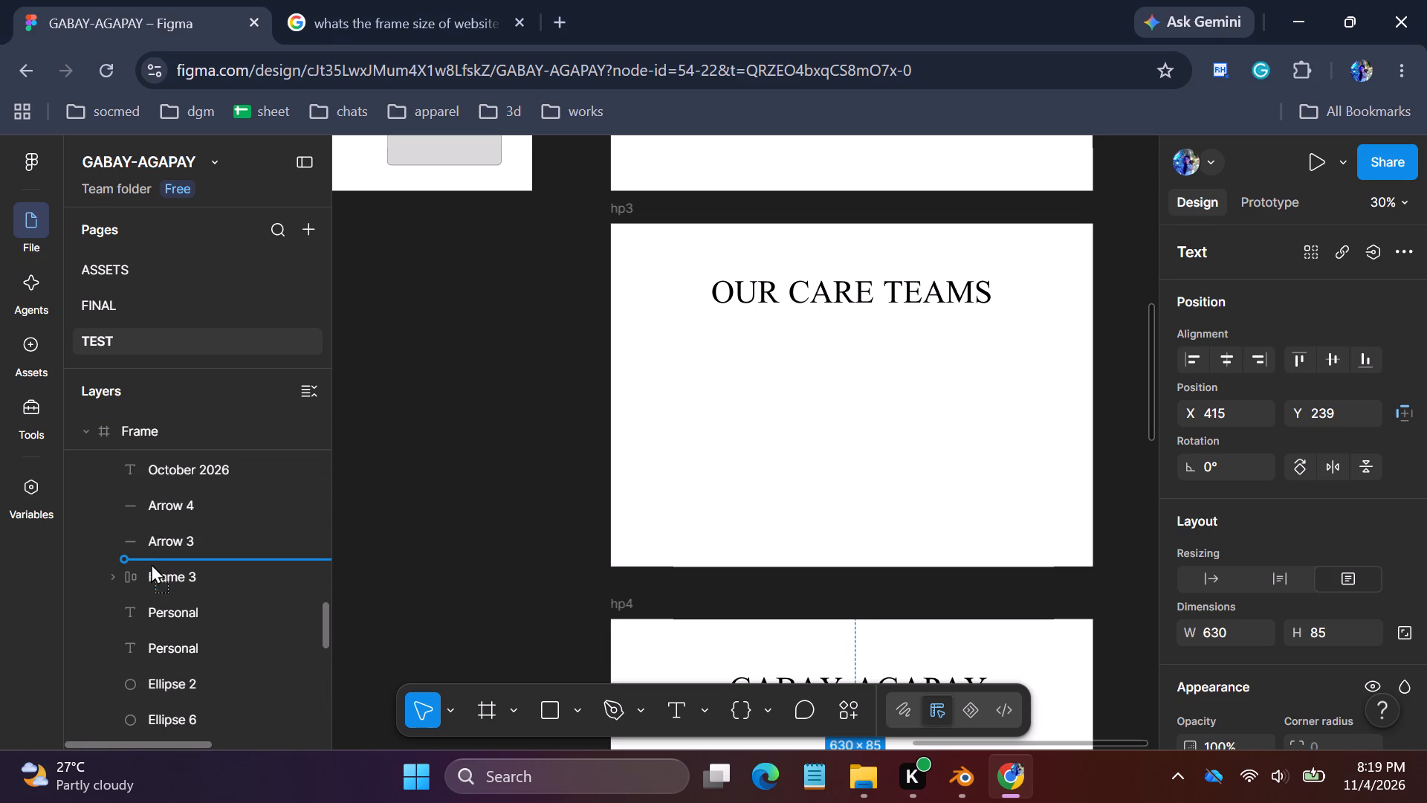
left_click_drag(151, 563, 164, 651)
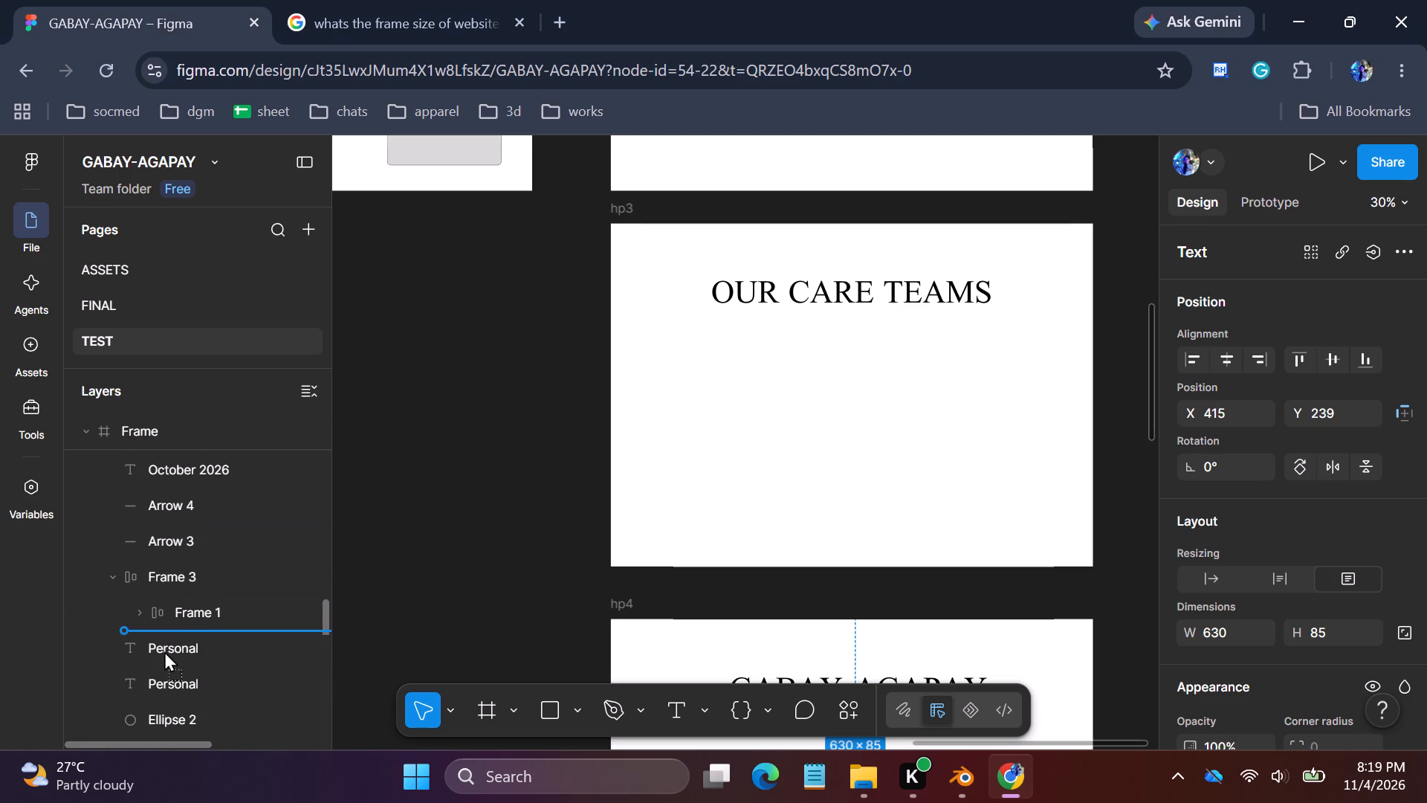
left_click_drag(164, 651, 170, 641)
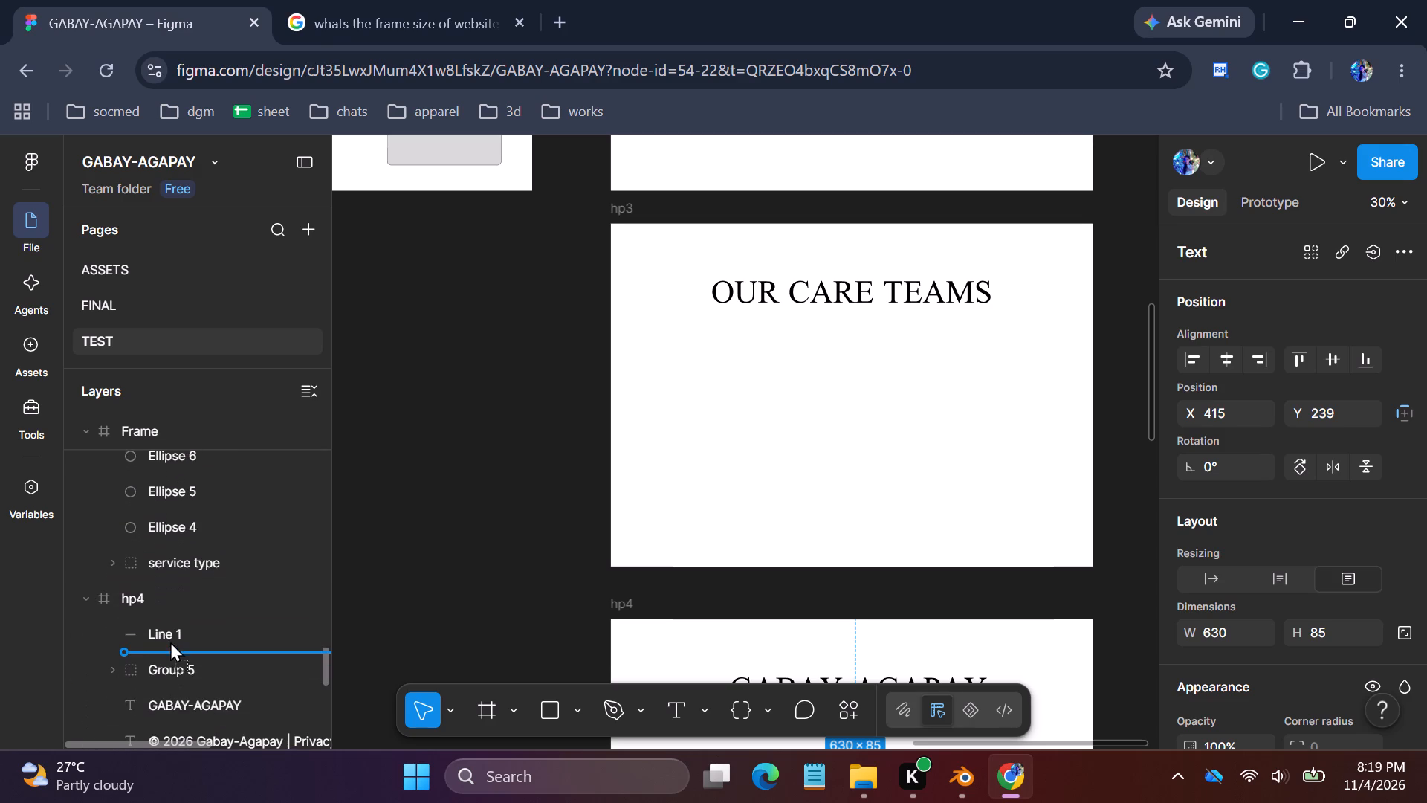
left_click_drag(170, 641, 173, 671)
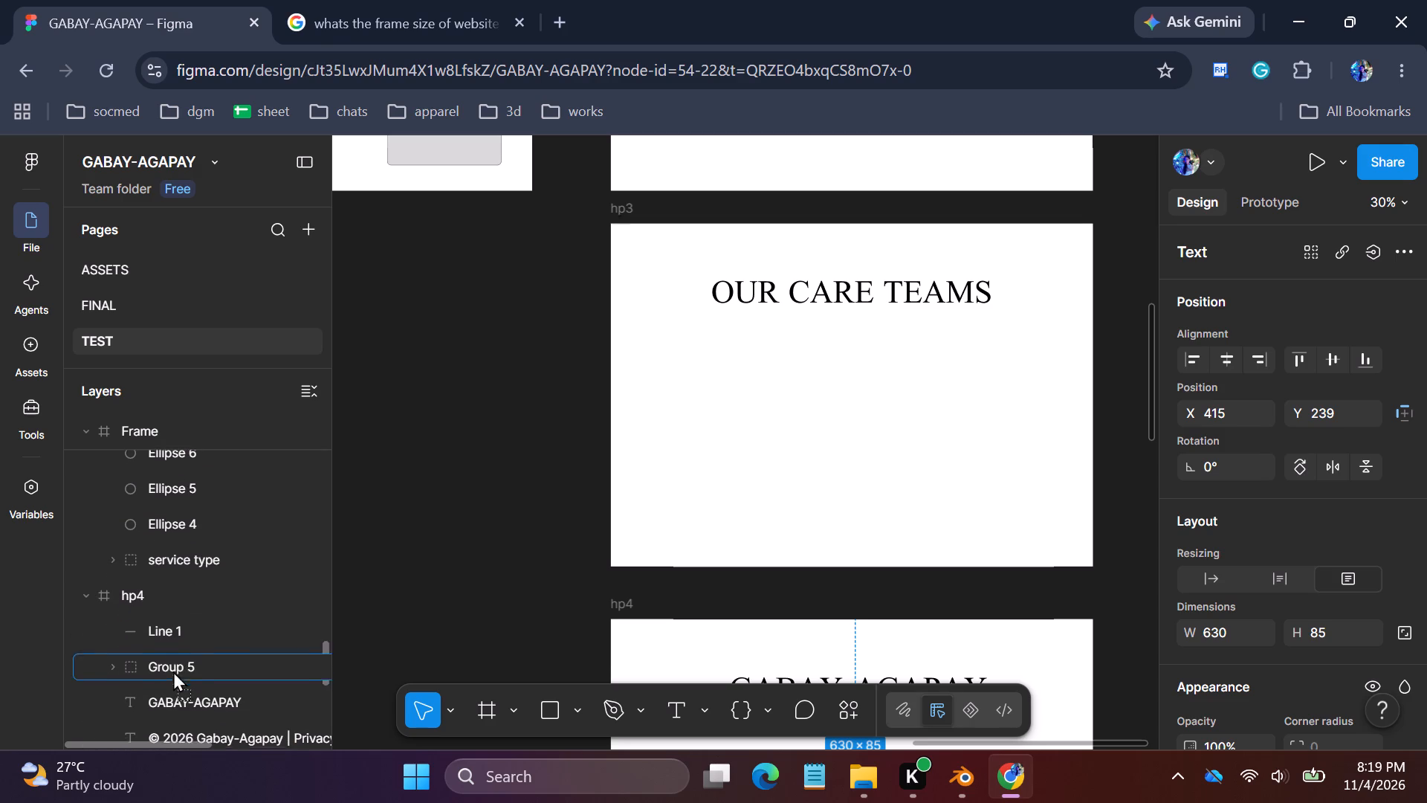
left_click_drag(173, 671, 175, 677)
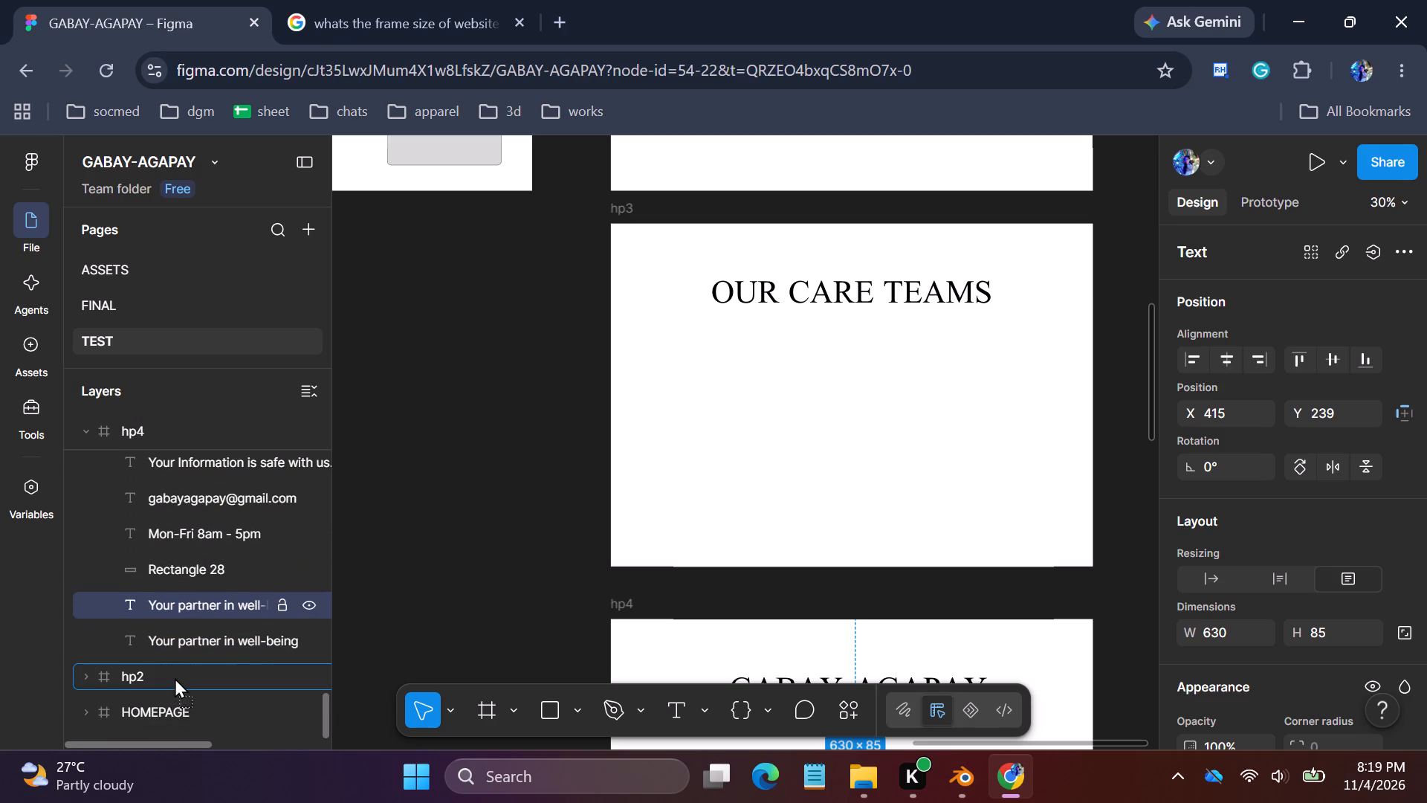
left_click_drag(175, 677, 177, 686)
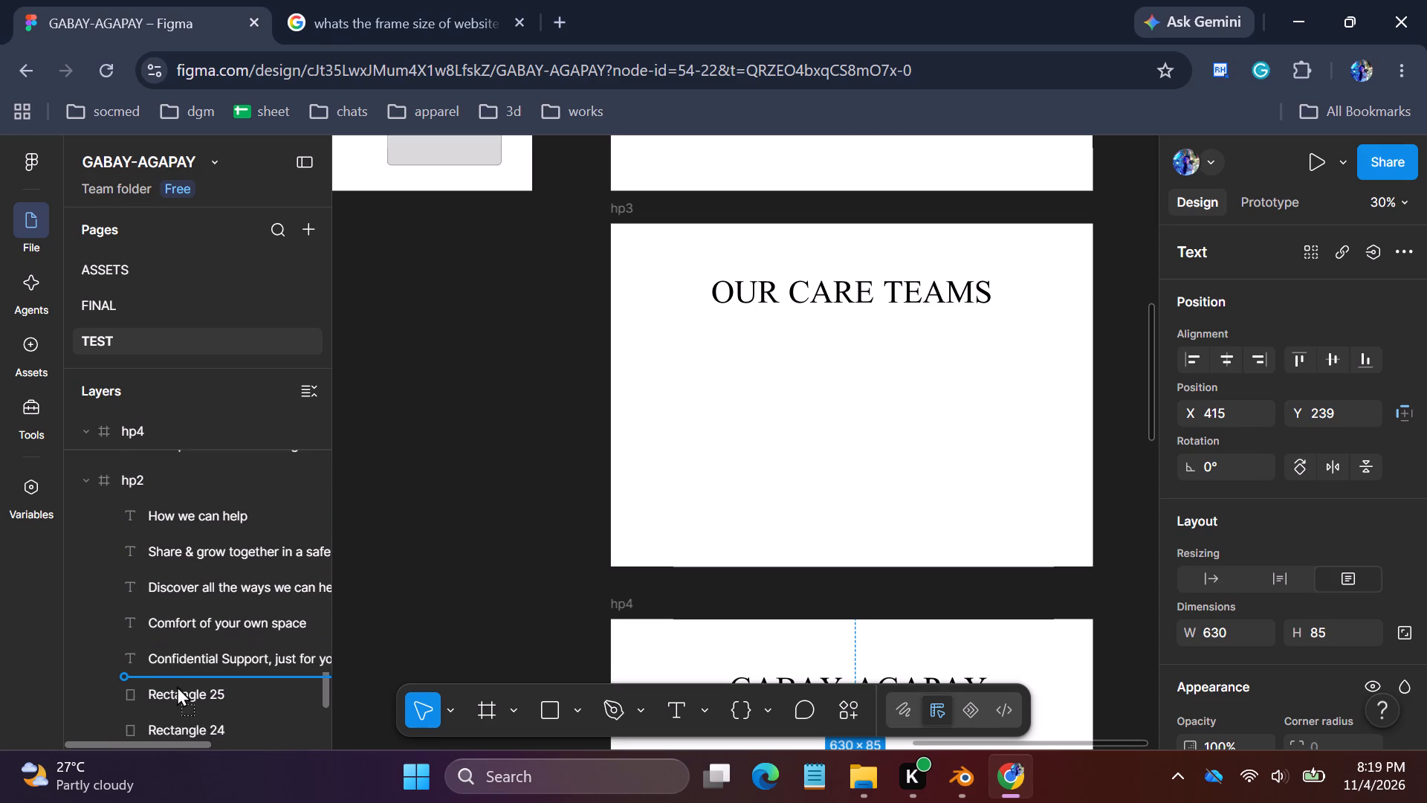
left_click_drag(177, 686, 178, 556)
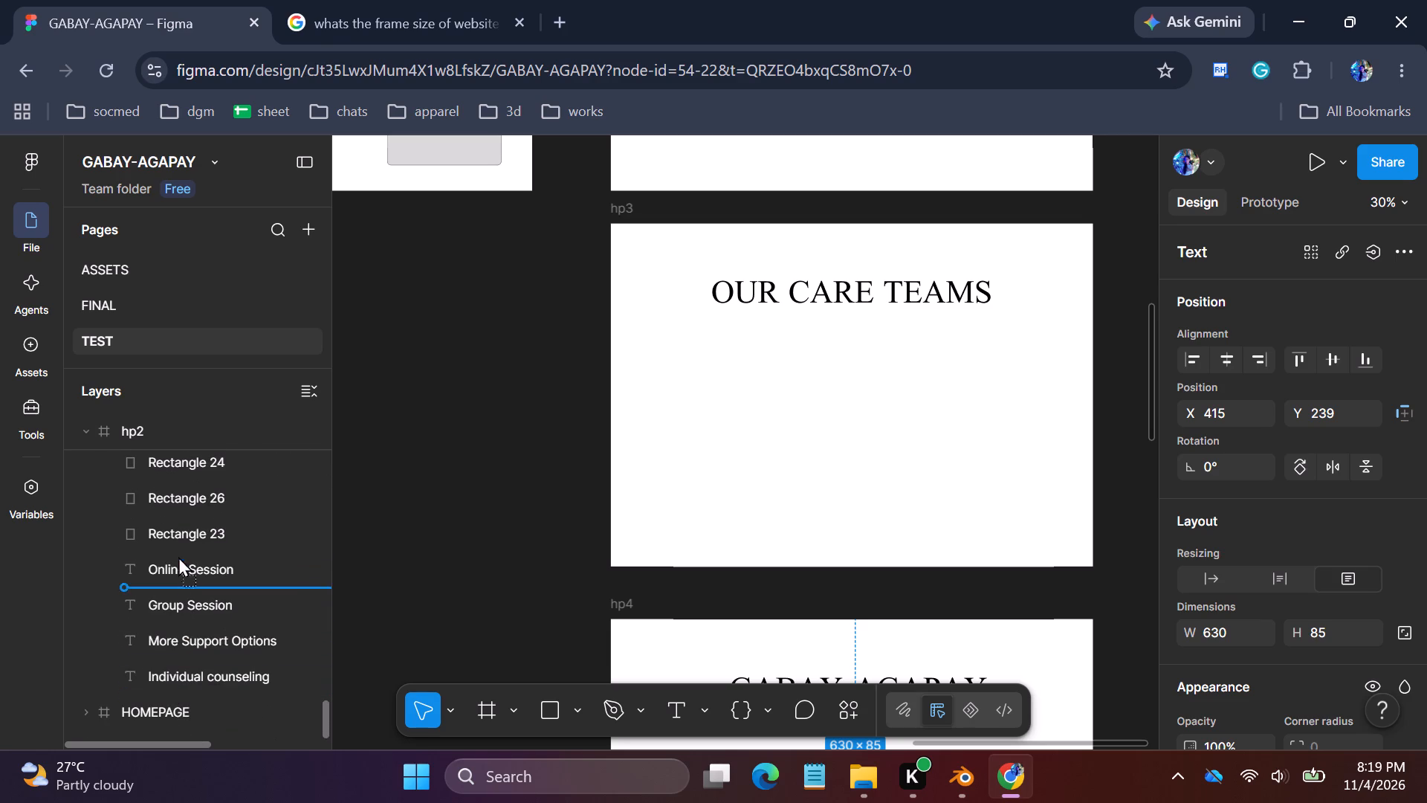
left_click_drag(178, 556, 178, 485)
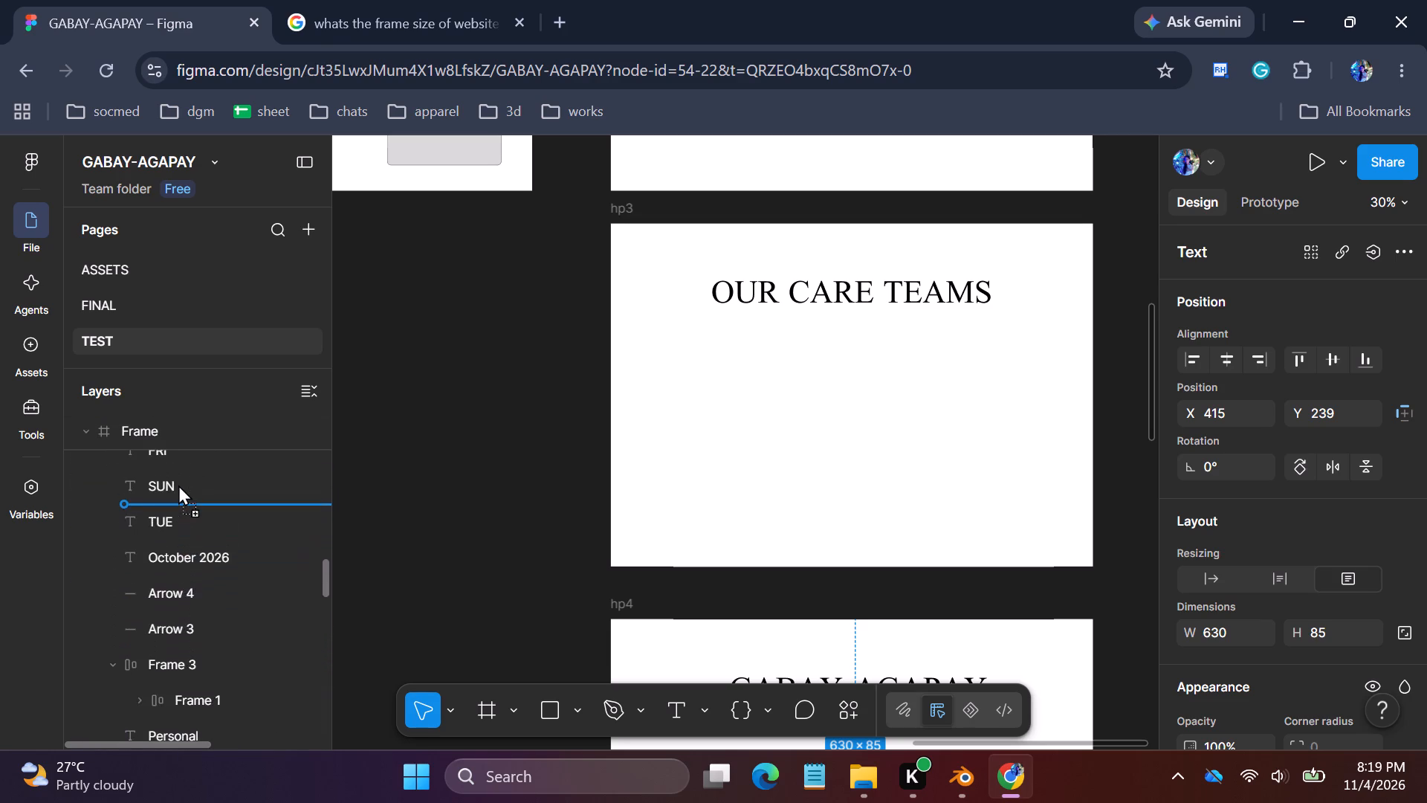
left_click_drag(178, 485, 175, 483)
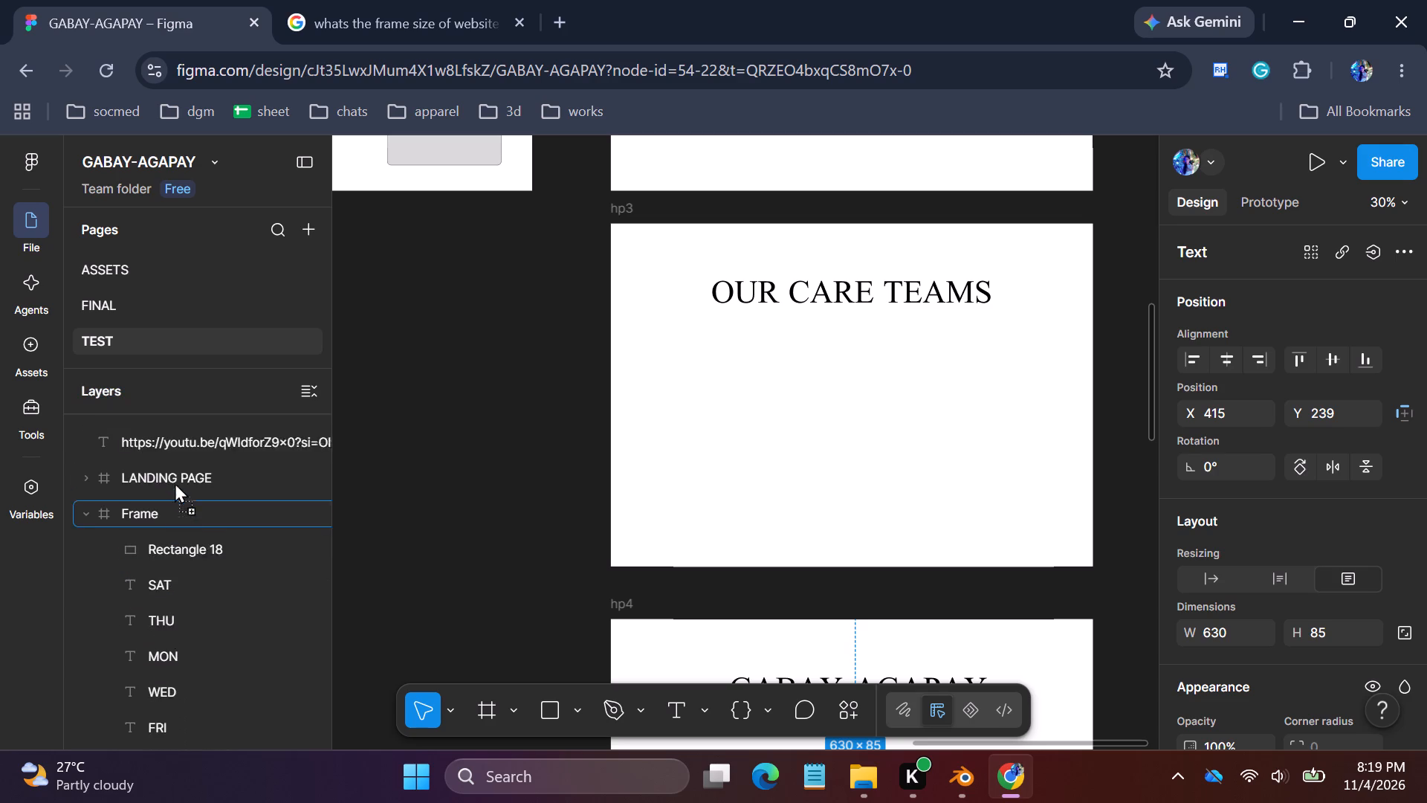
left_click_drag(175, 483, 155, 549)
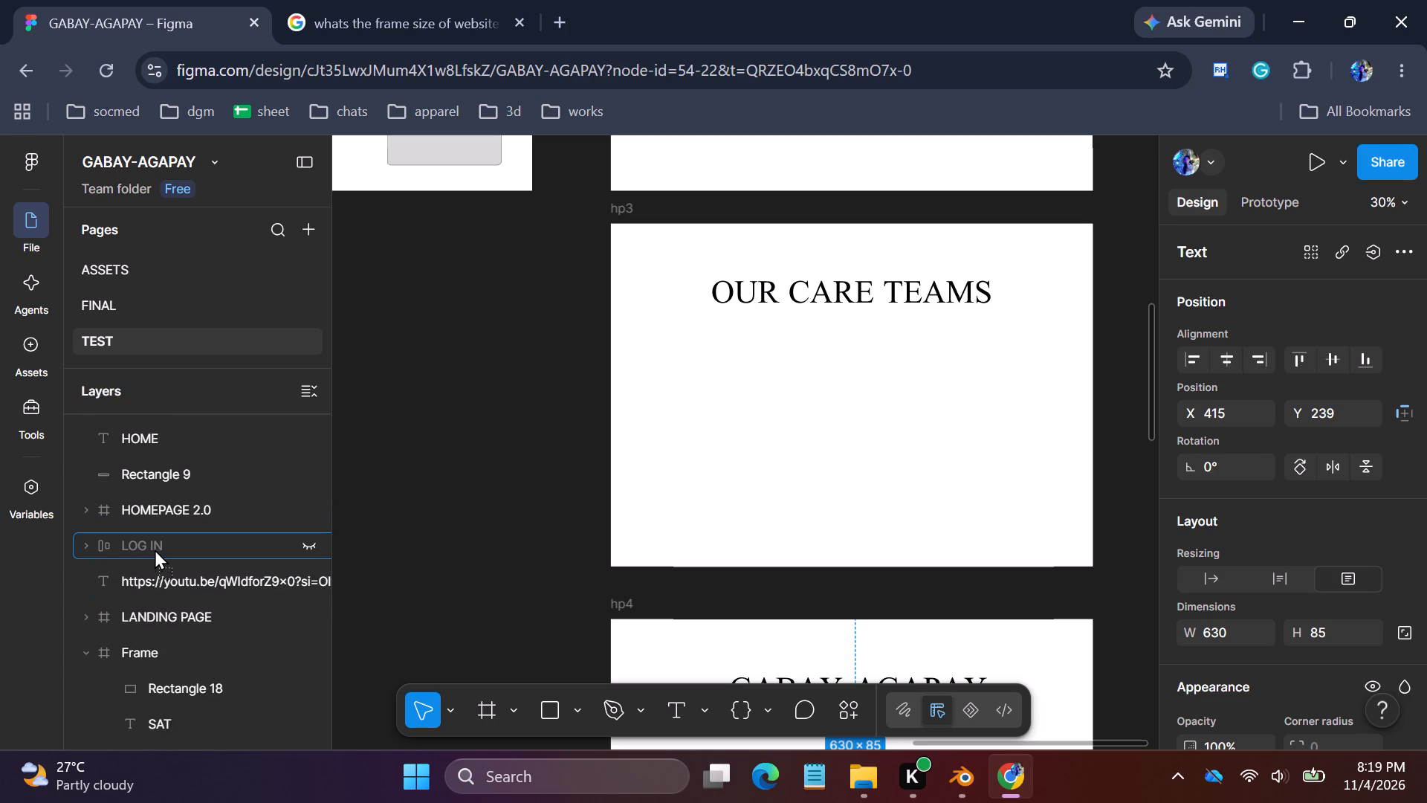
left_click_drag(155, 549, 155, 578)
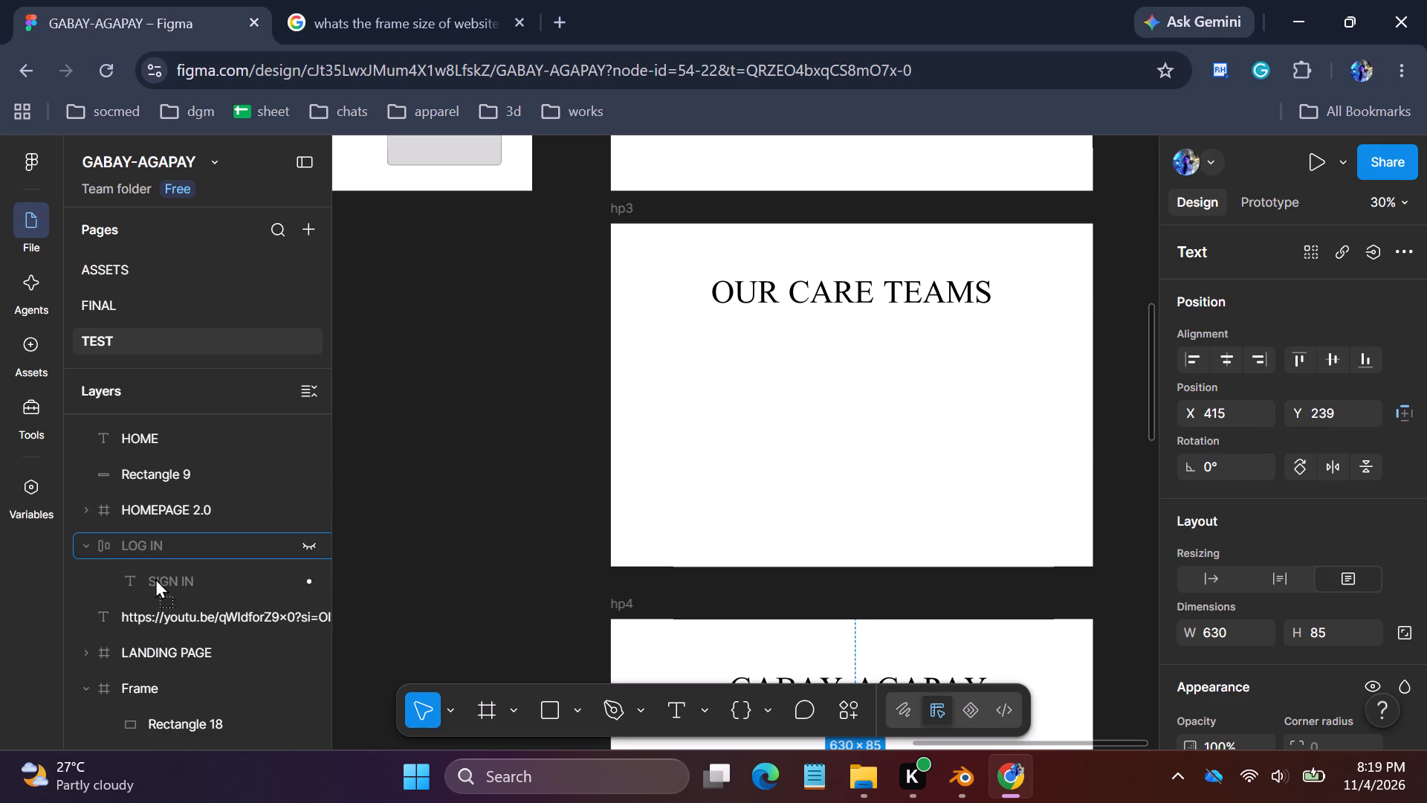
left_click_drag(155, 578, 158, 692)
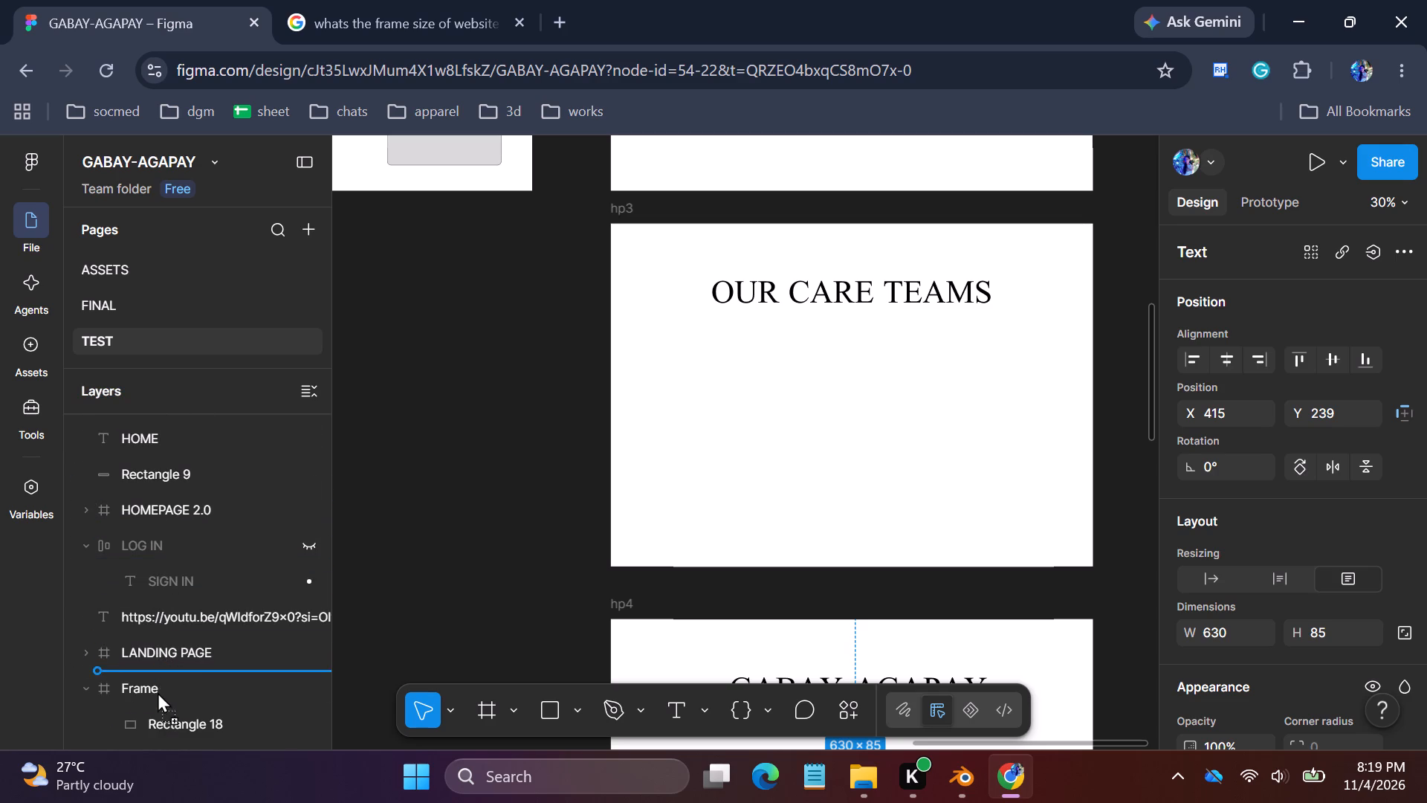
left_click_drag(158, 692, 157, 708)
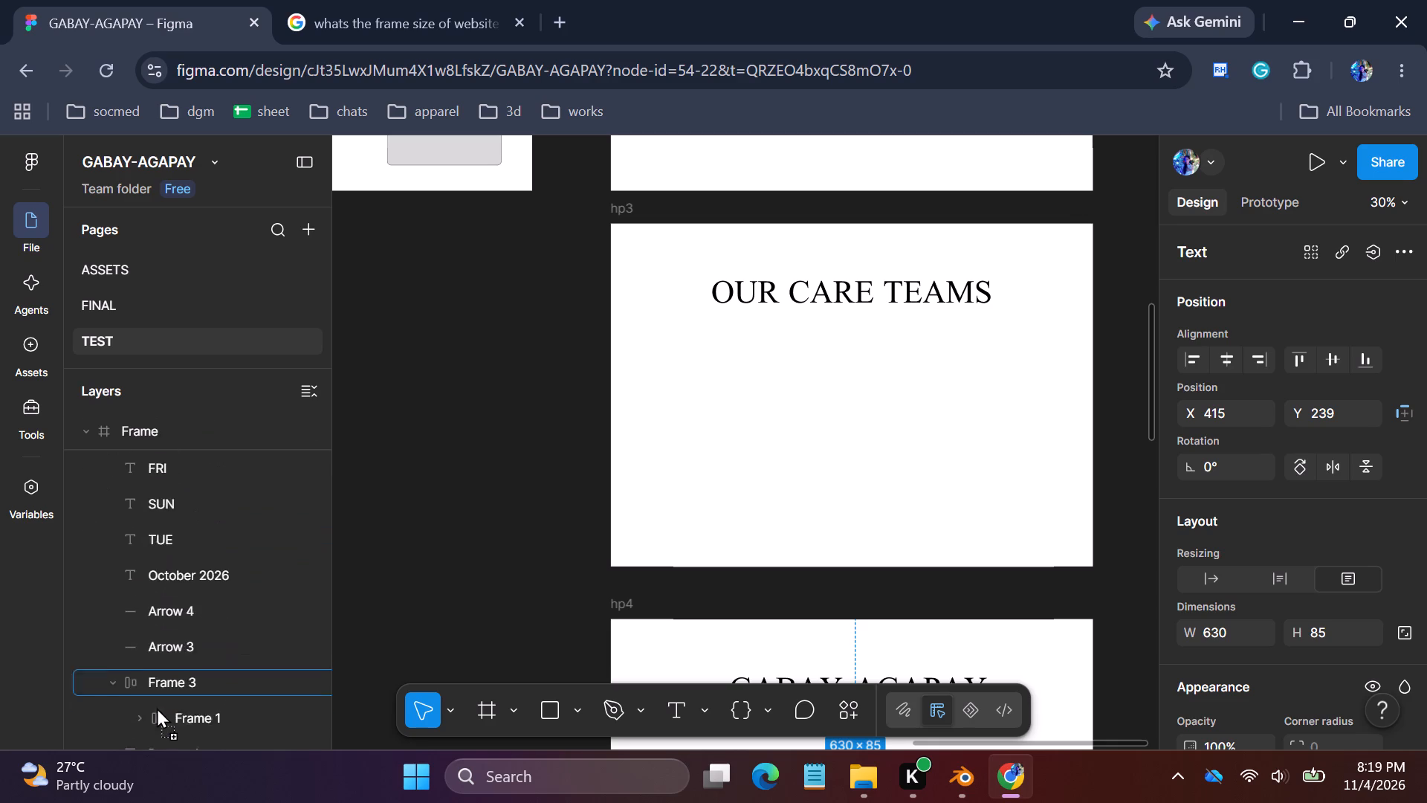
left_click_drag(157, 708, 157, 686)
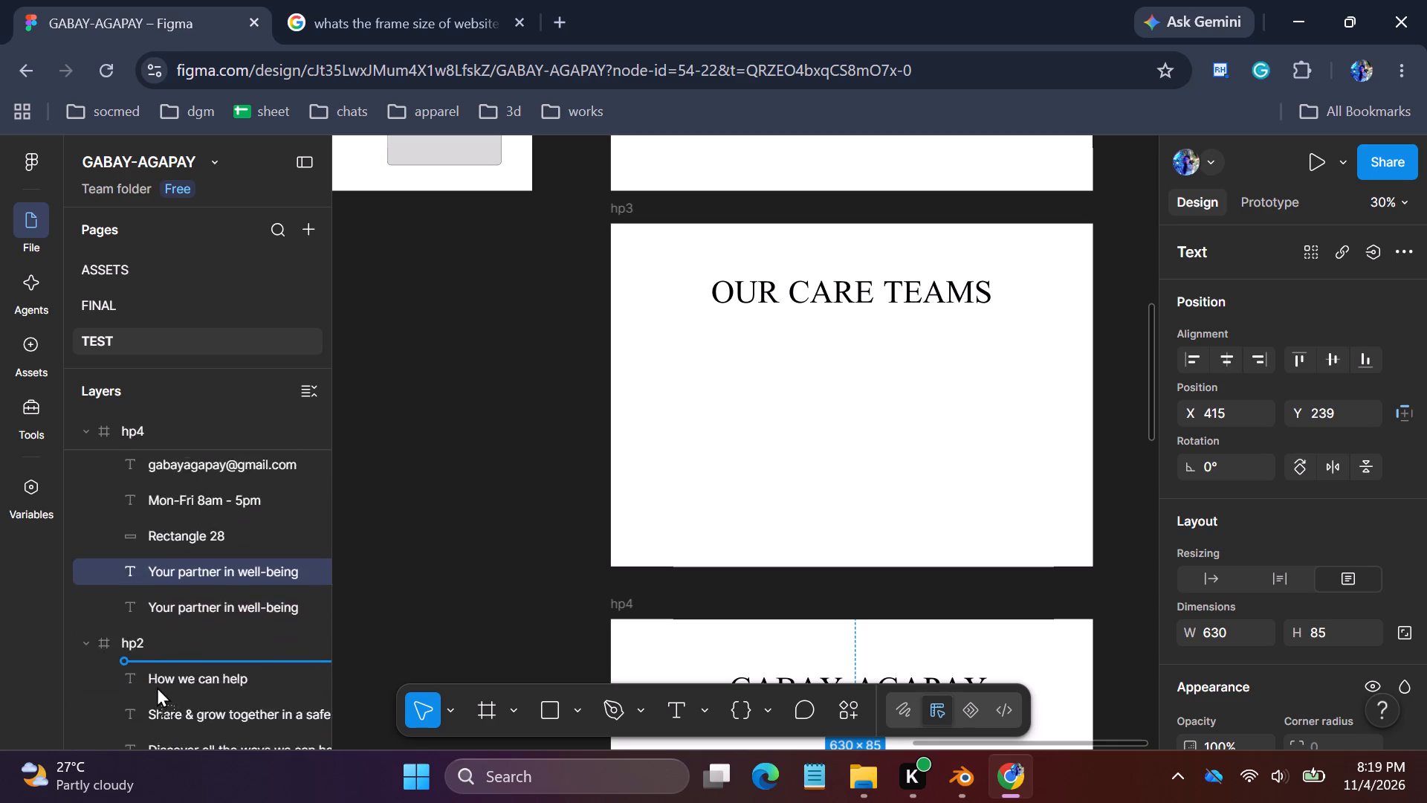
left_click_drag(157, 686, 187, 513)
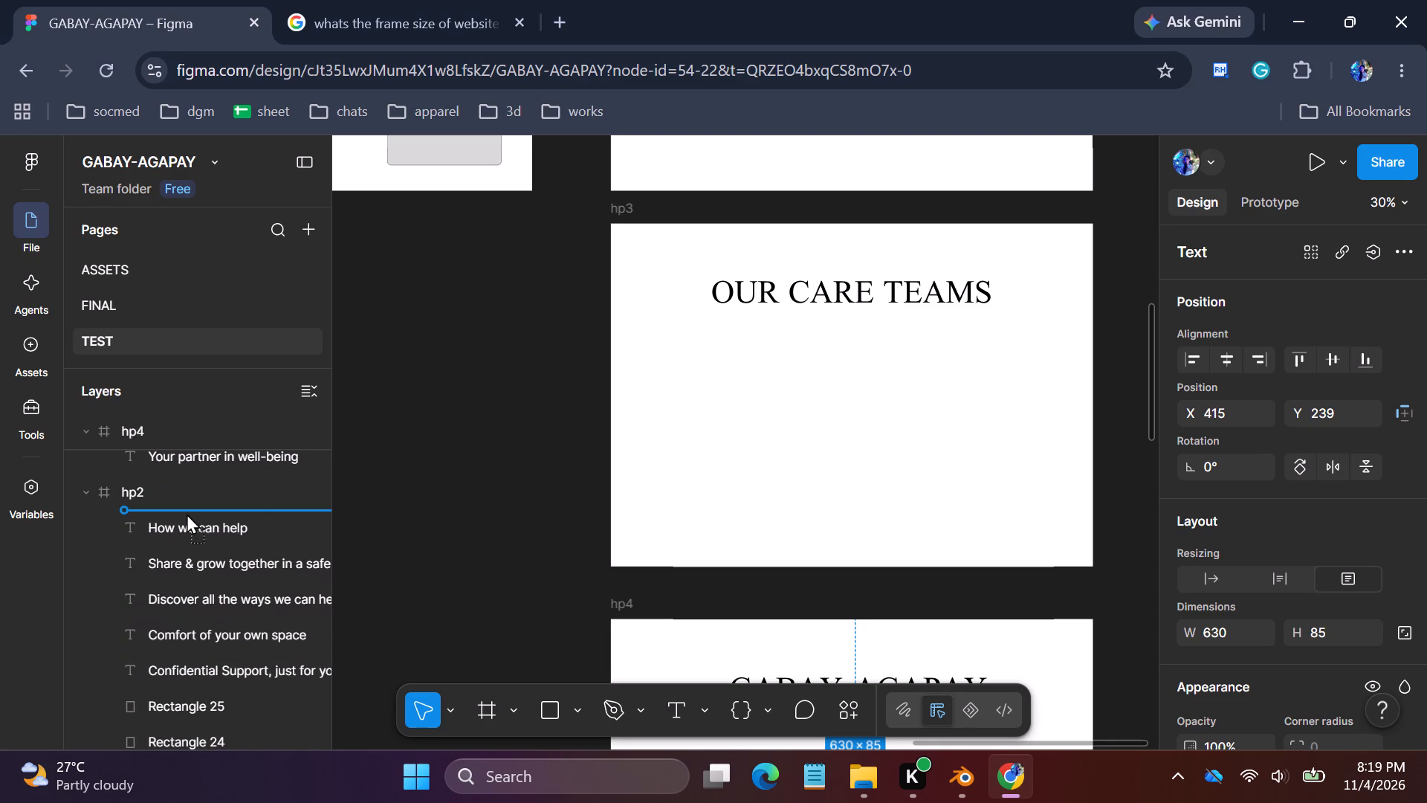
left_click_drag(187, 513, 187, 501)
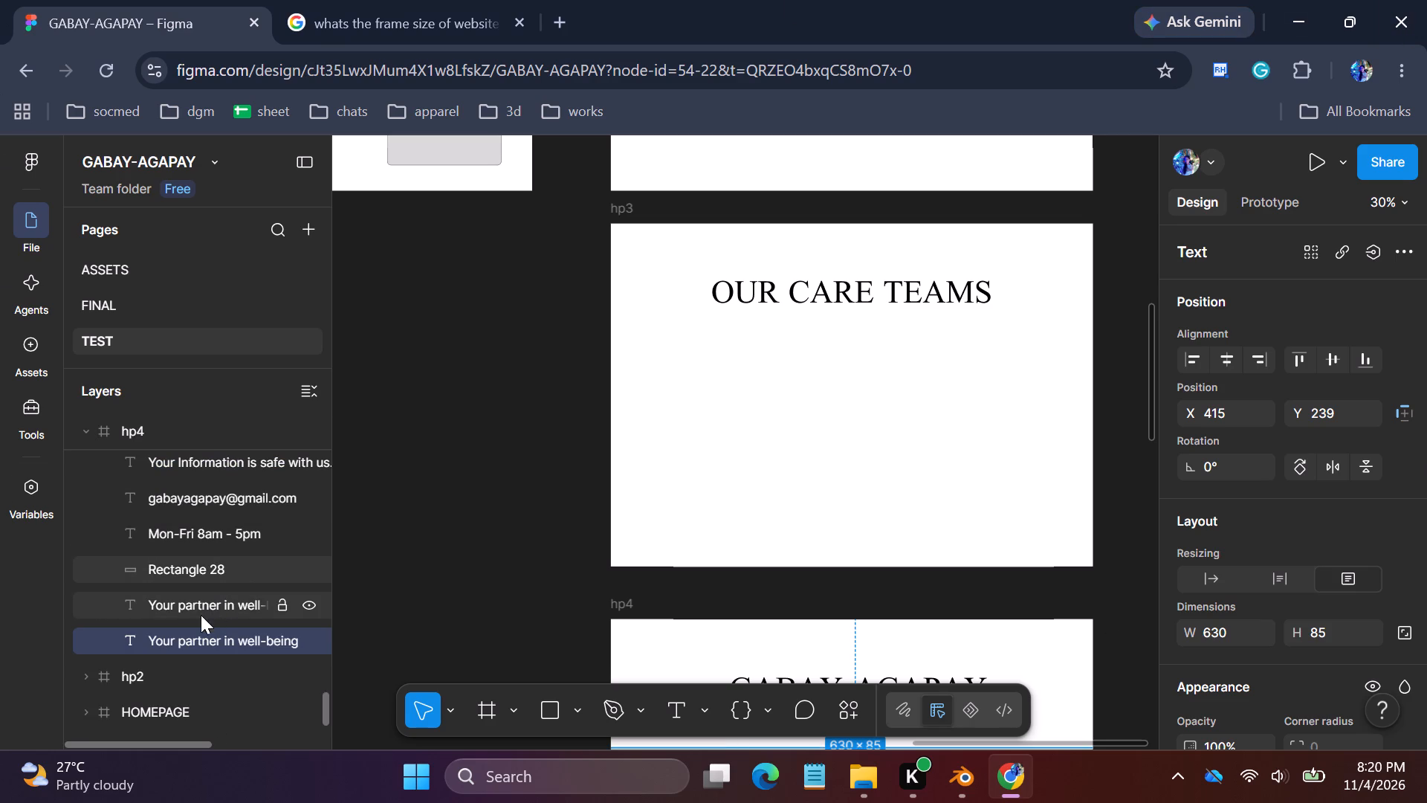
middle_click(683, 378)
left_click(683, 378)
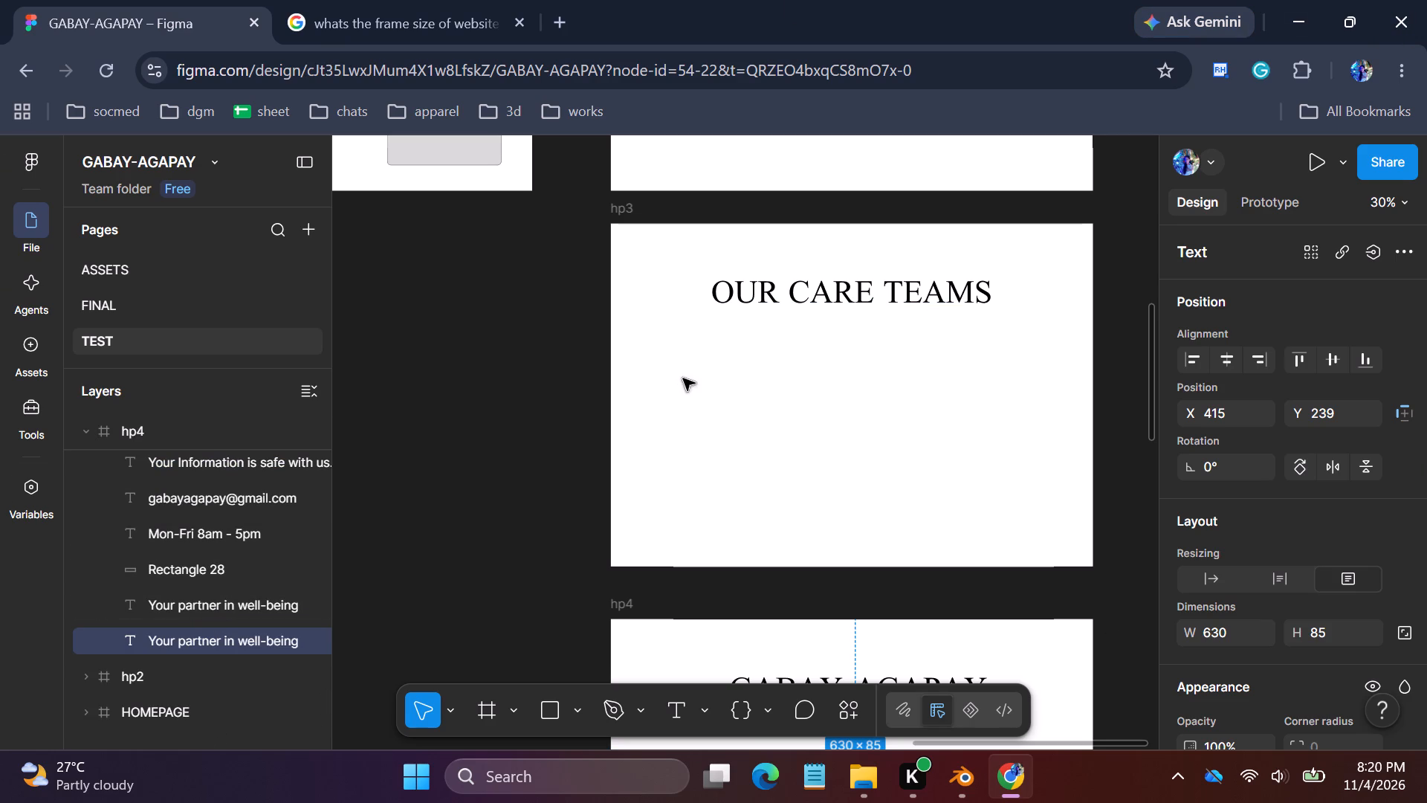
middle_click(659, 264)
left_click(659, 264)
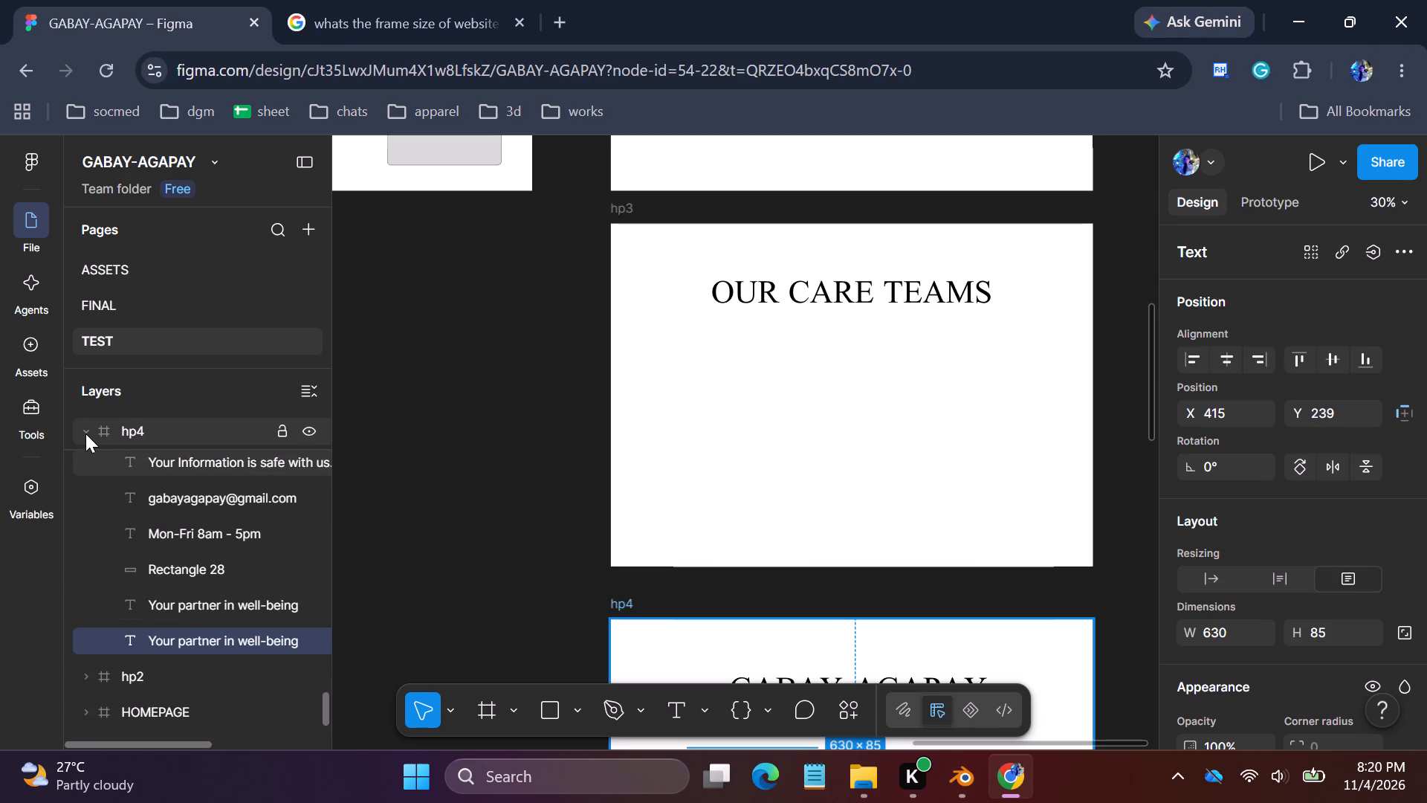
Collapse the expanded hp4 and Frame layers to shorten the layer list.
left_click(85, 433)
scroll(221, 471, "up", 1)
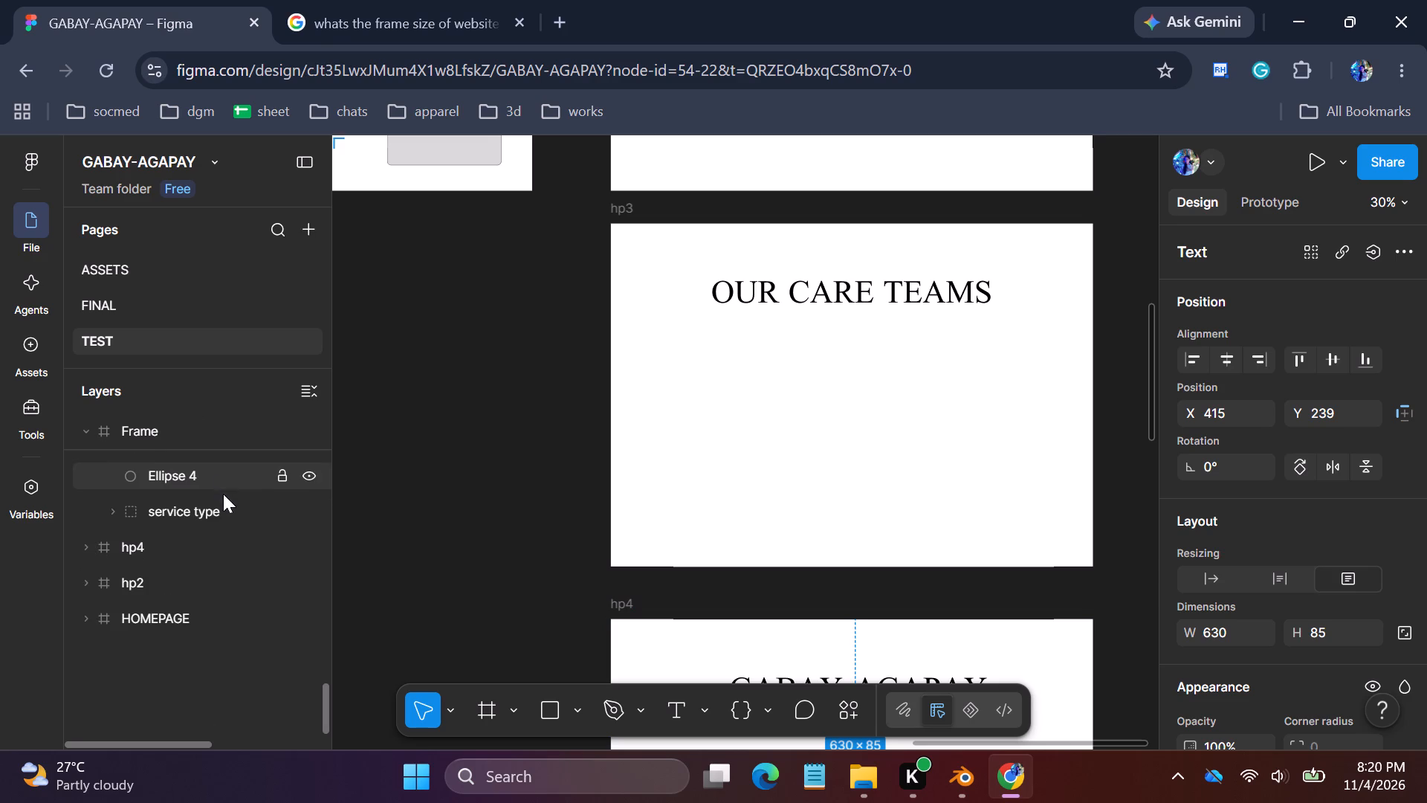
scroll(219, 549, "up", 1)
scroll(221, 549, "down", 2)
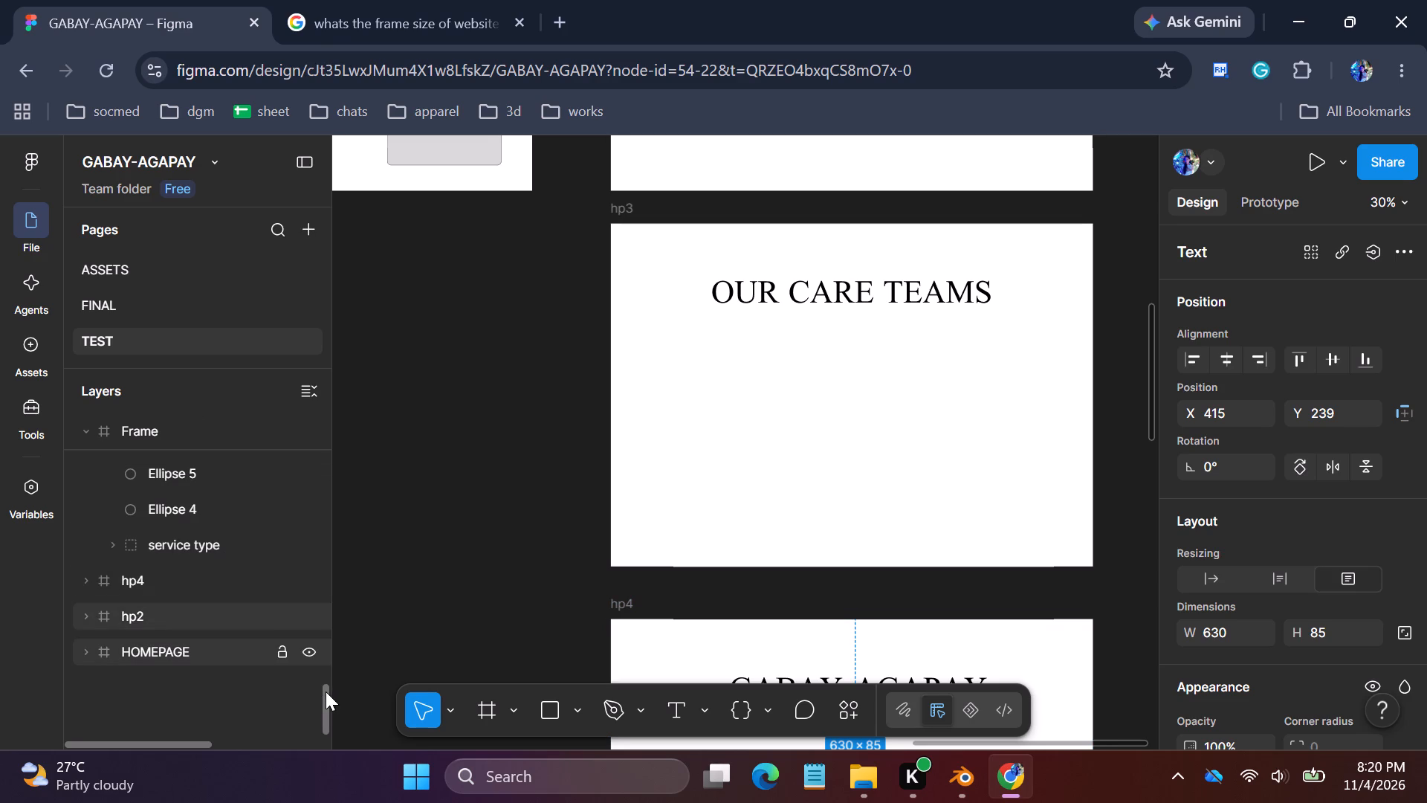
left_click_drag(326, 693, 326, 668)
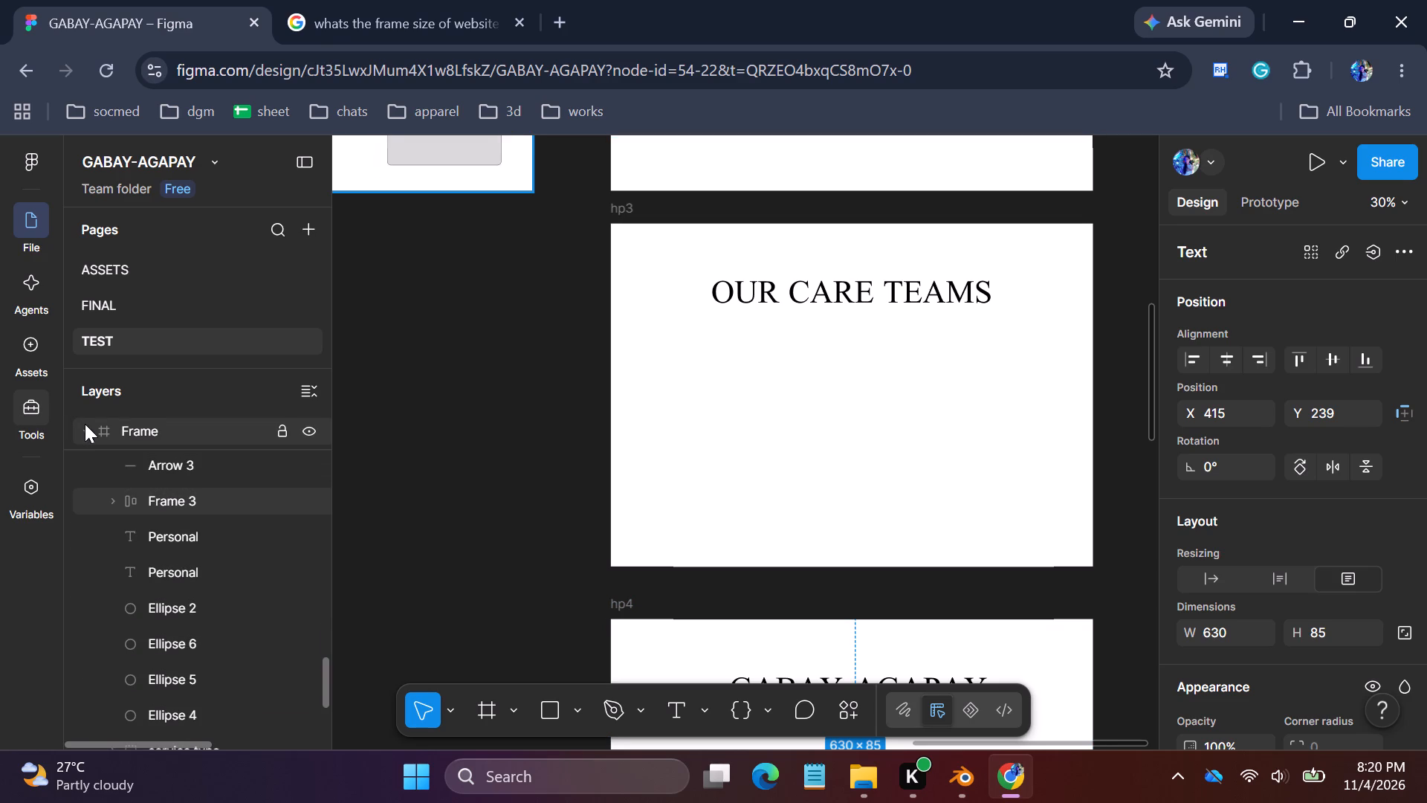
left_click(85, 426)
Move the hp3 frame down the layer order so it sits between the hp4 and hp2 frames.
left_click_drag(326, 693, 329, 671)
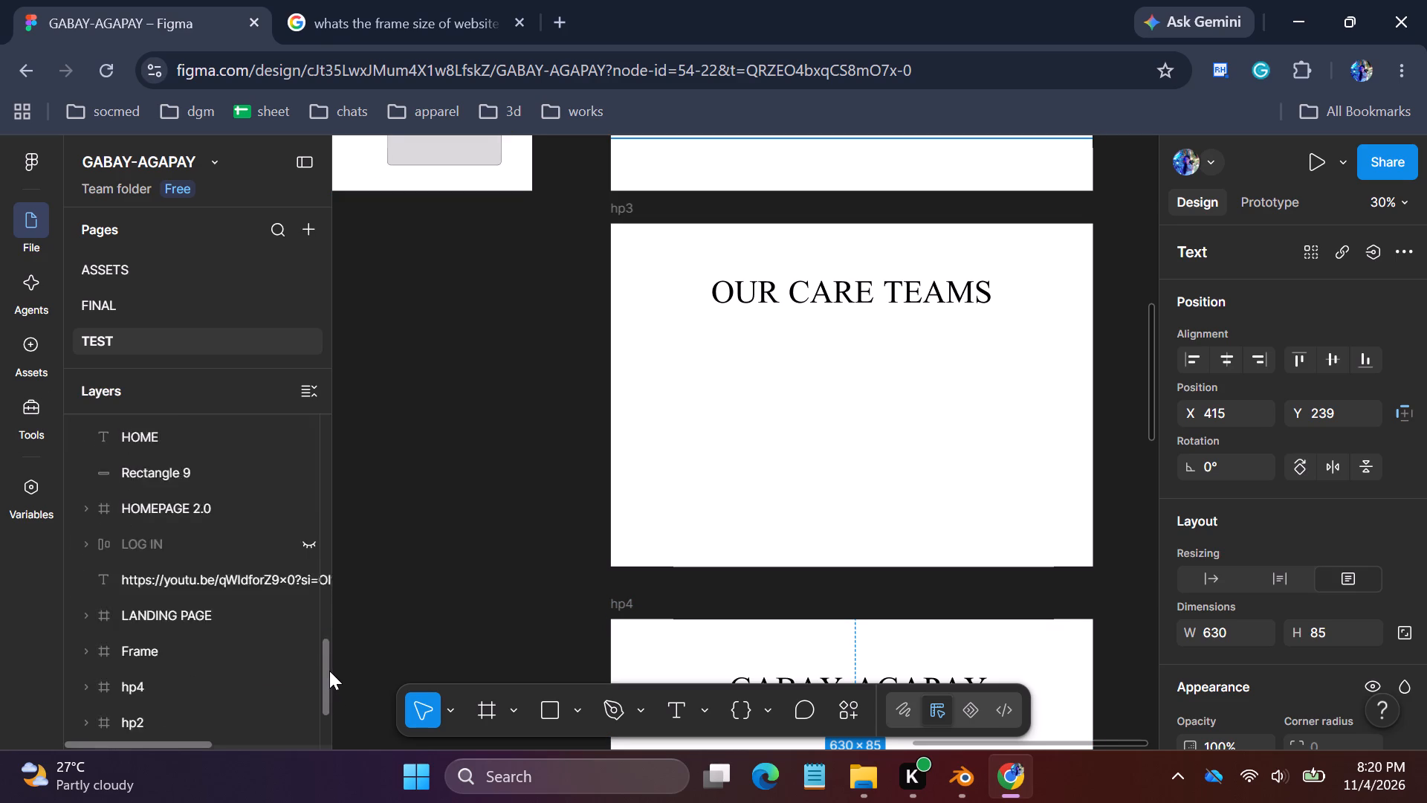
left_click_drag(329, 671, 349, 594)
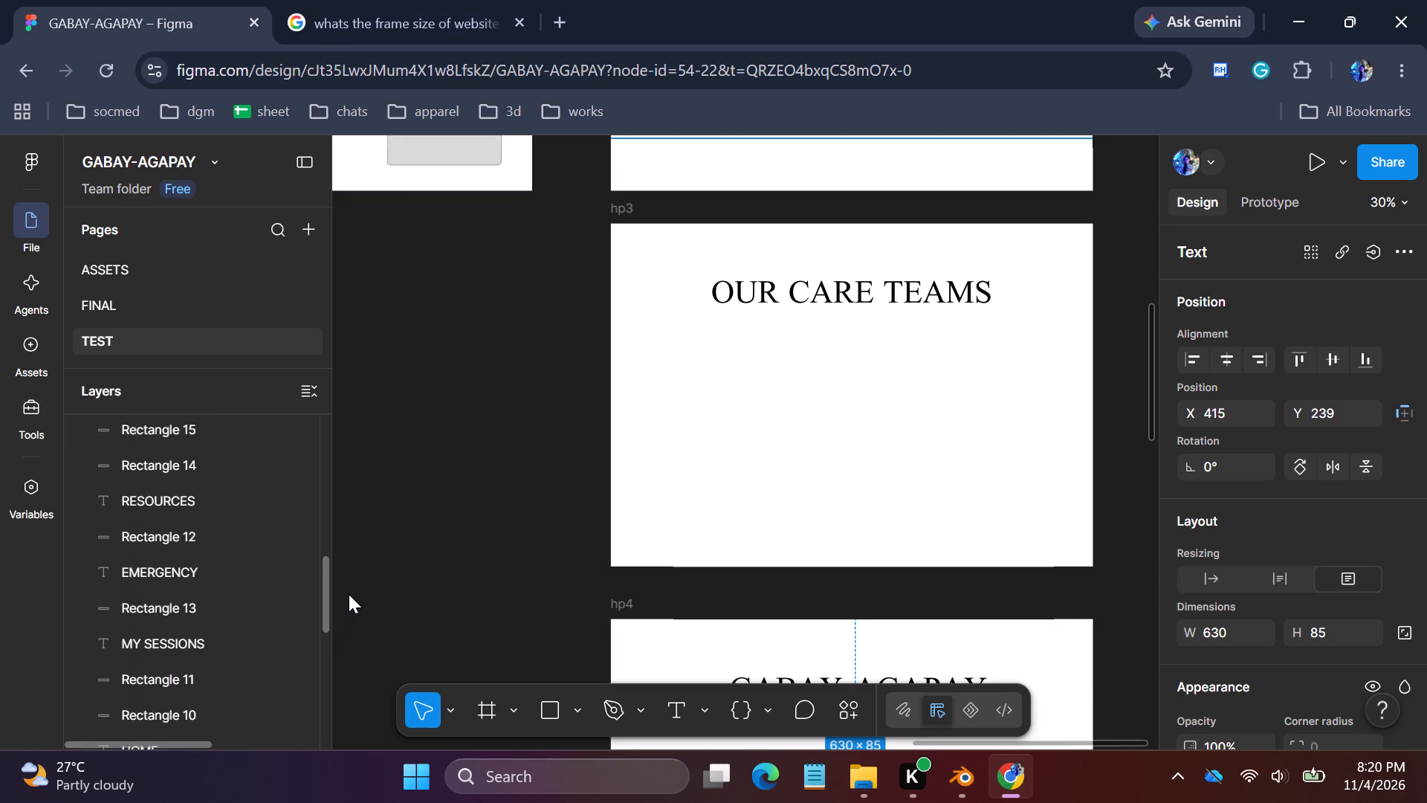
left_click_drag(349, 594, 349, 699)
left_click(172, 646)
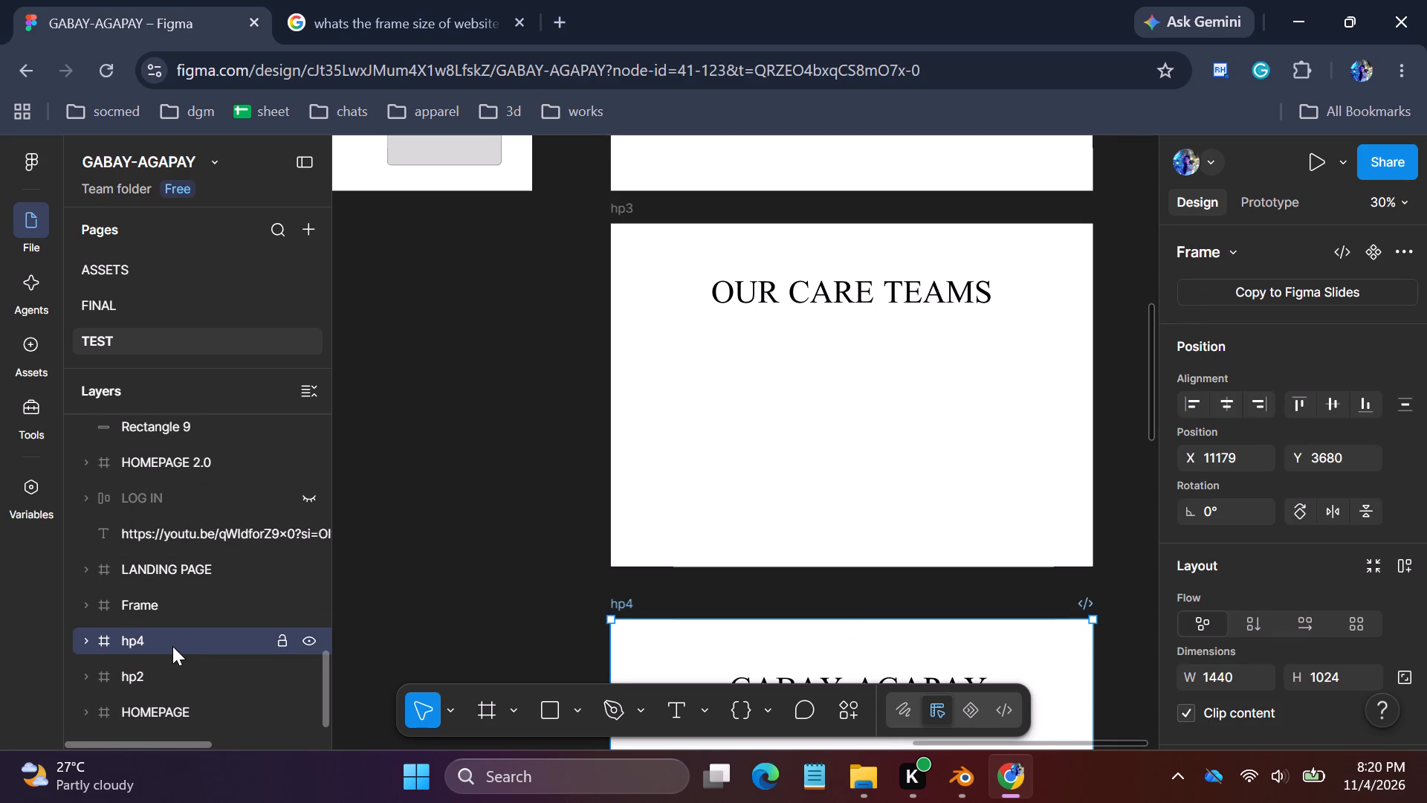
left_click(678, 496)
double_click(678, 496)
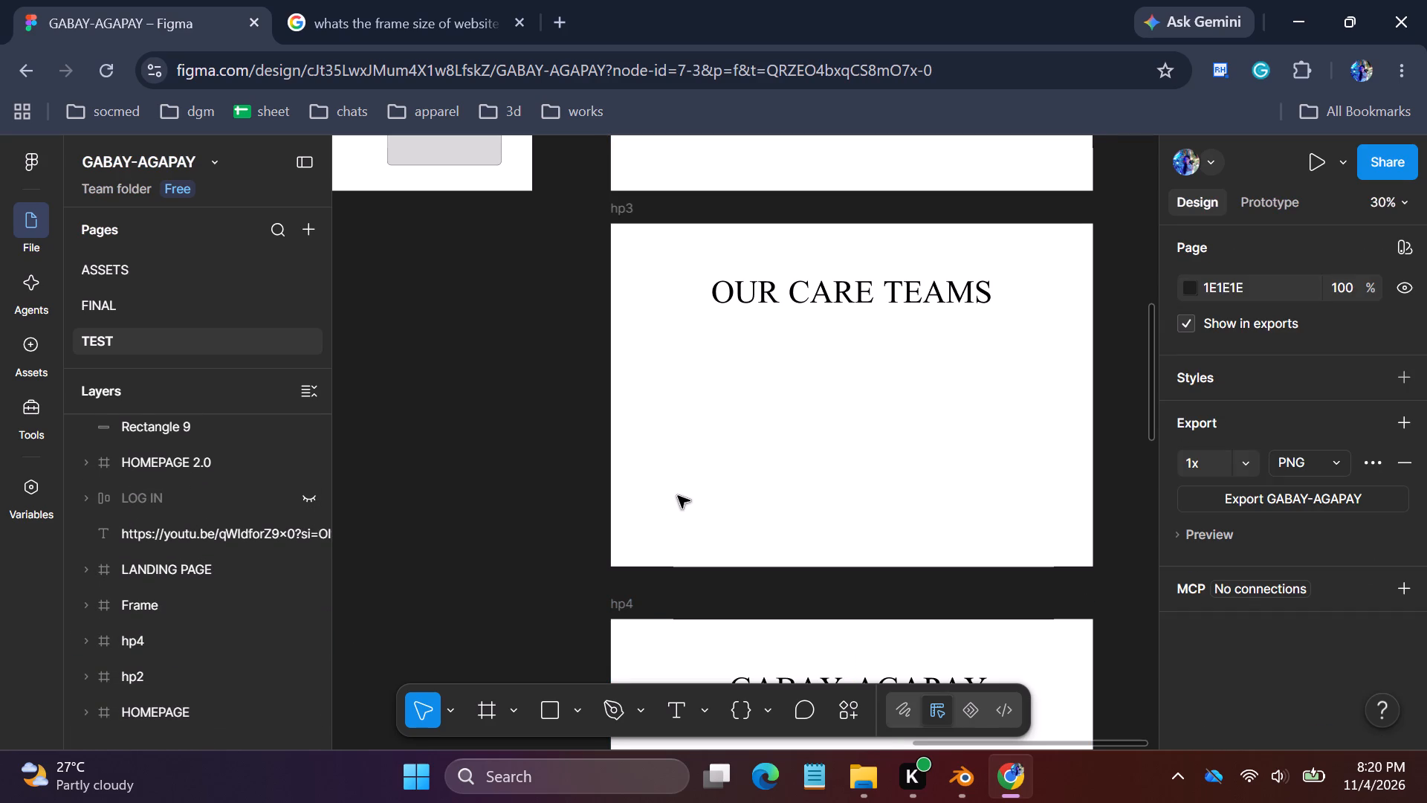
left_click(741, 303)
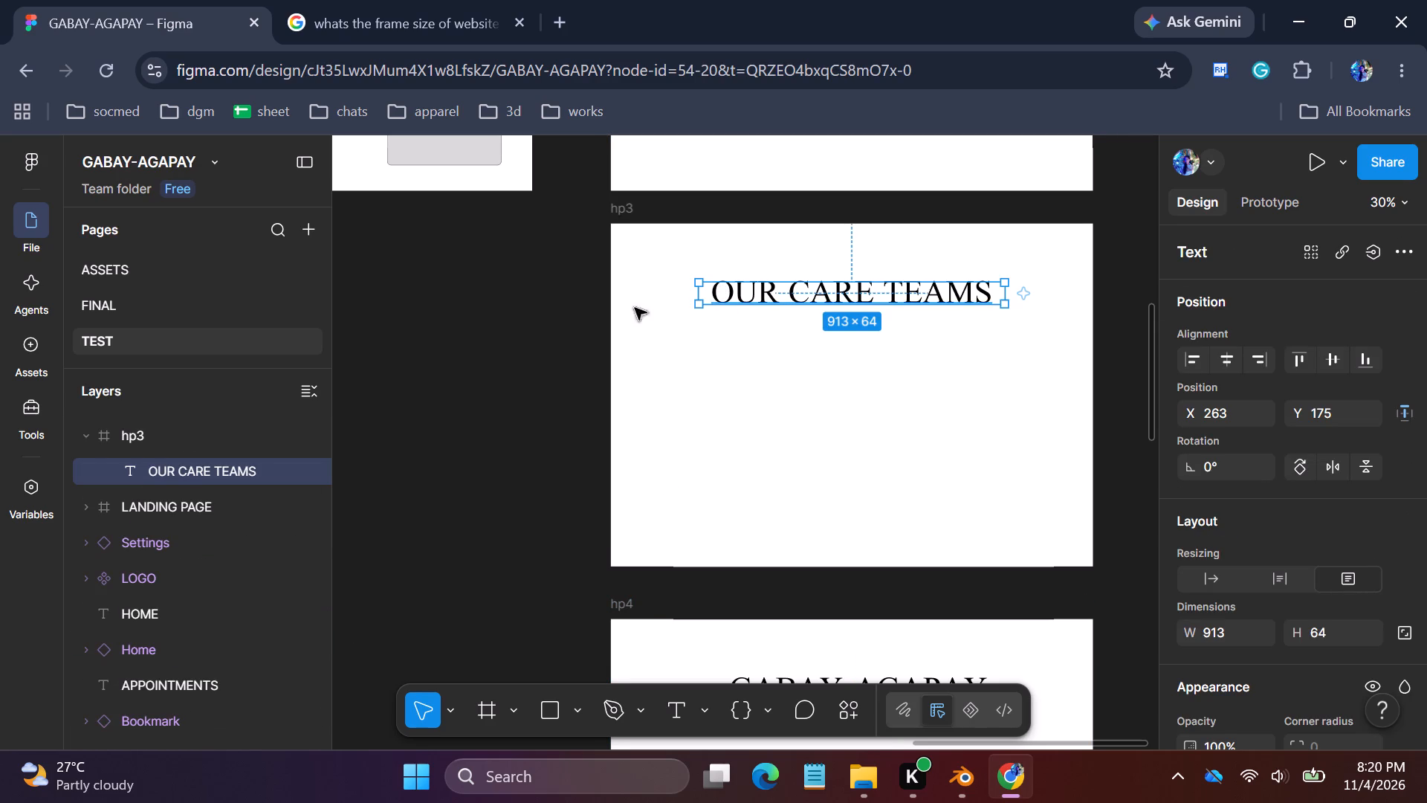
left_click(84, 436)
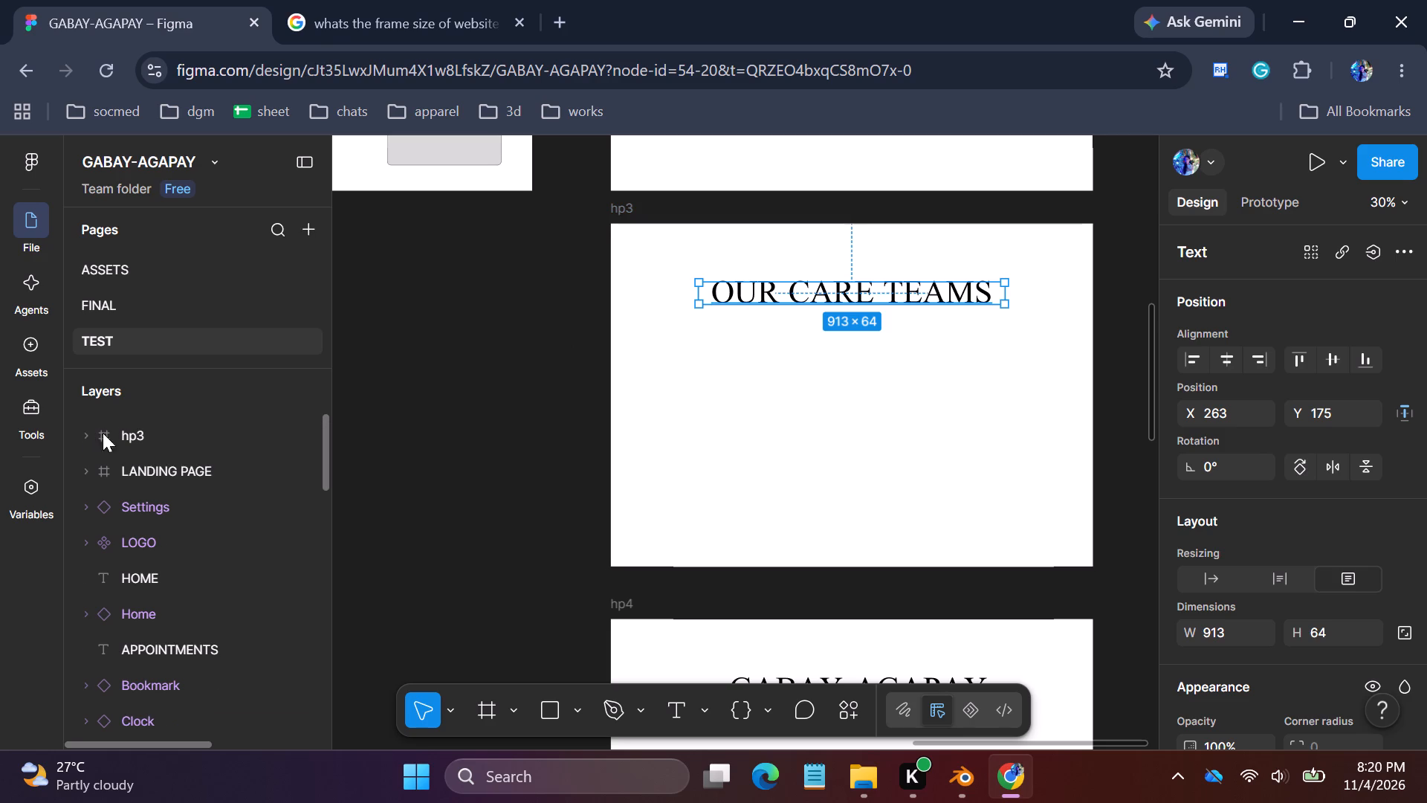
left_click_drag(190, 432, 190, 497)
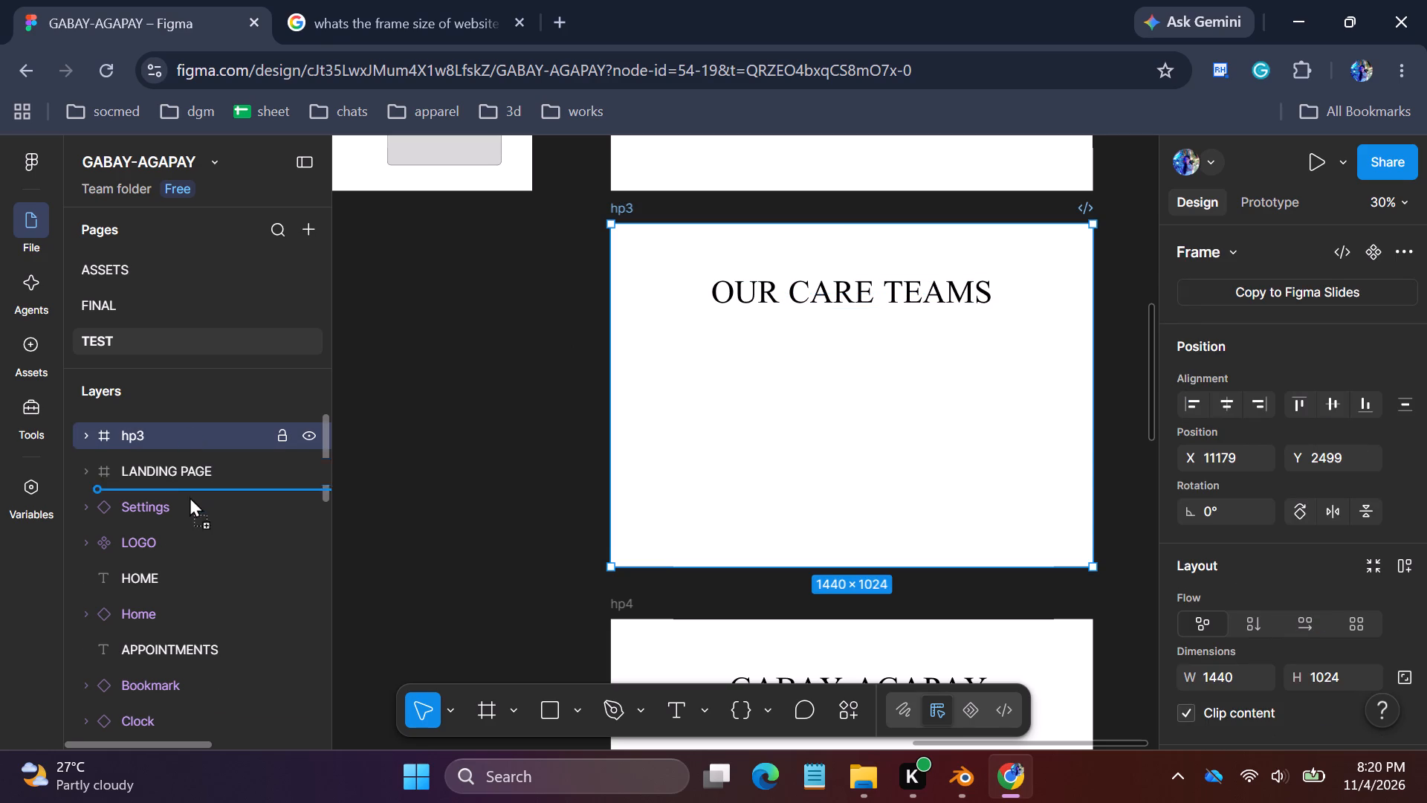
left_click_drag(190, 497, 185, 707)
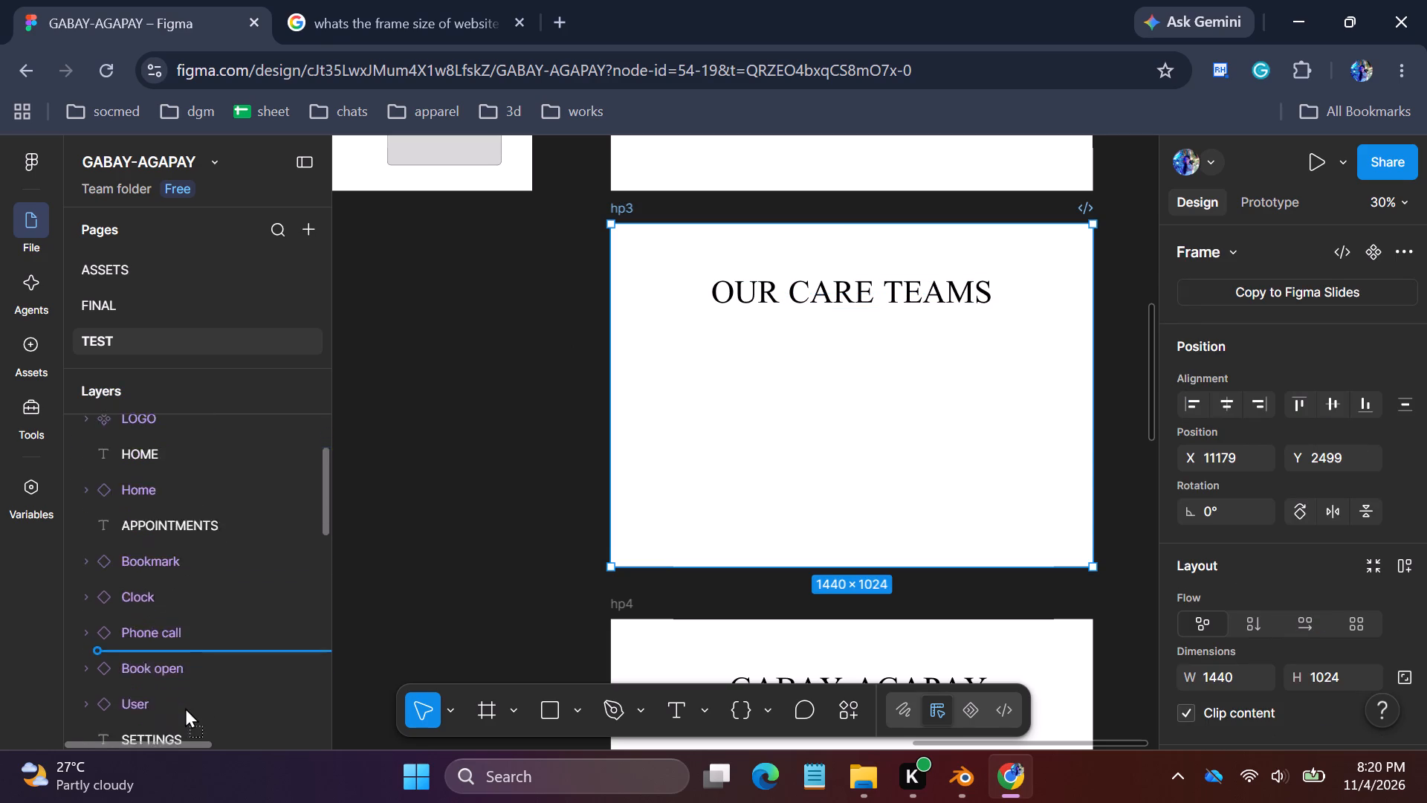
left_click_drag(185, 707, 185, 678)
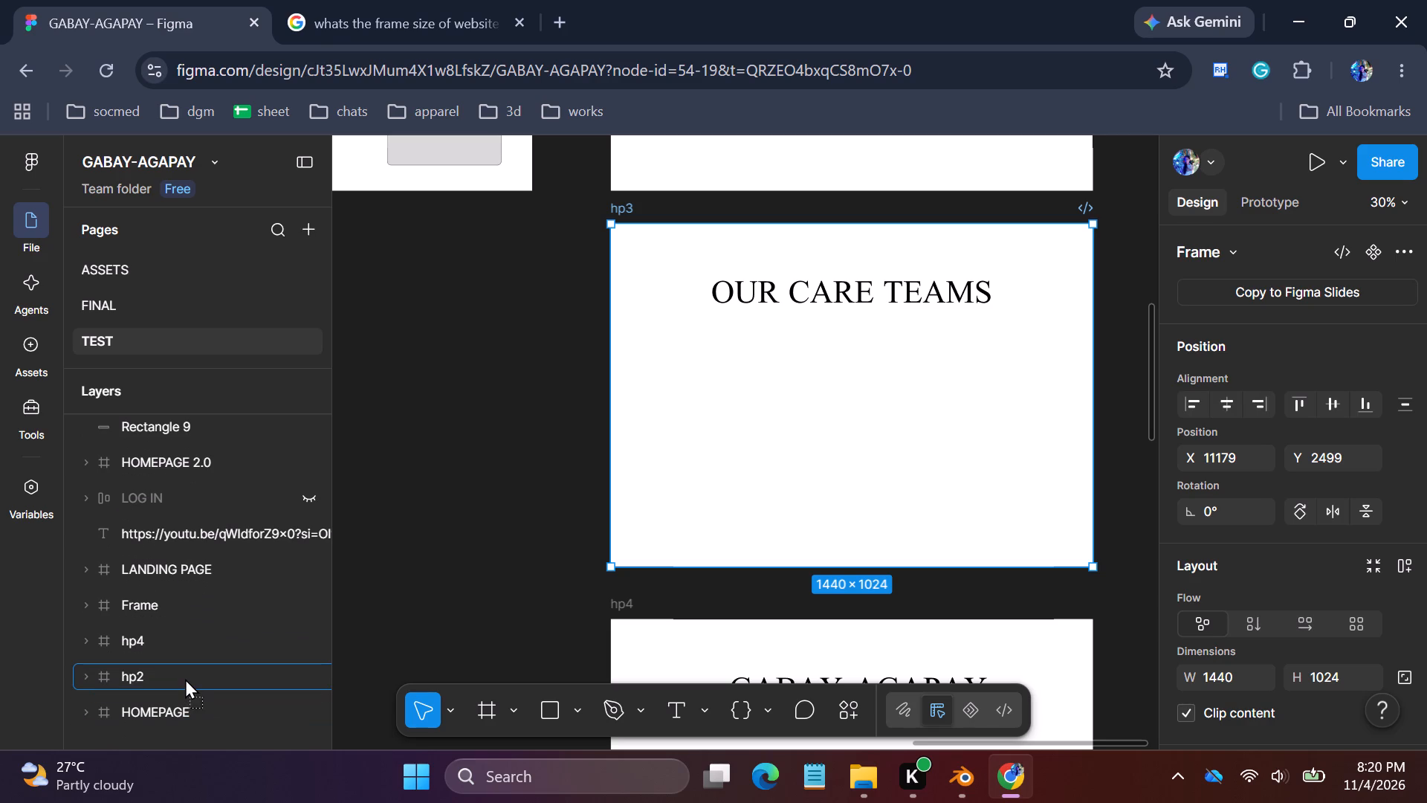
left_click_drag(185, 678, 184, 626)
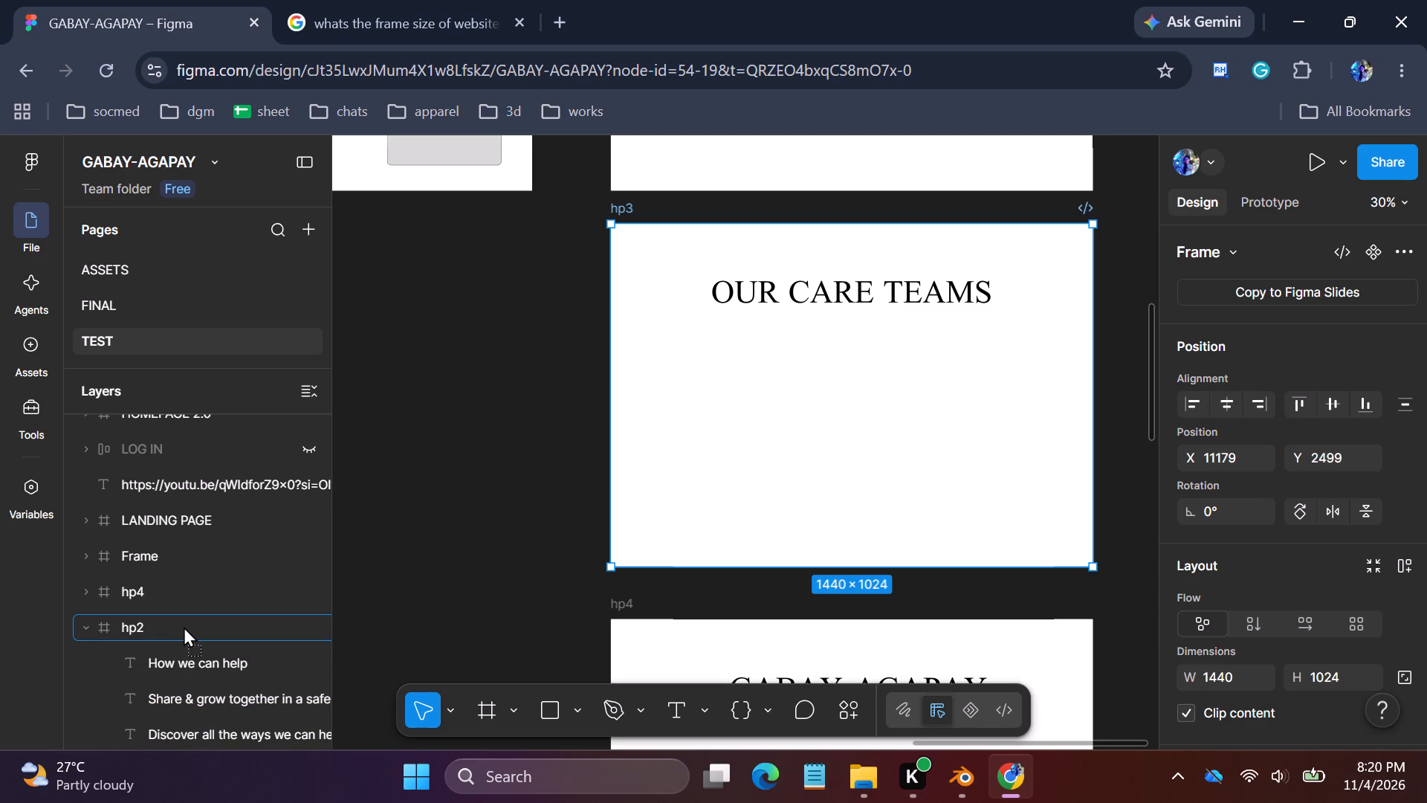
left_click_drag(184, 626, 187, 615)
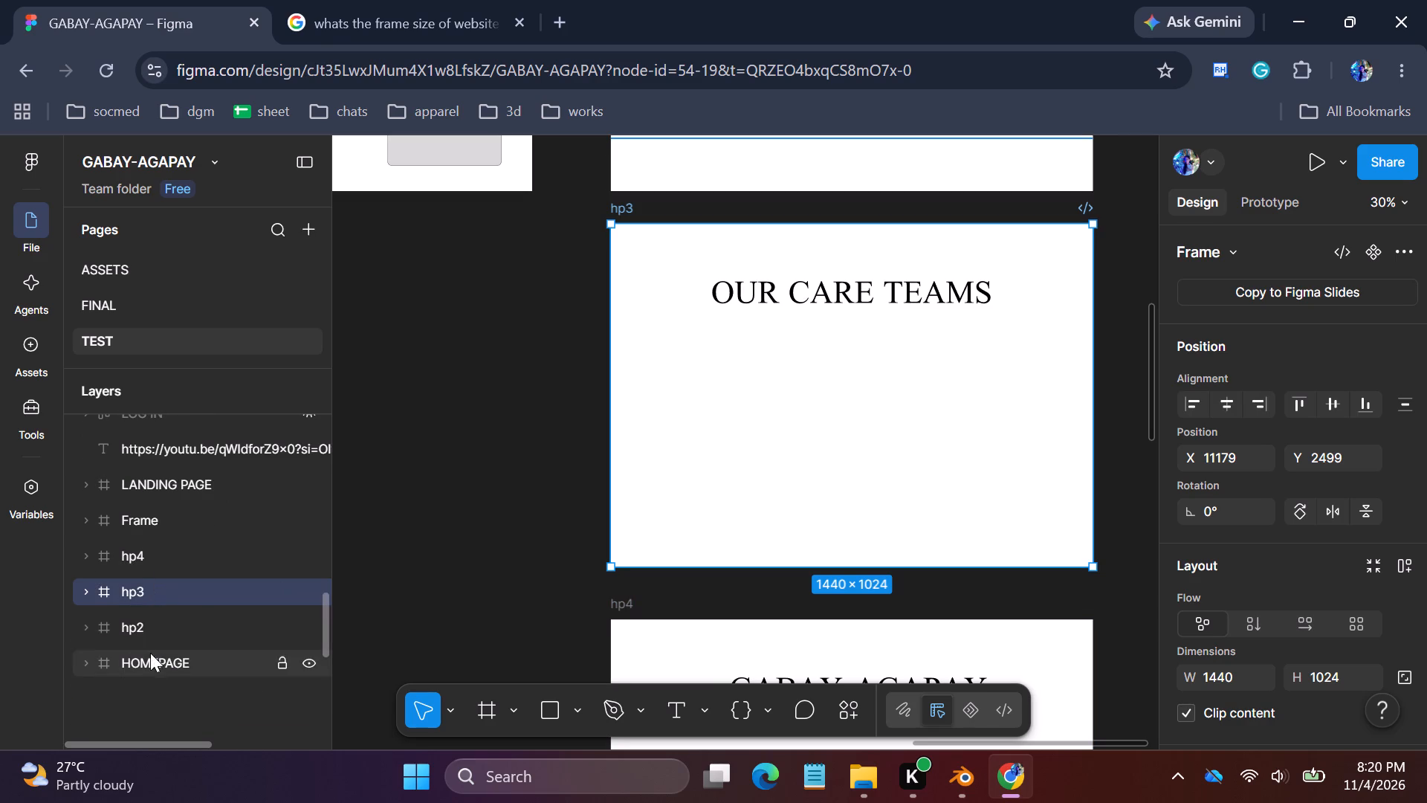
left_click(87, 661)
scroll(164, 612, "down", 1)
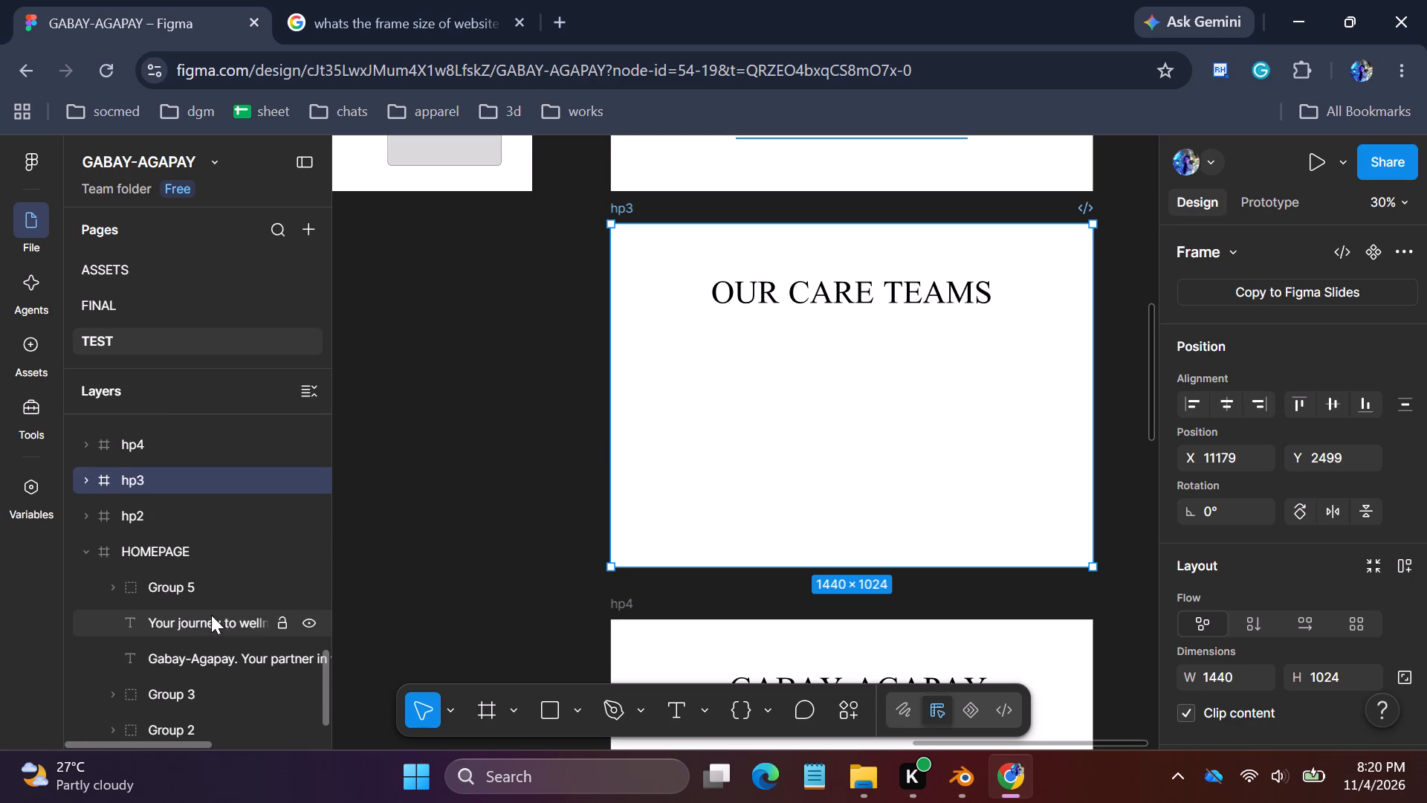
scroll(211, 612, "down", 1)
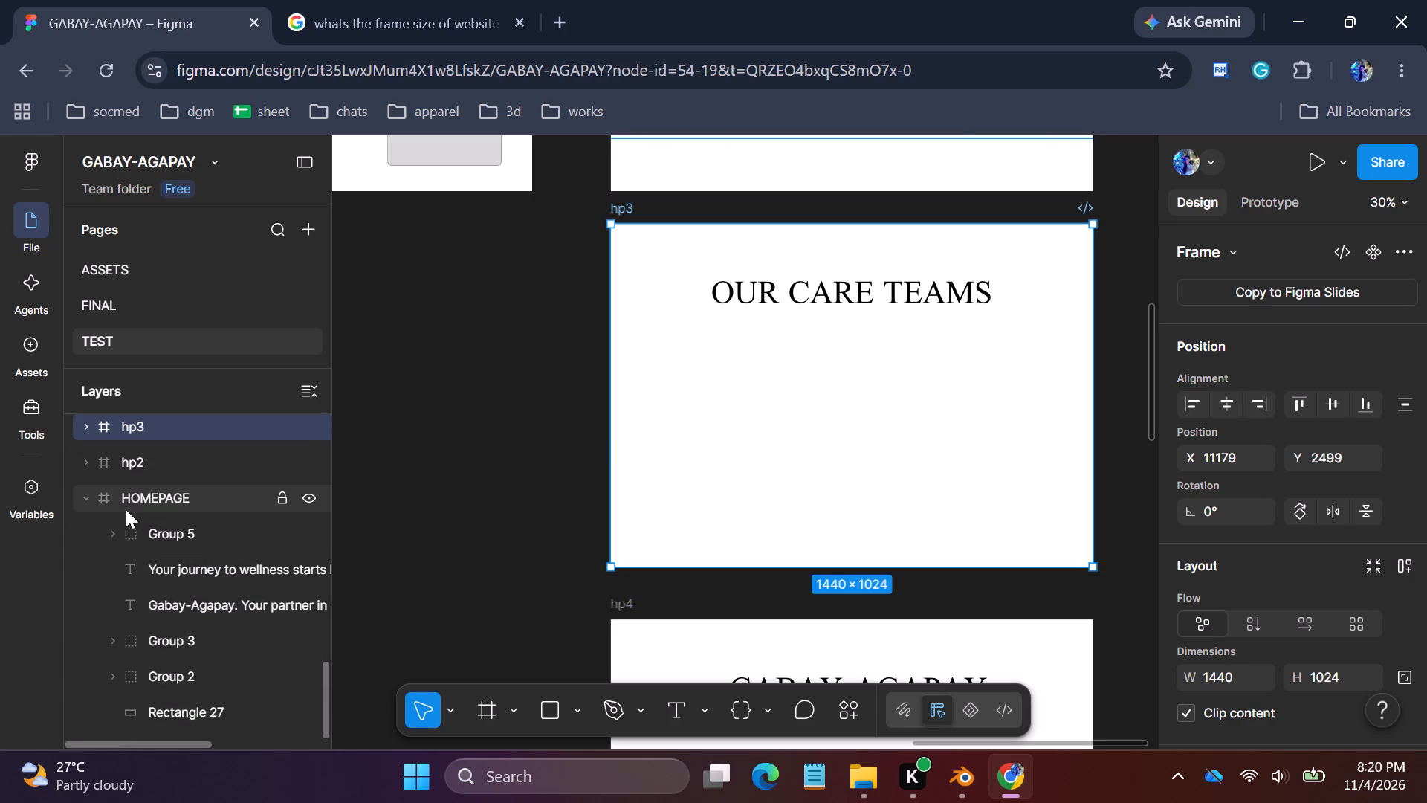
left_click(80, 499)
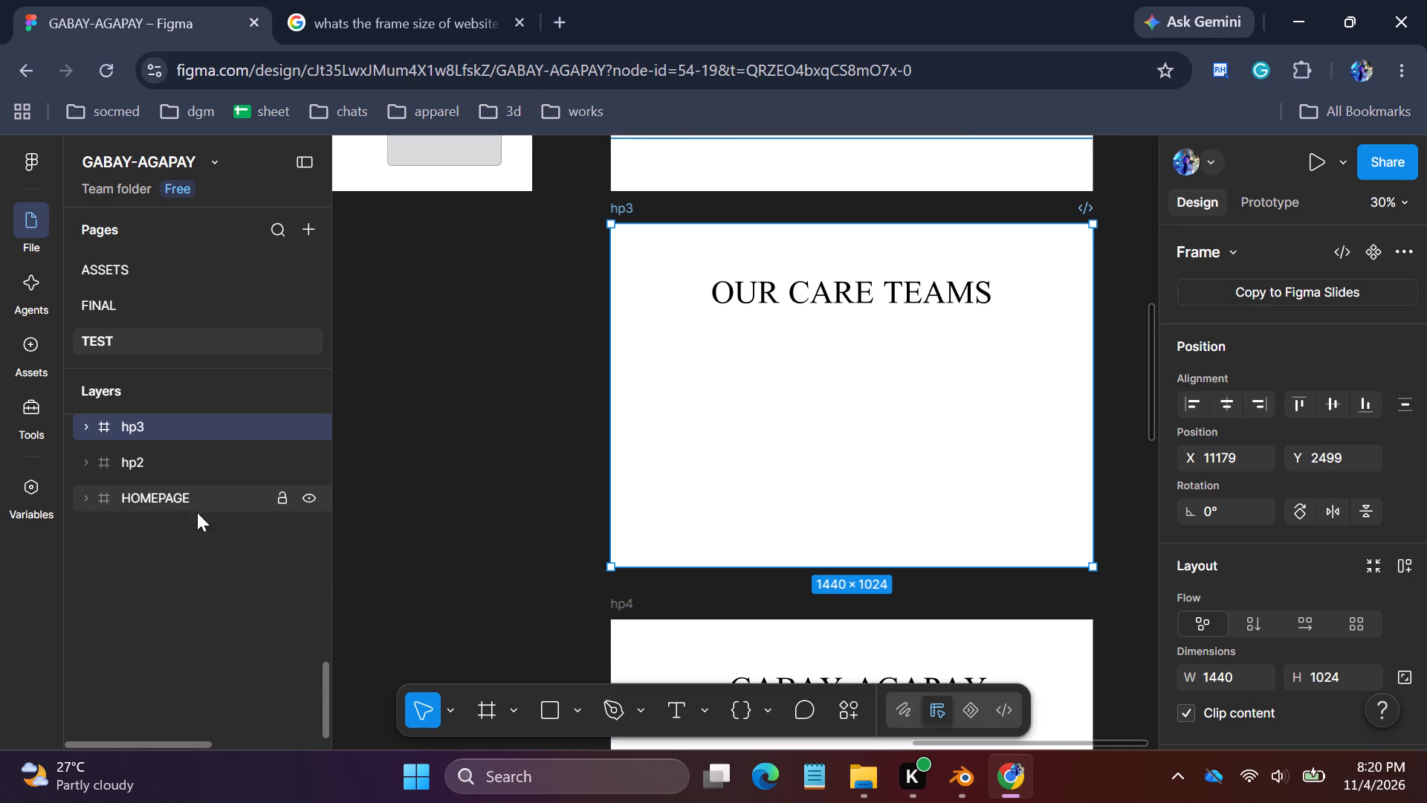
Move the duplicate "Your partner in well-being" text layer out of hp4 into hp3, above the OUR CARE TEAMS layer.
left_click_drag(329, 671, 329, 660)
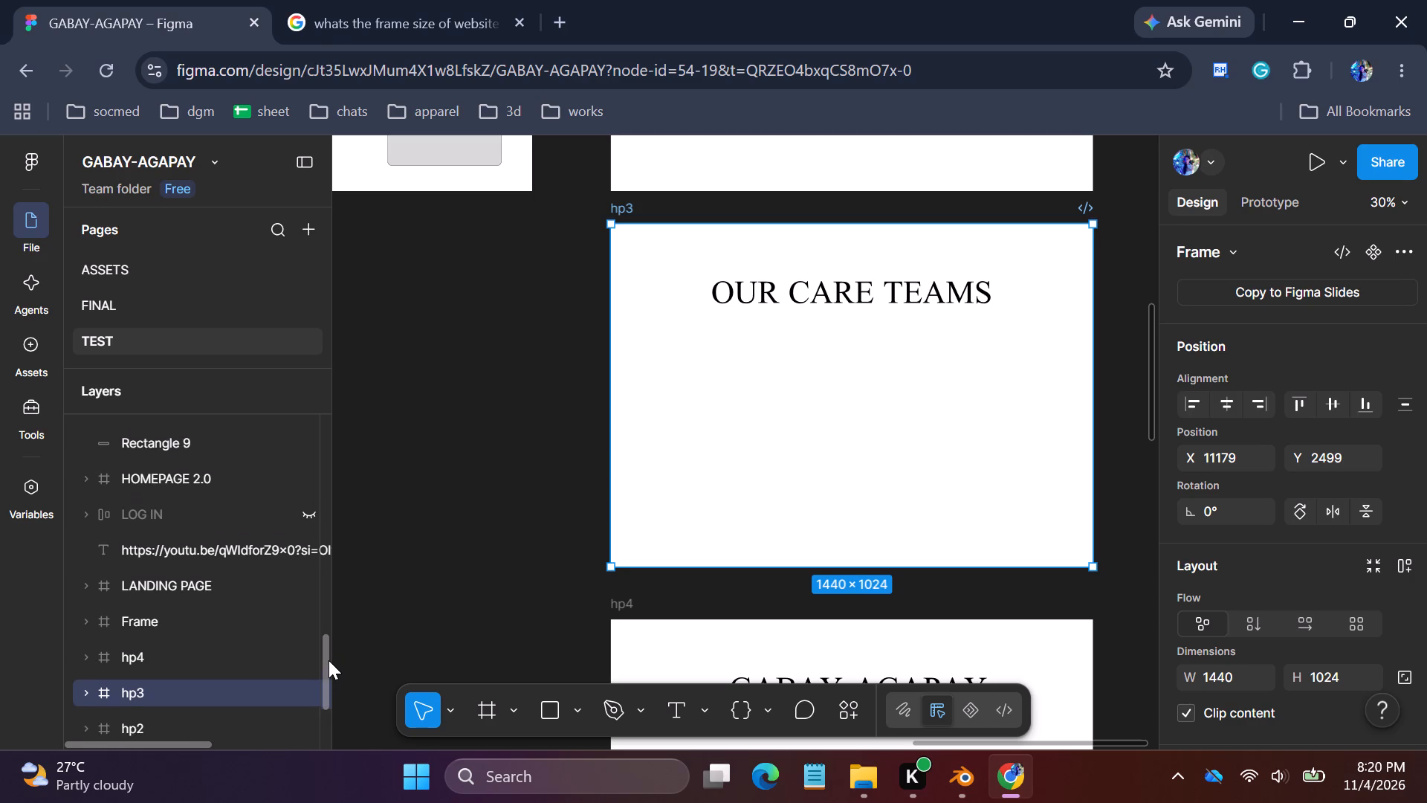
left_click_drag(329, 660, 328, 682)
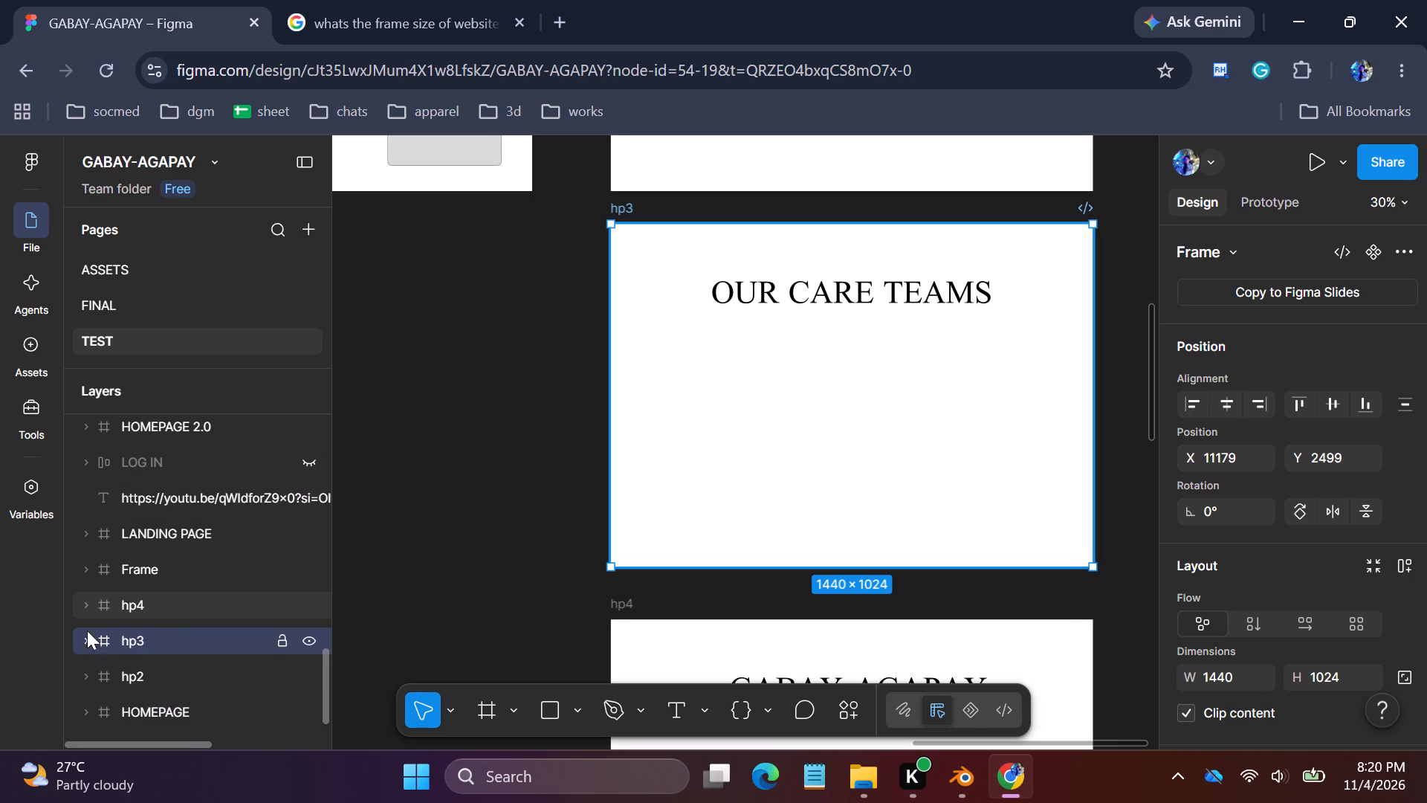
left_click(128, 607)
left_click(84, 608)
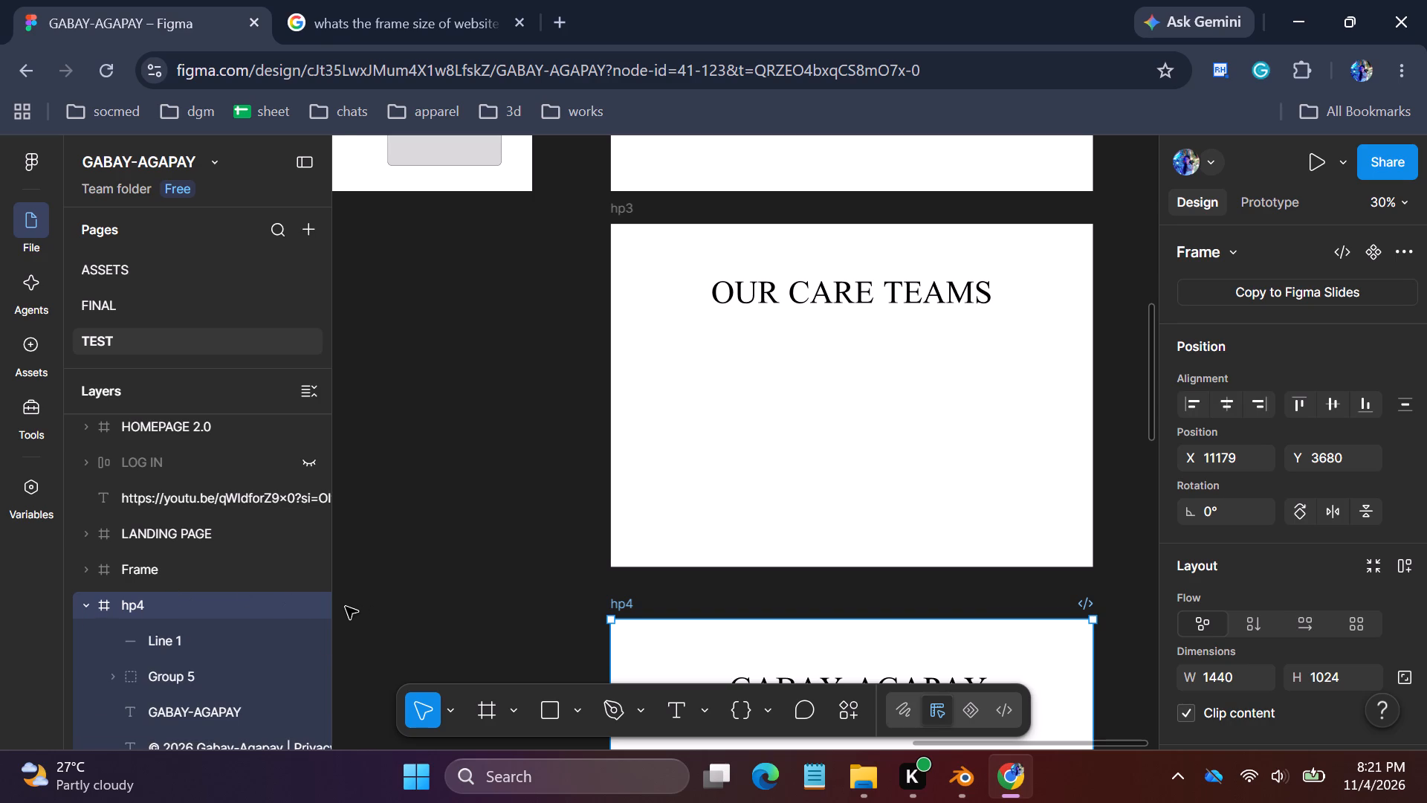
left_click_drag(327, 613, 311, 704)
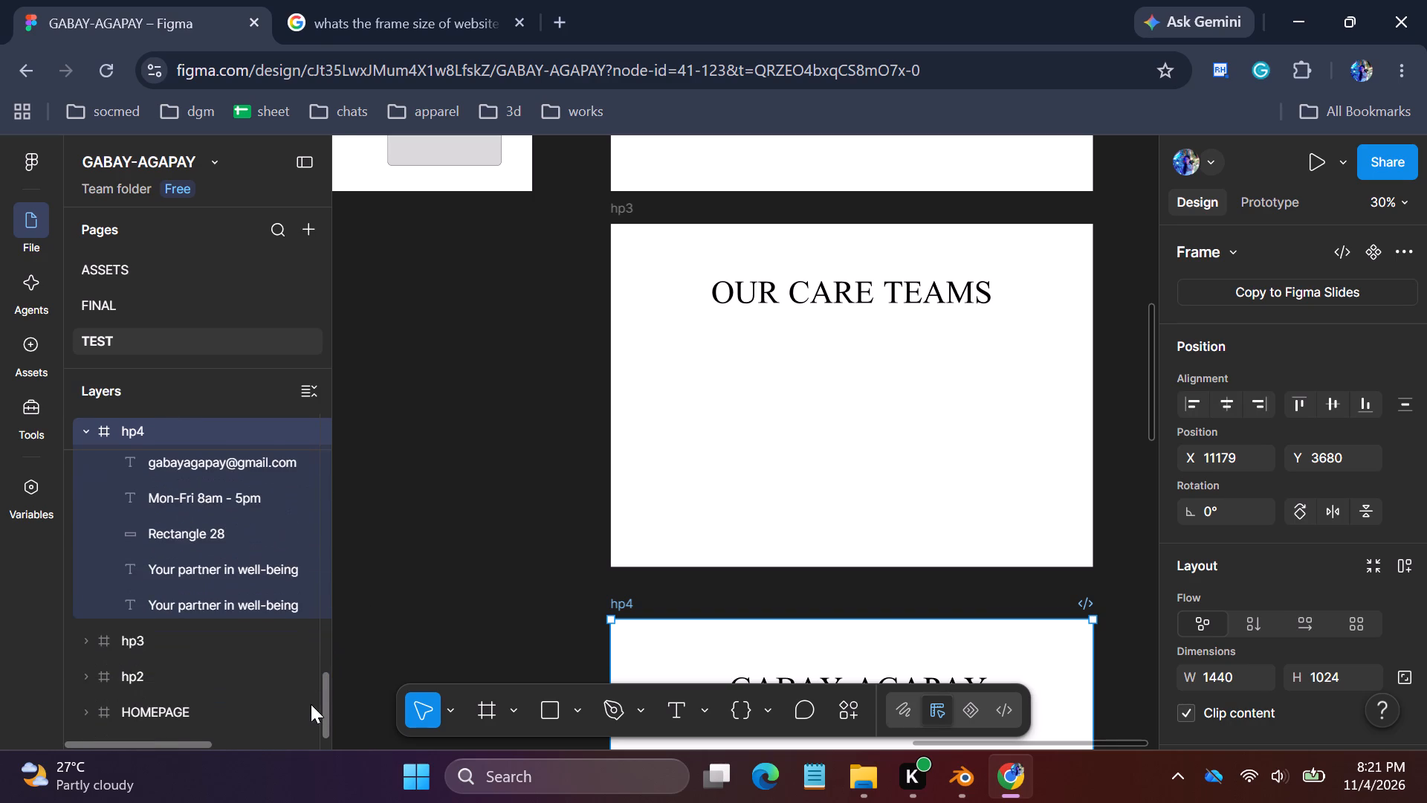
left_click_drag(311, 704, 311, 696)
left_click(227, 625)
left_click_drag(227, 616, 224, 625)
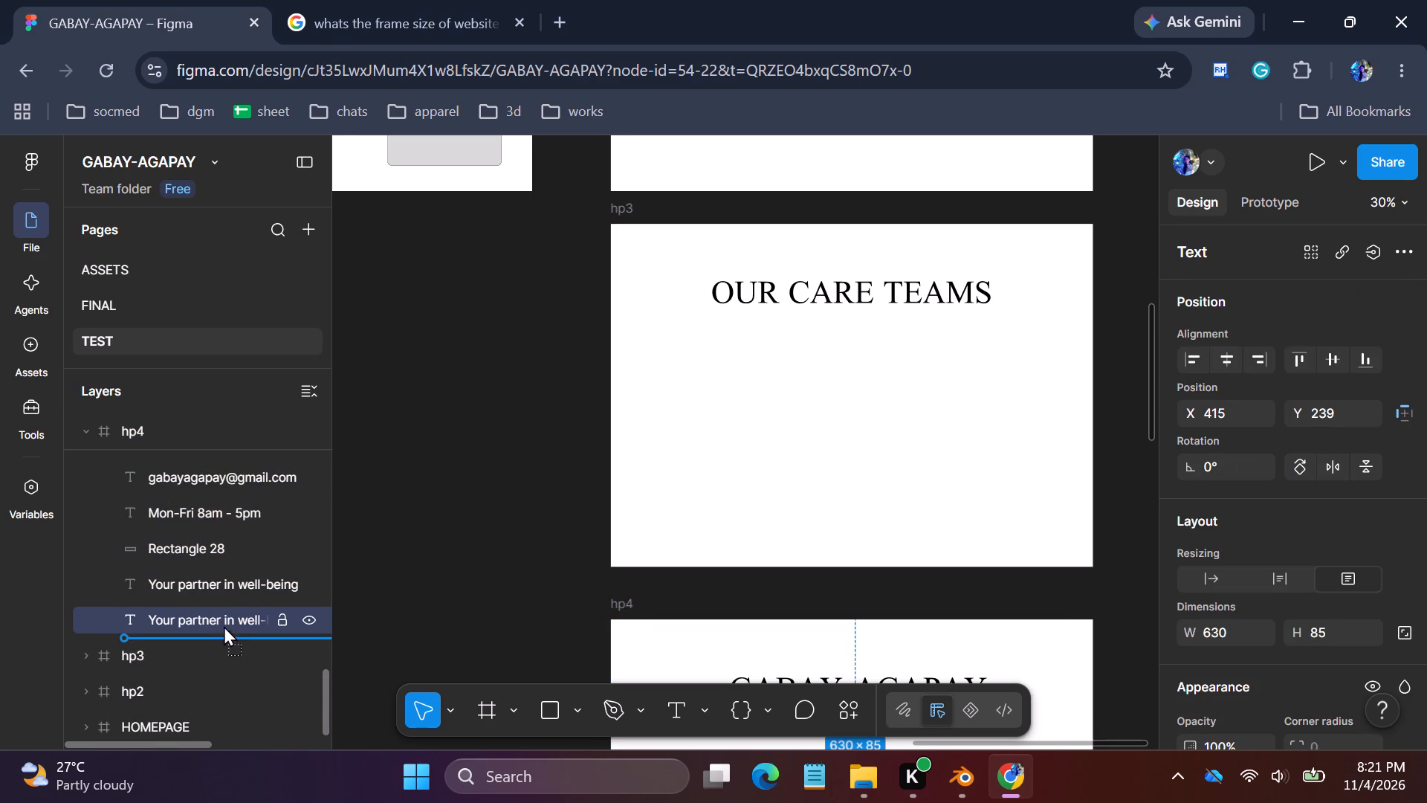
left_click_drag(224, 625, 205, 657)
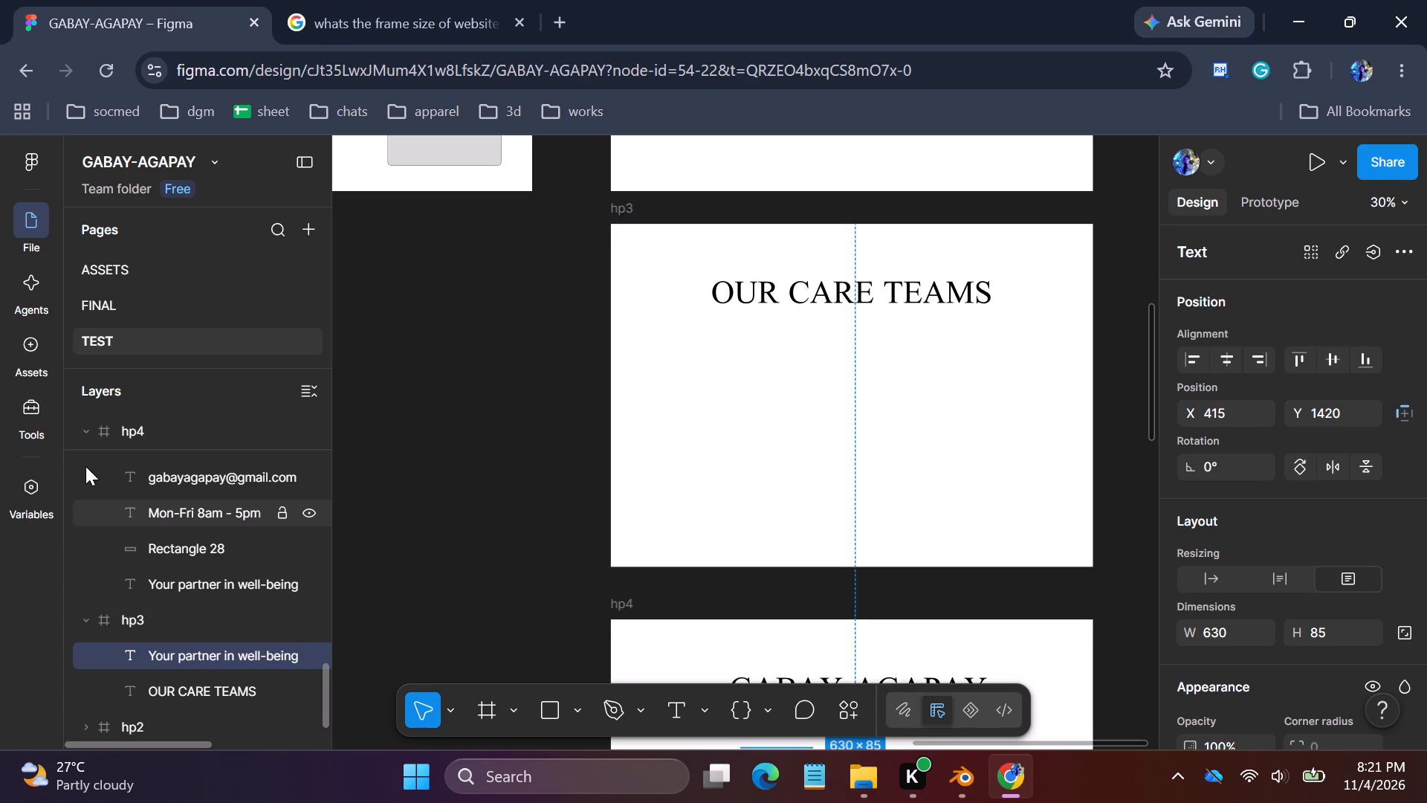
left_click(89, 433)
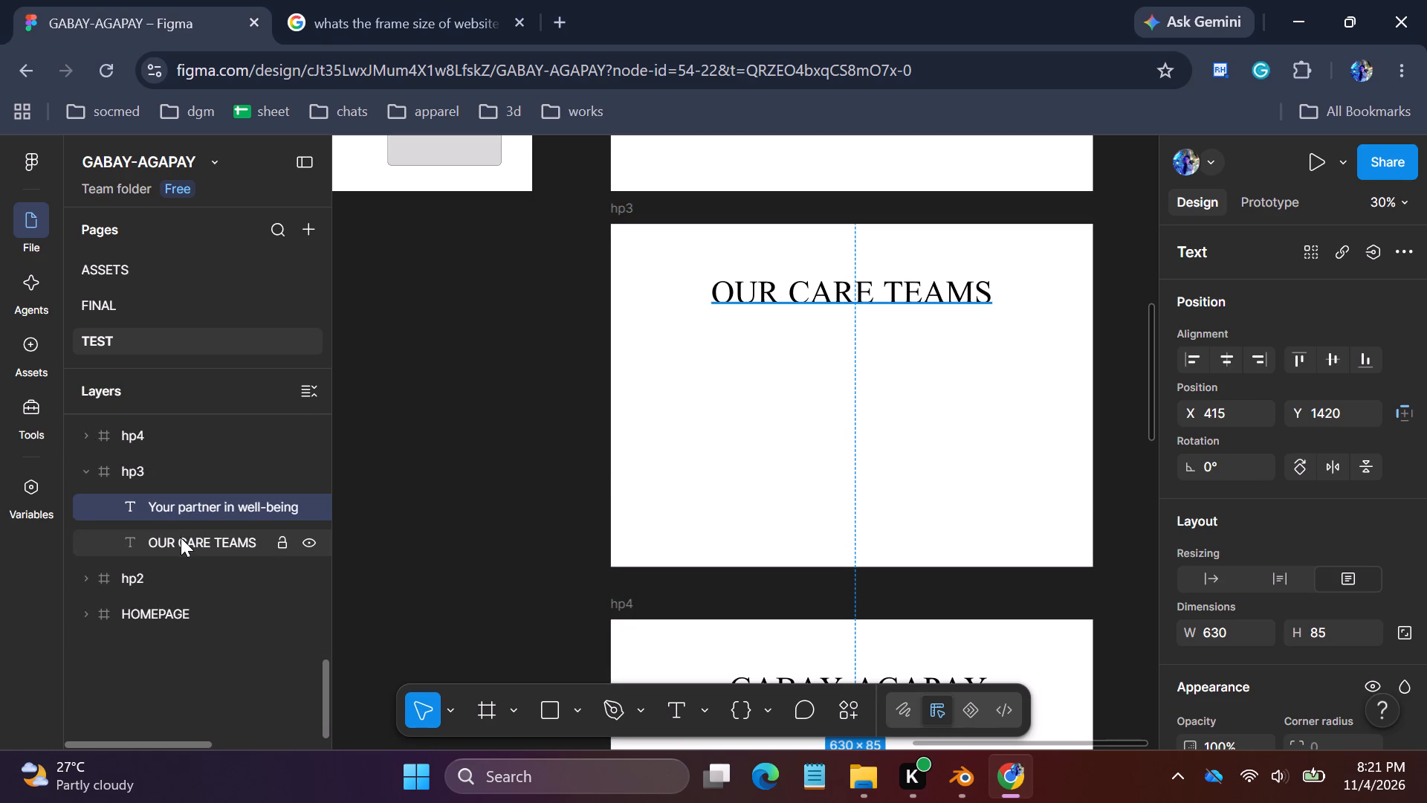
Position the duplicate tagline centred beneath the OUR CARE TEAMS heading in hp3, at about X 405, Y 271.
scroll(708, 482, "up", 2)
scroll(753, 471, "down", 1)
scroll(1077, 375, "down", 5)
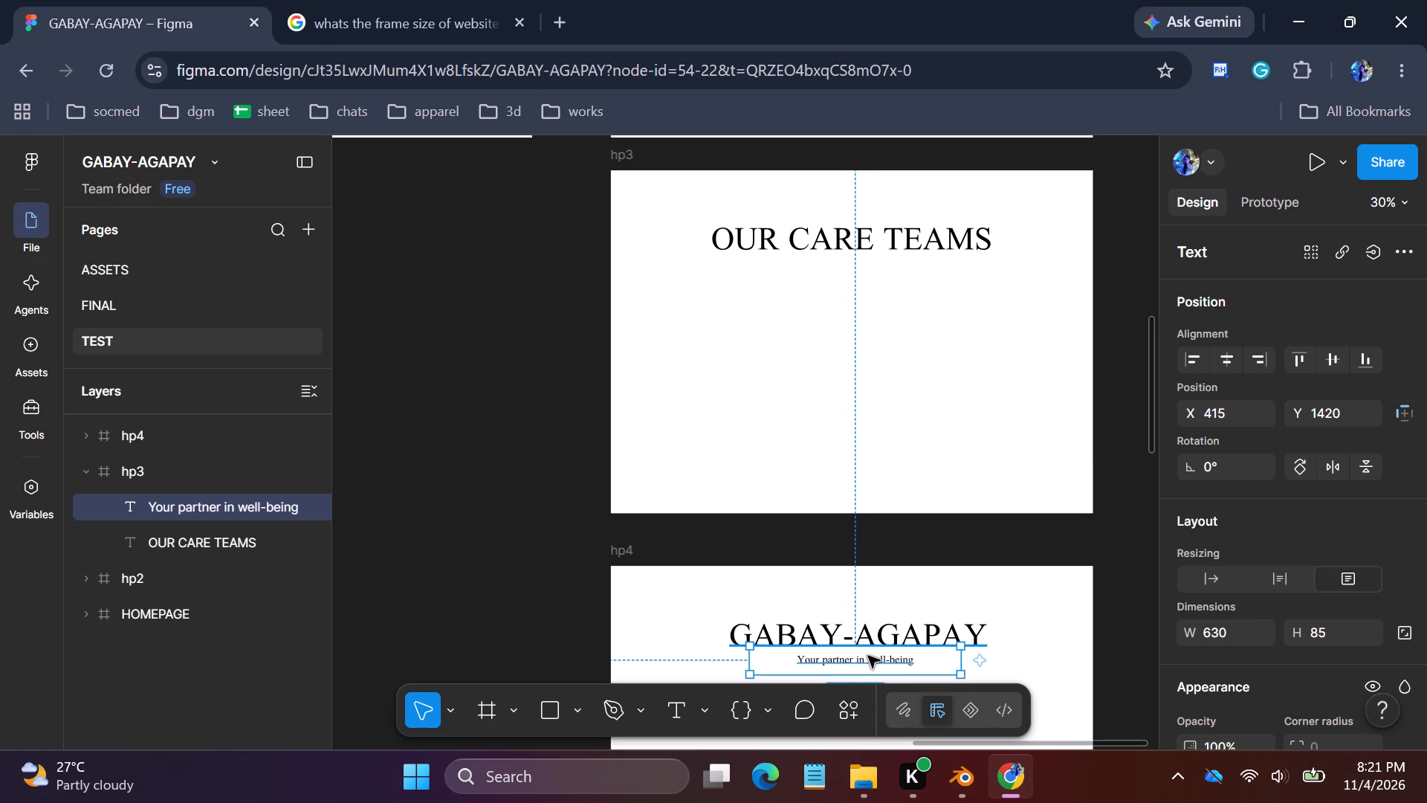
left_click_drag(924, 656, 893, 419)
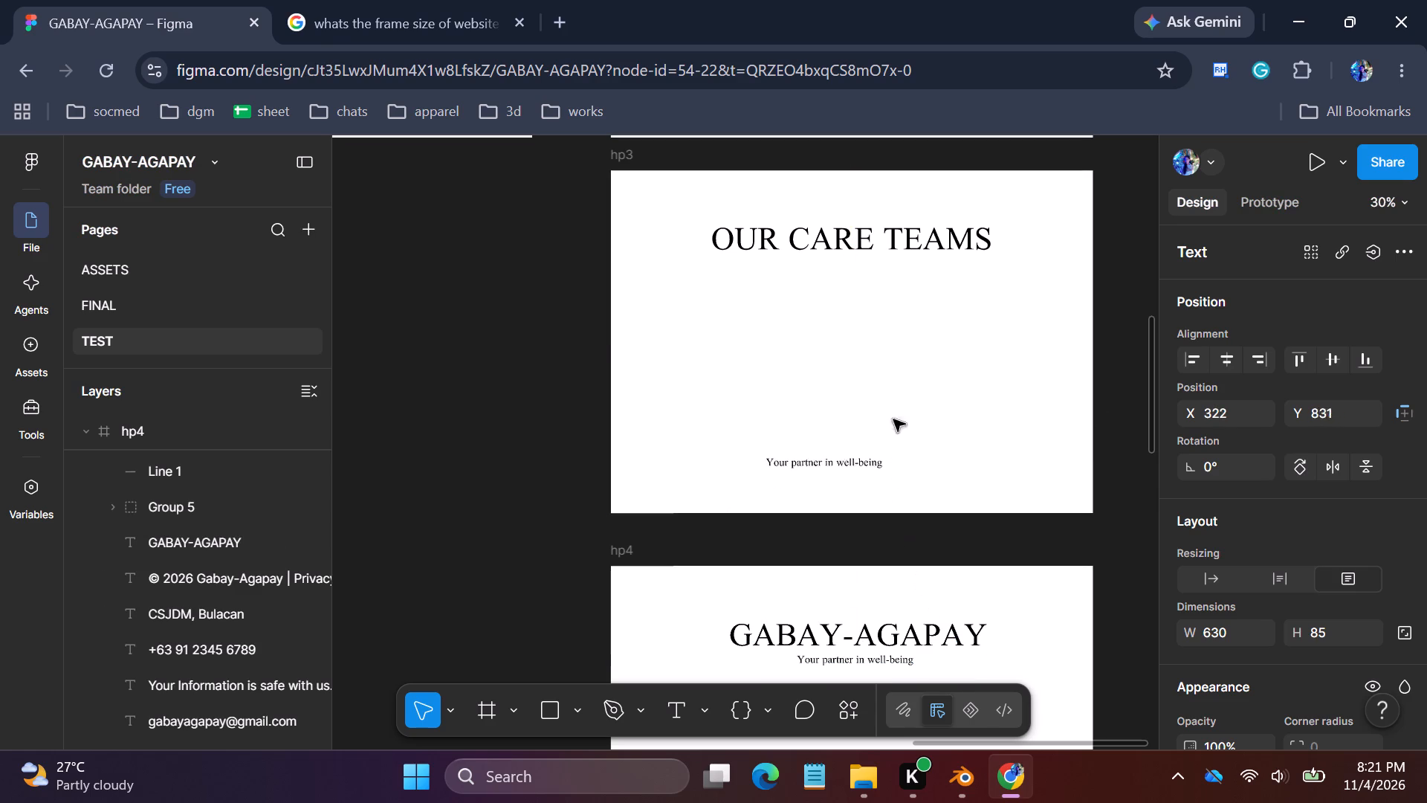
left_click_drag(893, 419, 914, 266)
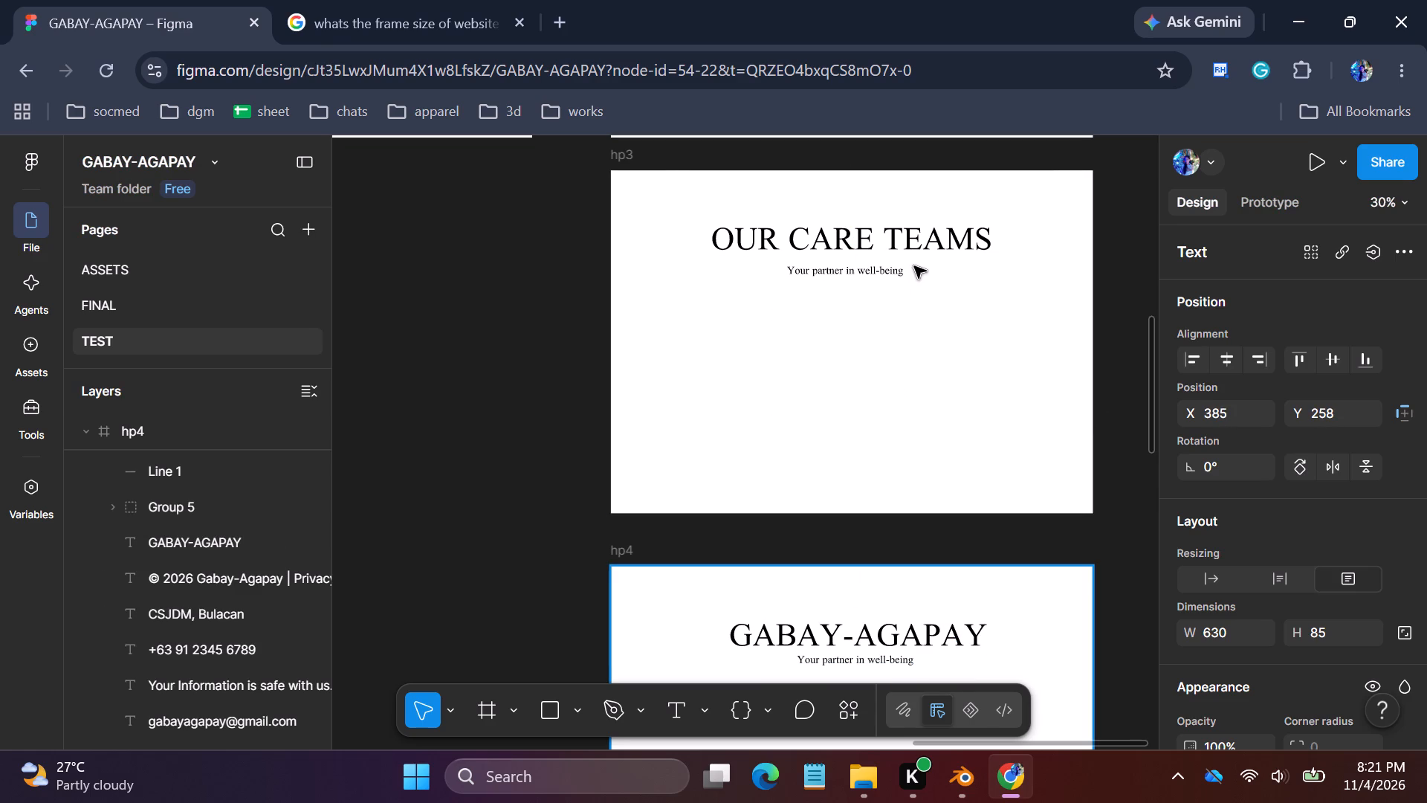
left_click_drag(914, 266, 917, 271)
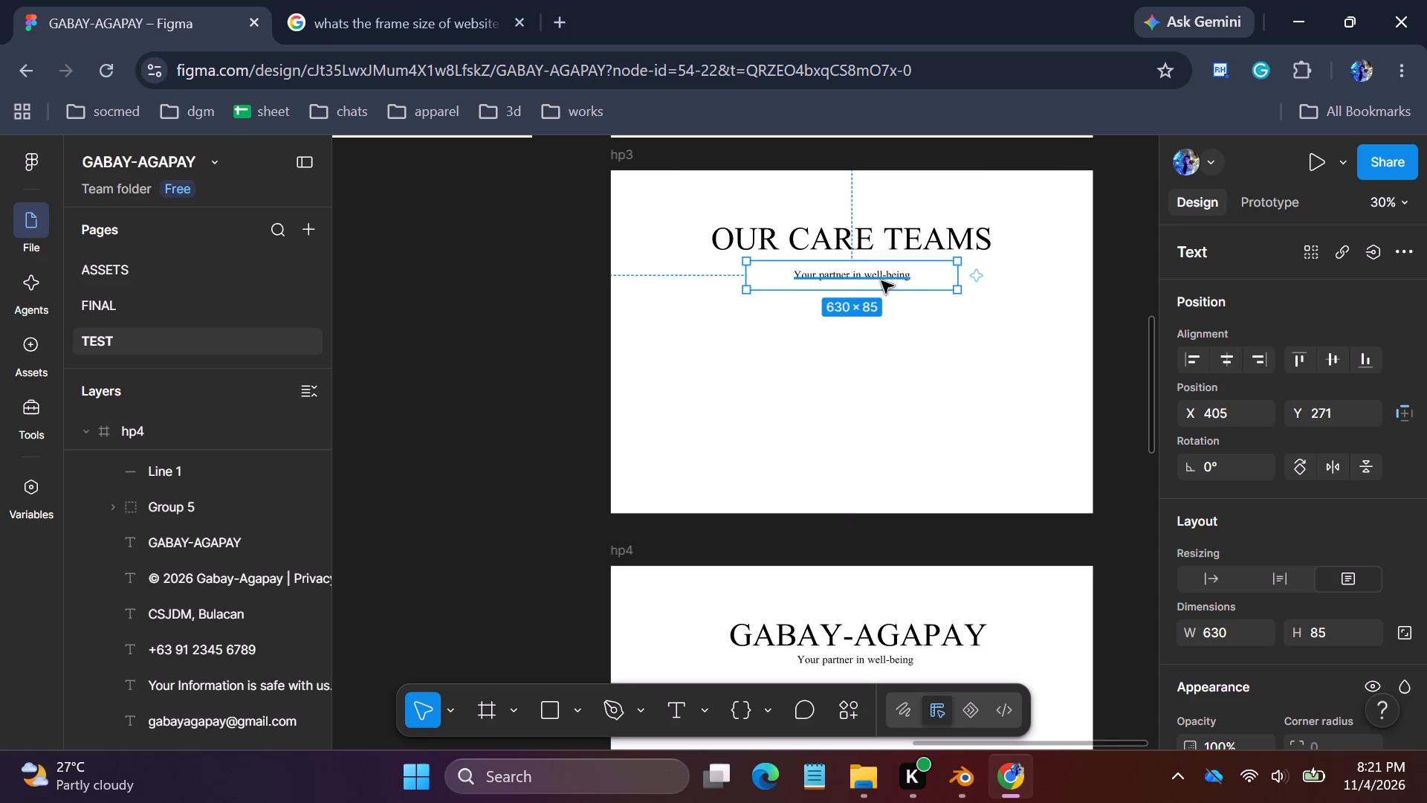
Replace the hp3 tagline with "Trusted counselors here ti walk with you," and "every steps of the way" on a second line.
double_click(908, 275)
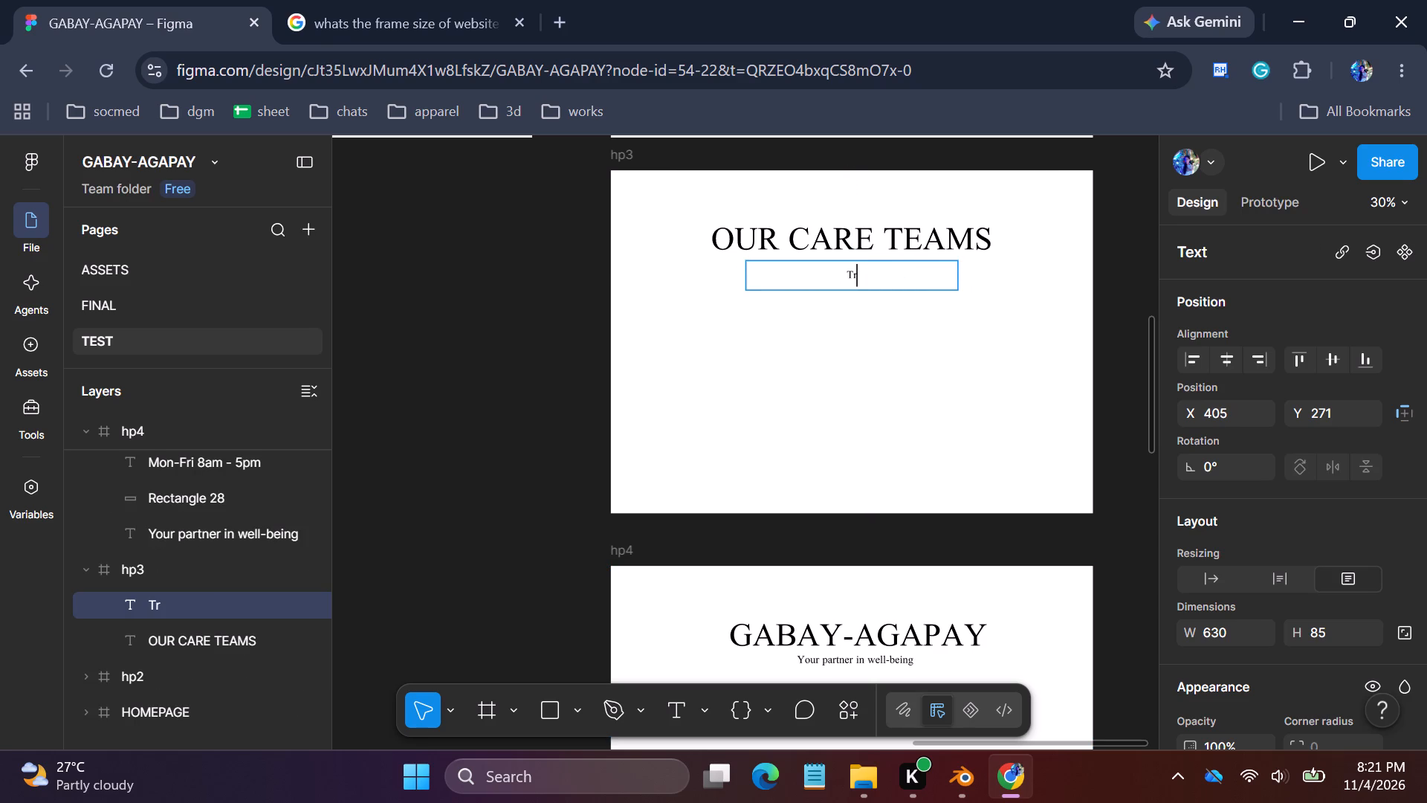
type("ted")
key("space")
type("counselors")
key("space")
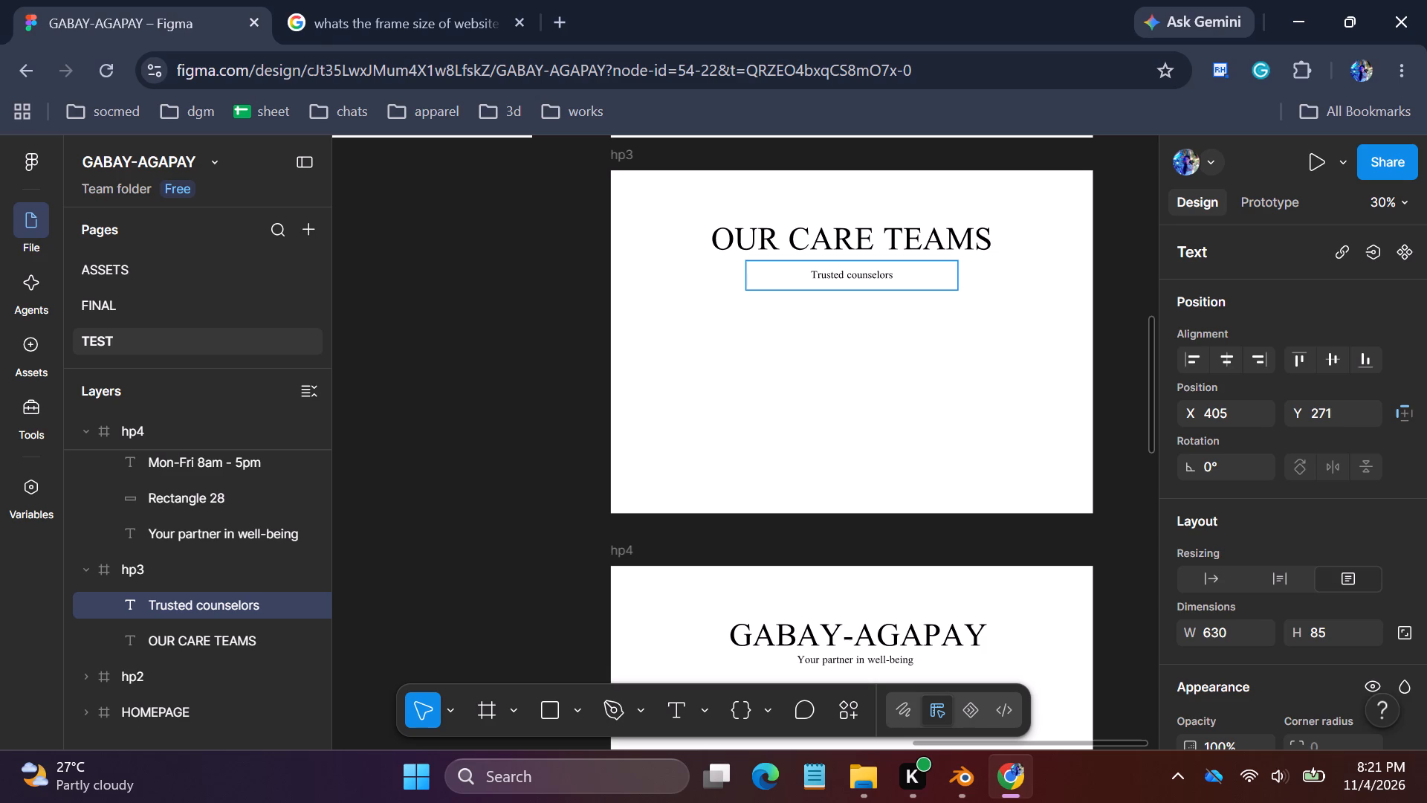
type("here ti wal")
key("k")
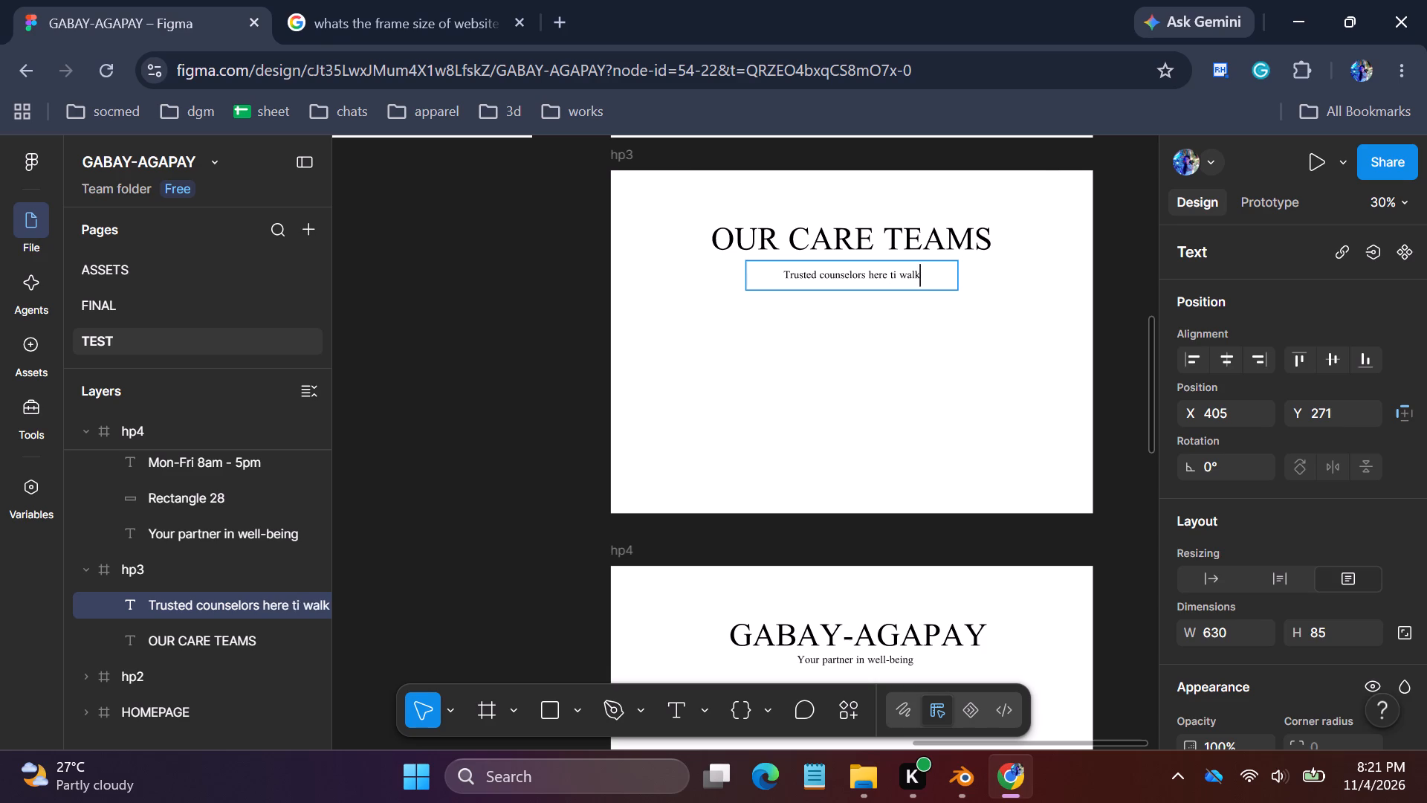
key("space")
type("with you")
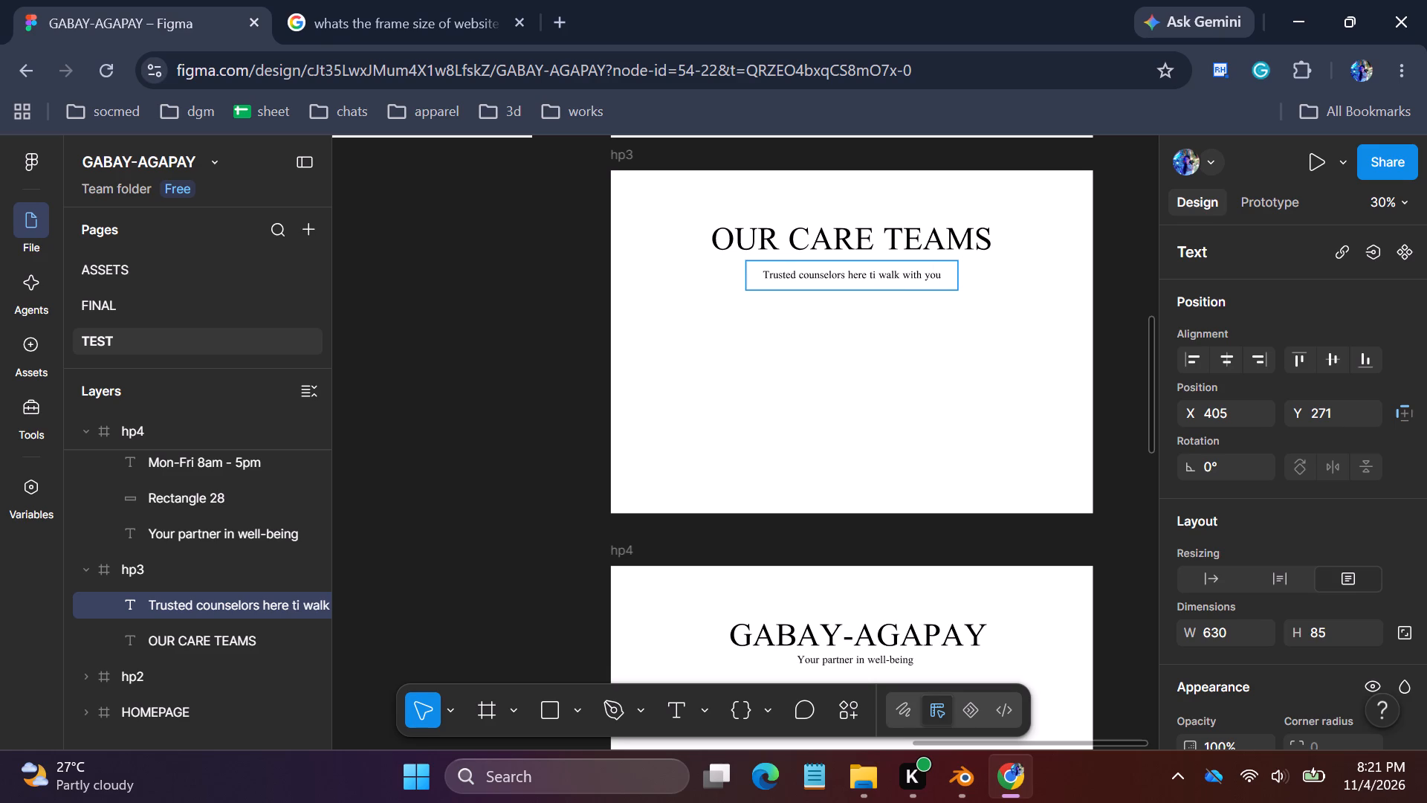
key("comma")
key("Return")
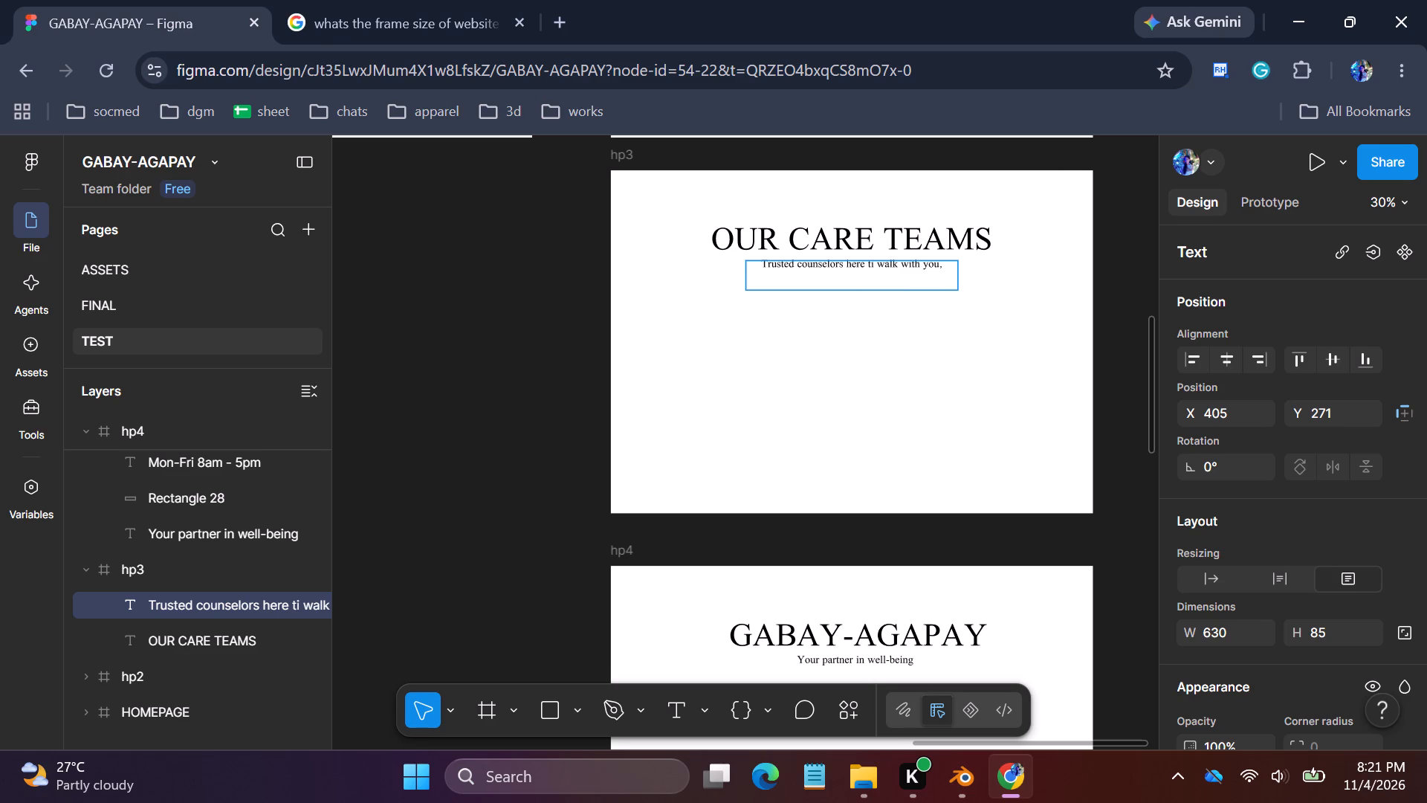
type("every")
key("space")
type("steps of the way")
left_click(902, 319)
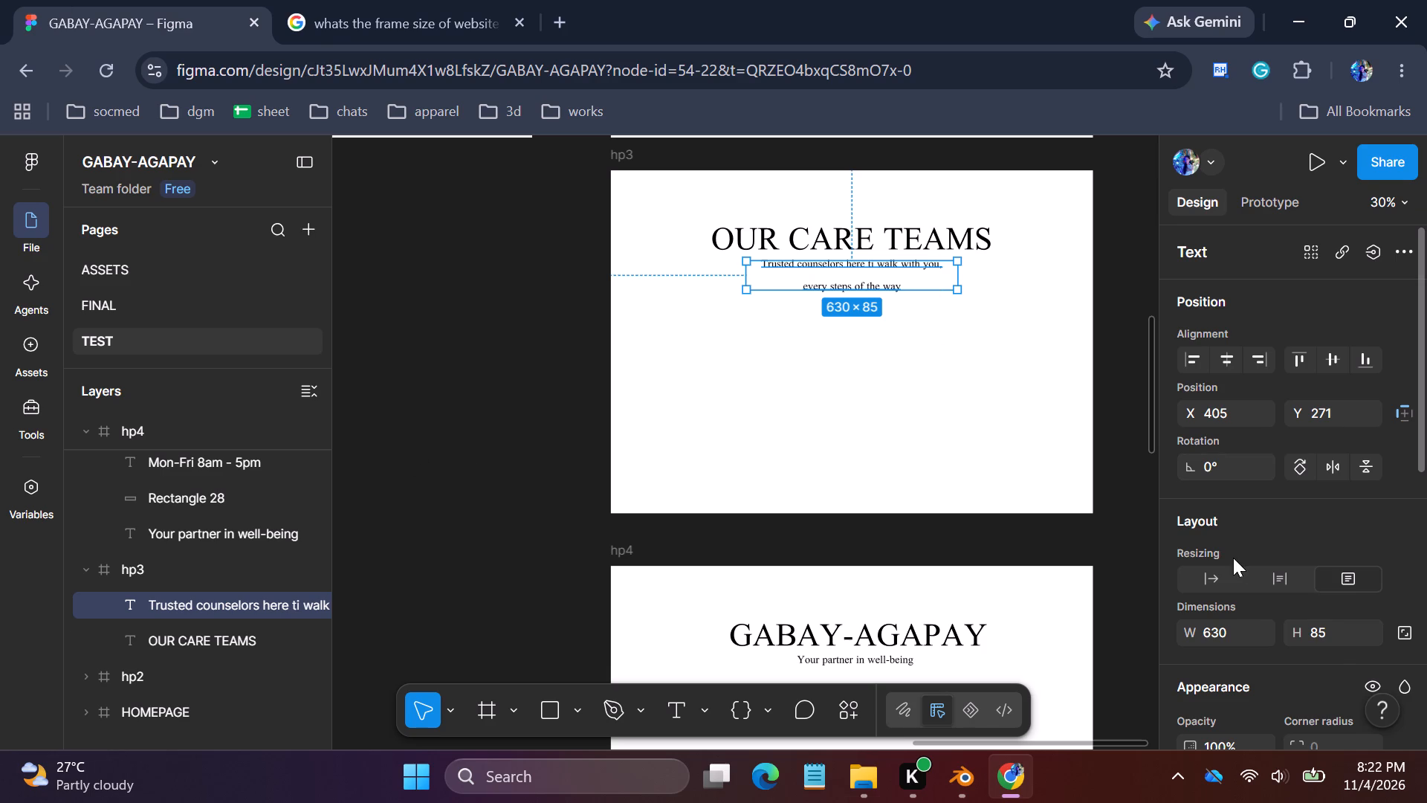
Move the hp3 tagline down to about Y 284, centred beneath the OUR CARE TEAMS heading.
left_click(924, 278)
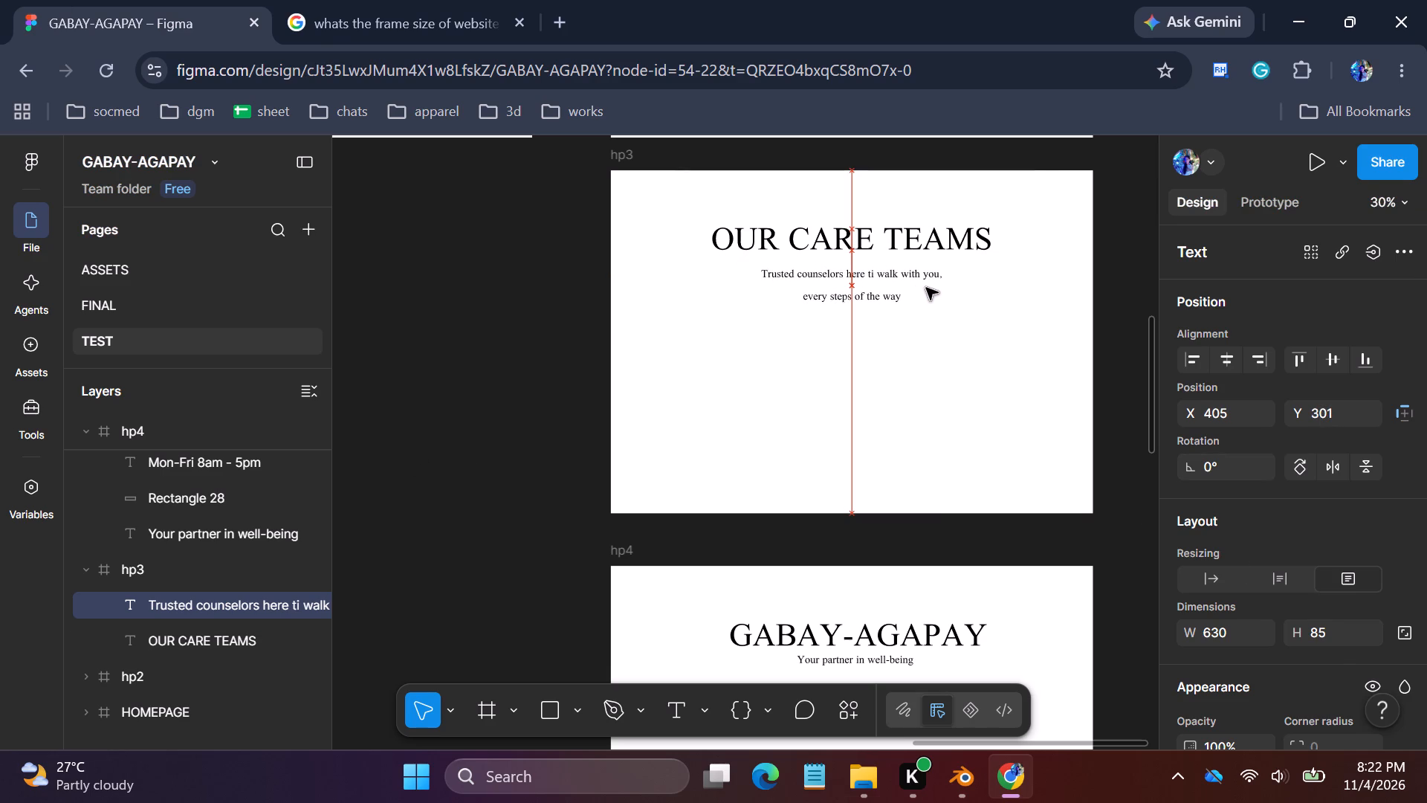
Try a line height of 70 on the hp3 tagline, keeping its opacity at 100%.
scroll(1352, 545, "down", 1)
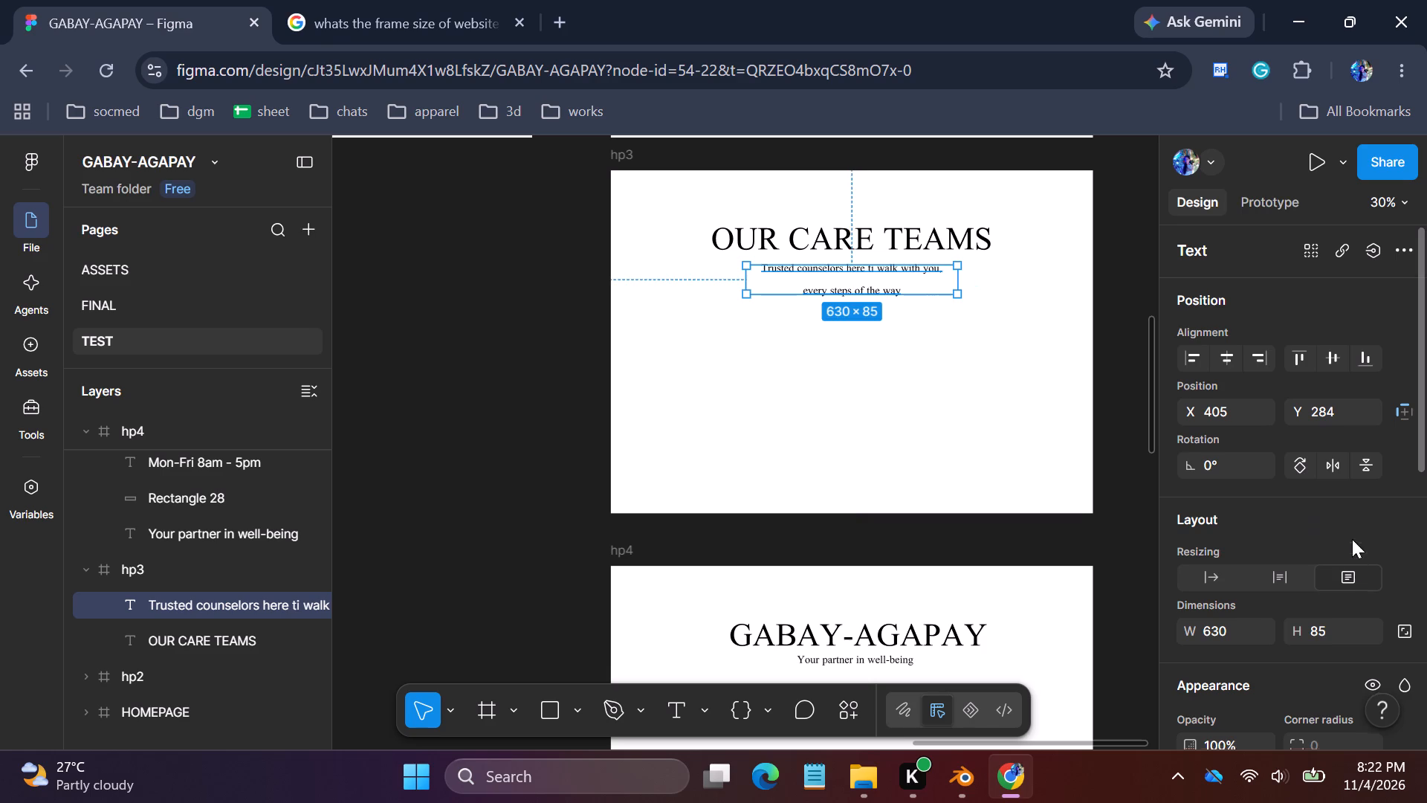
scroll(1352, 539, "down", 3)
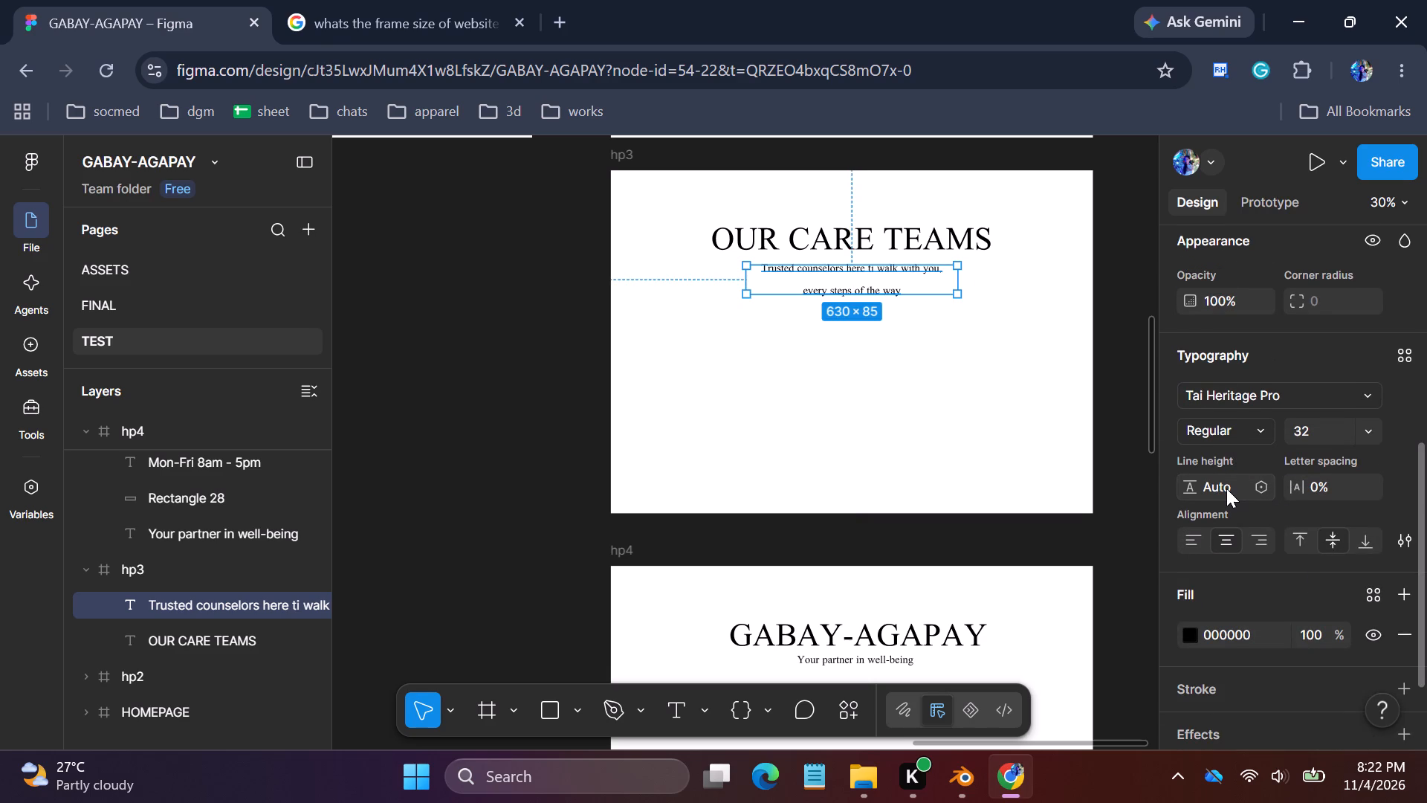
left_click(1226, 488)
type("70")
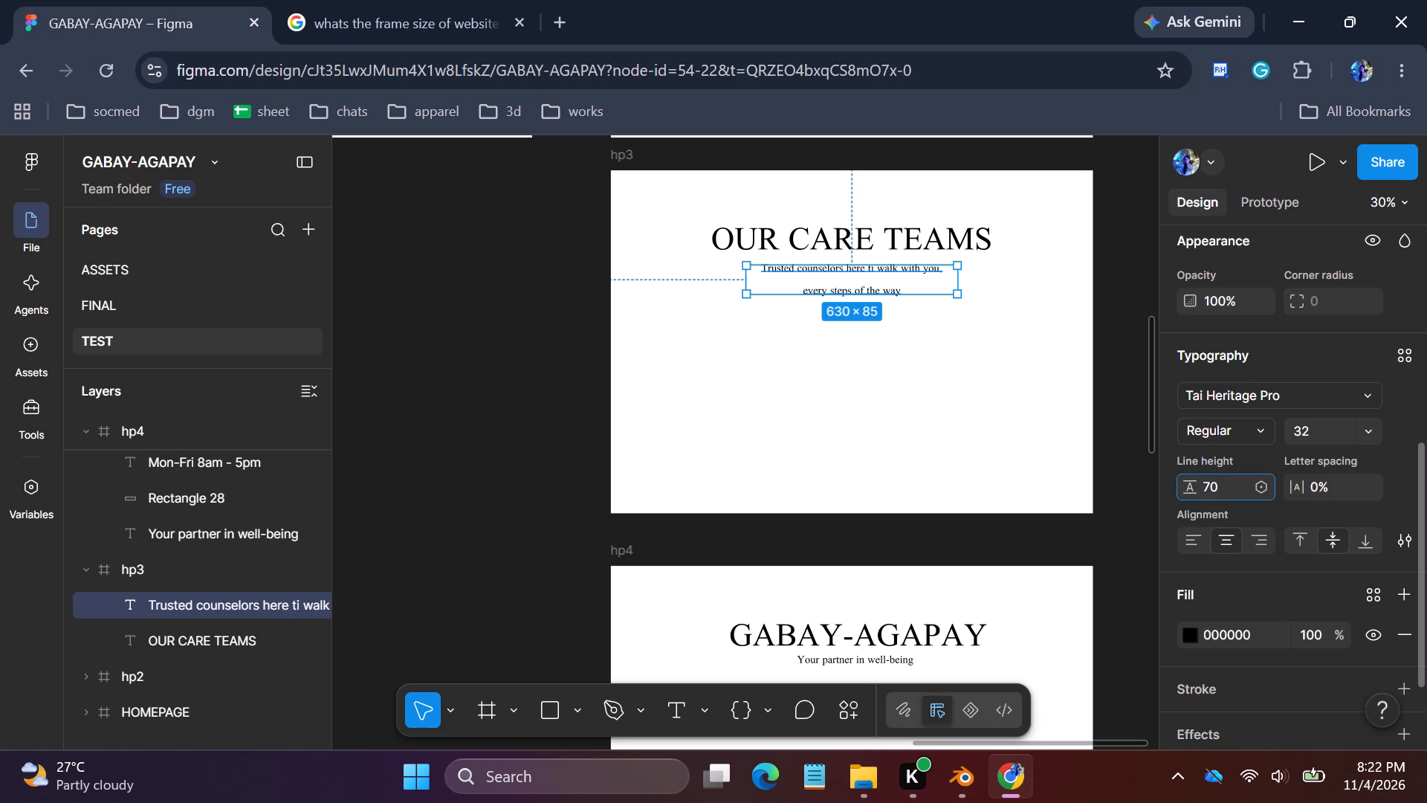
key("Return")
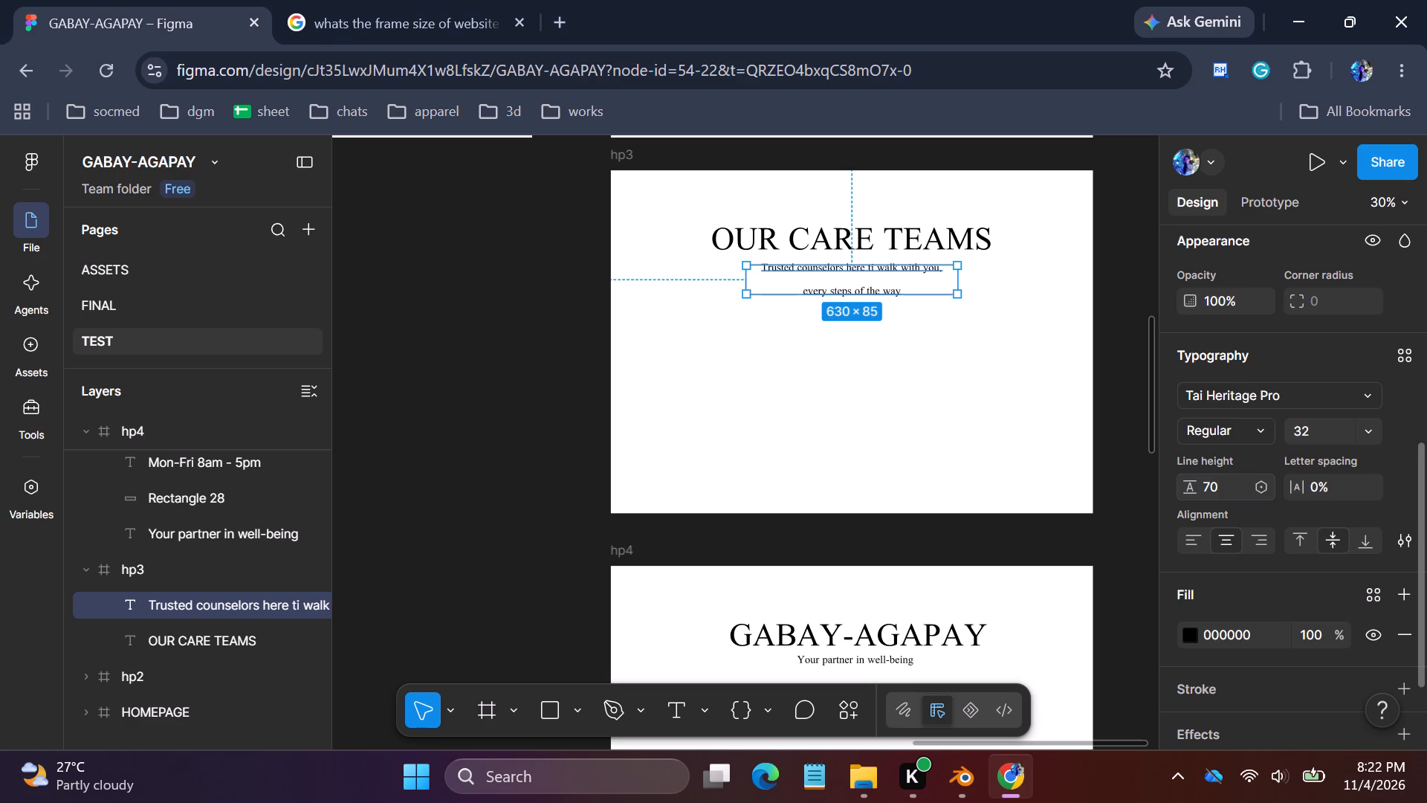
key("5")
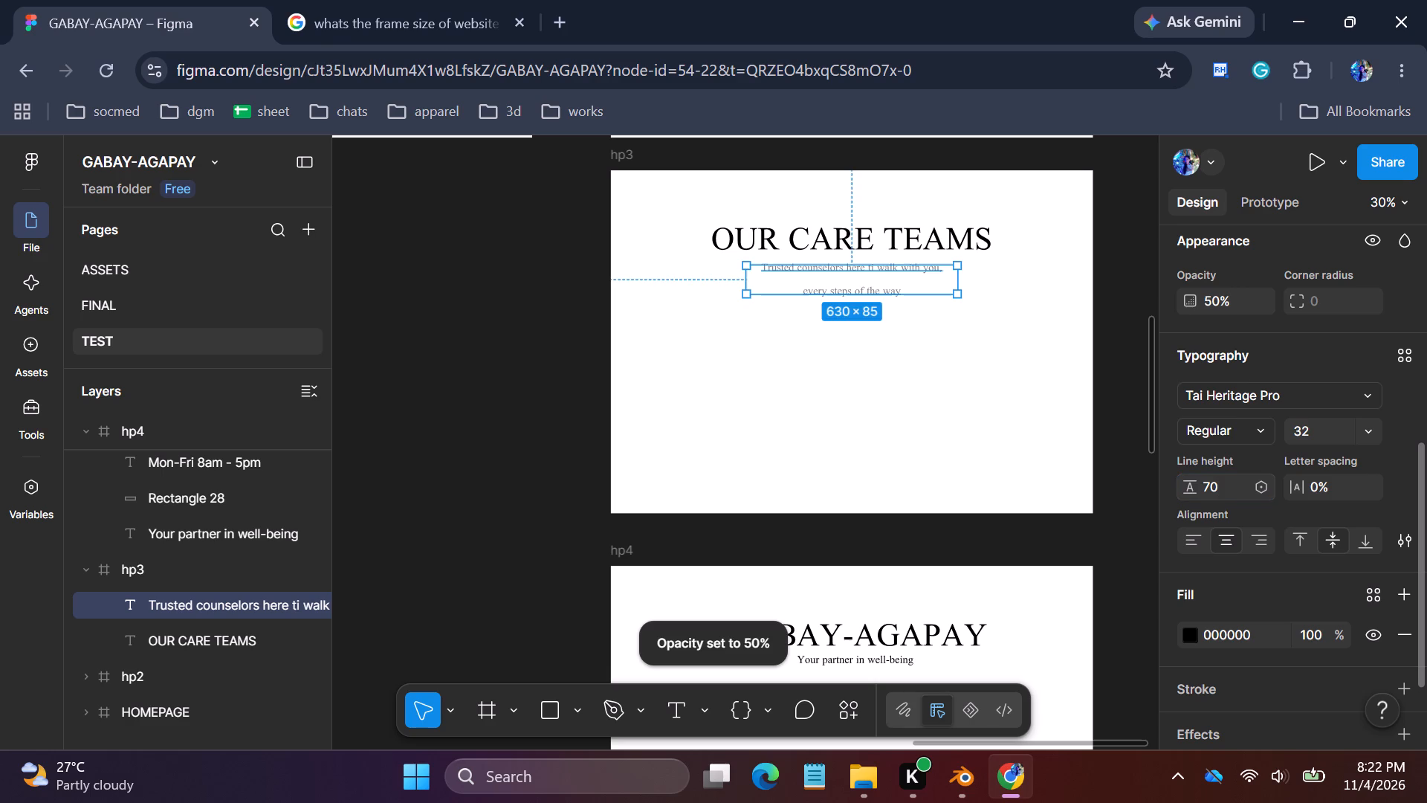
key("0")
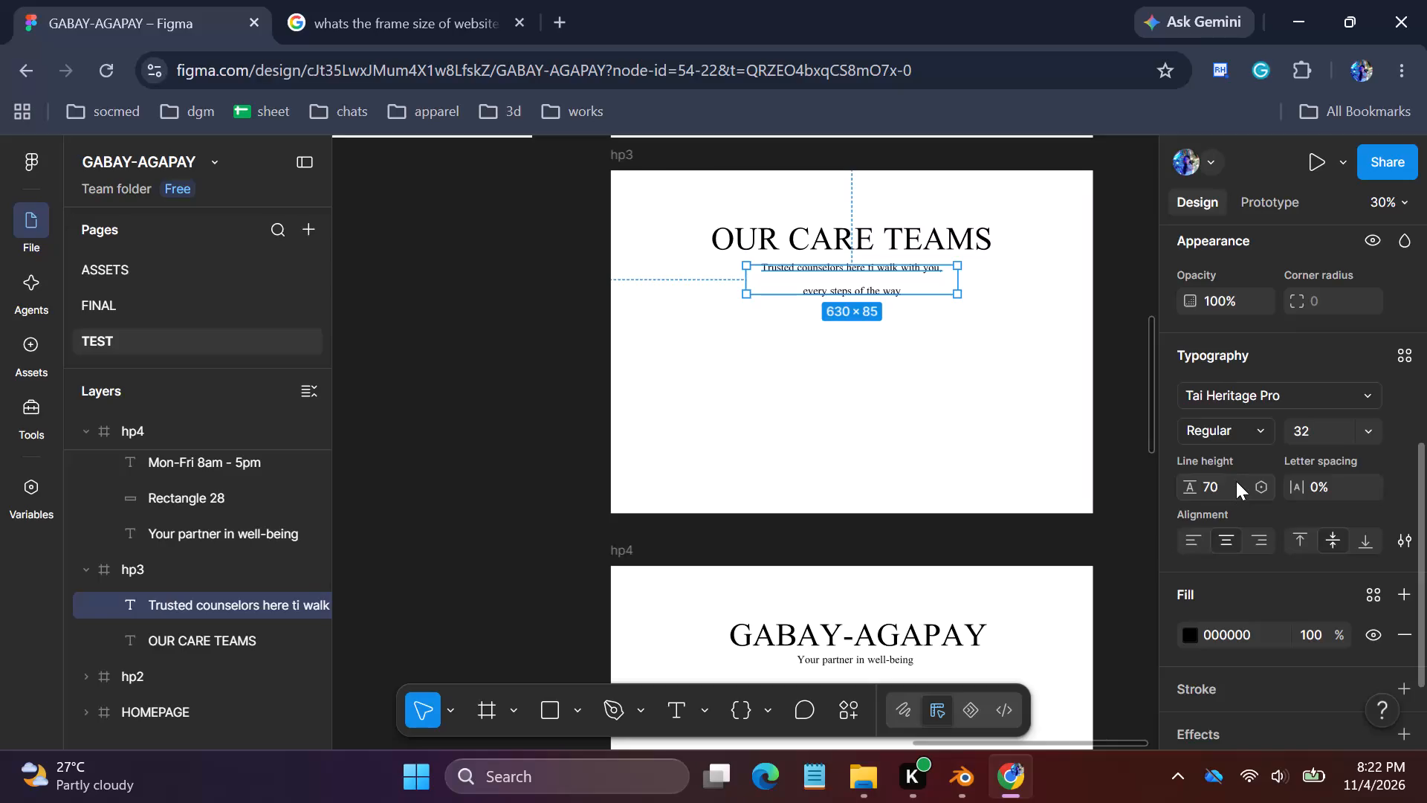
Set the line height of the hp3 tagline to 30.
left_click(1226, 481)
type("30")
key("Return")
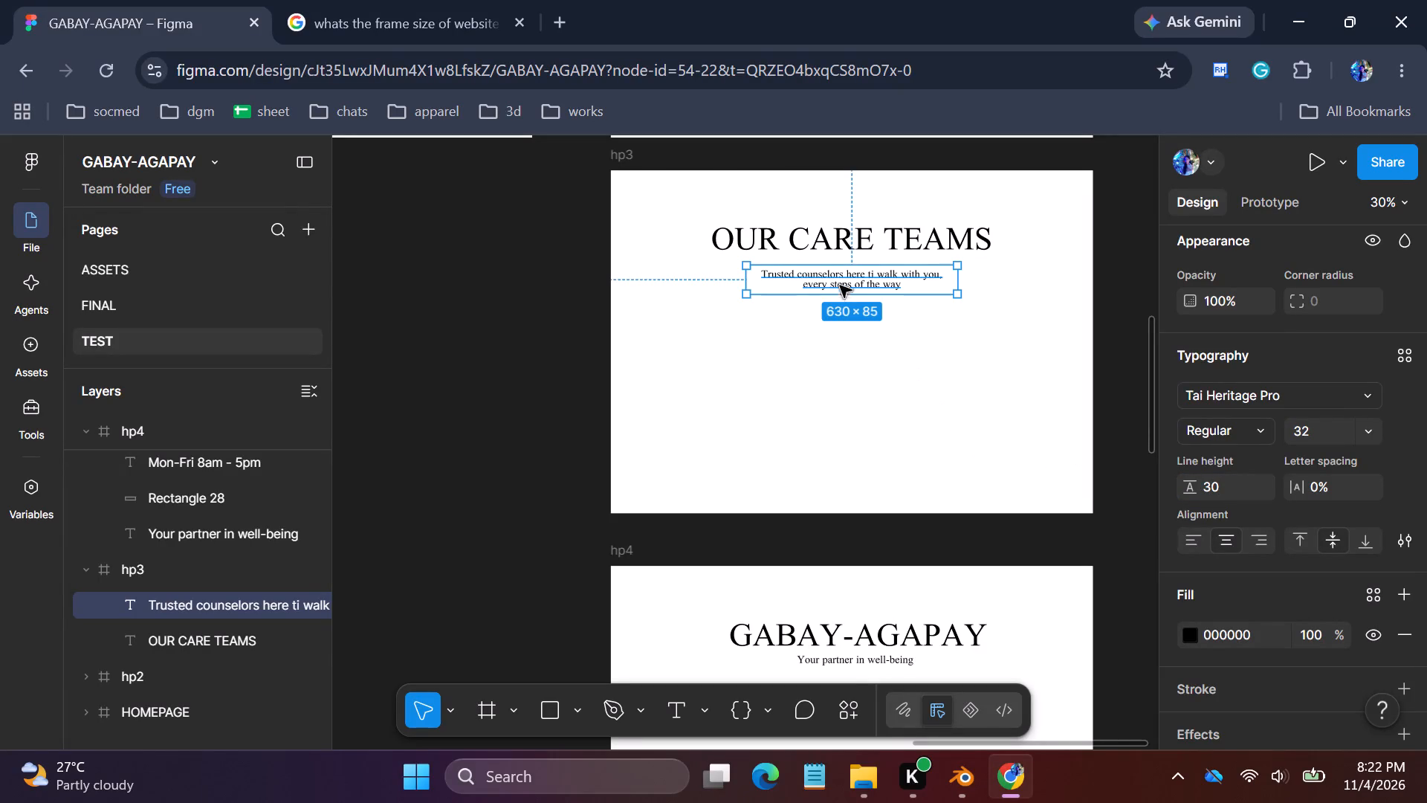
Nudge the hp3 tagline slightly up towards the OUR CARE TEAMS heading, keeping it centred, and deselect it.
left_click(819, 280)
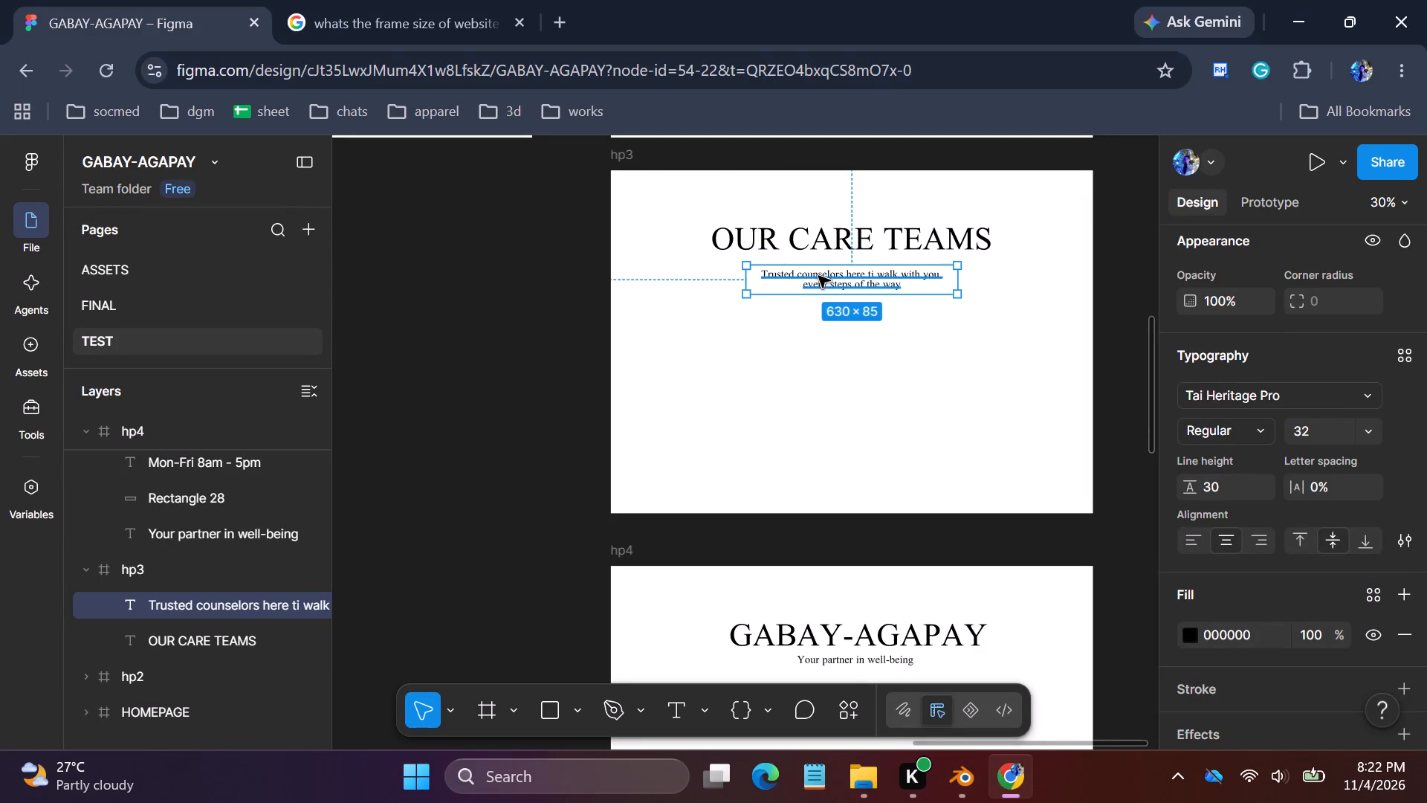
left_click(860, 338)
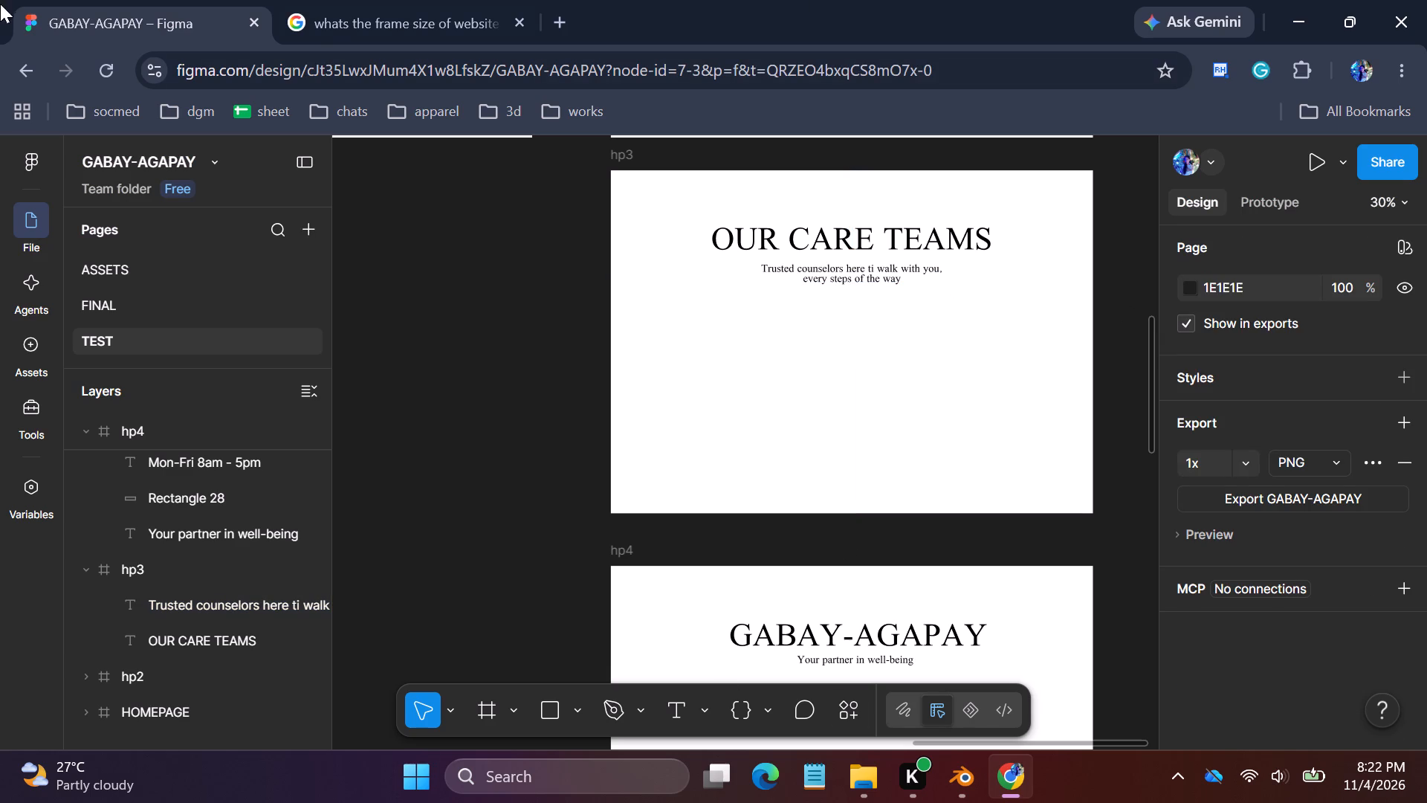
Duplicate the grey "Individual counseling" card rectangle from hp2 and place the copy in hp3 at about X 84, Y 401.
scroll(1018, 331, "down", 1)
scroll(1006, 333, "up", 1)
scroll(1000, 343, "down", 1)
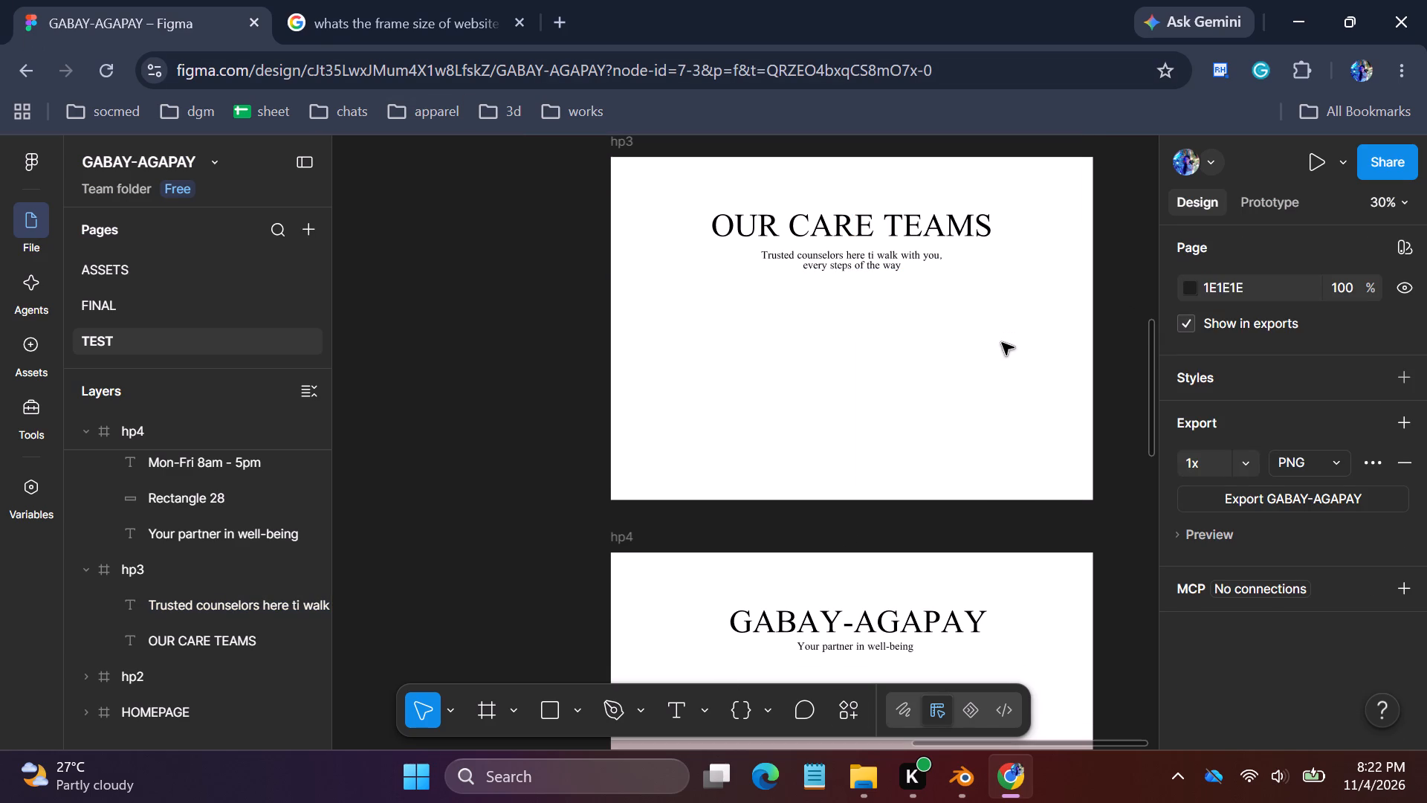
left_click(1152, 358)
left_click_drag(1151, 365, 1139, 297)
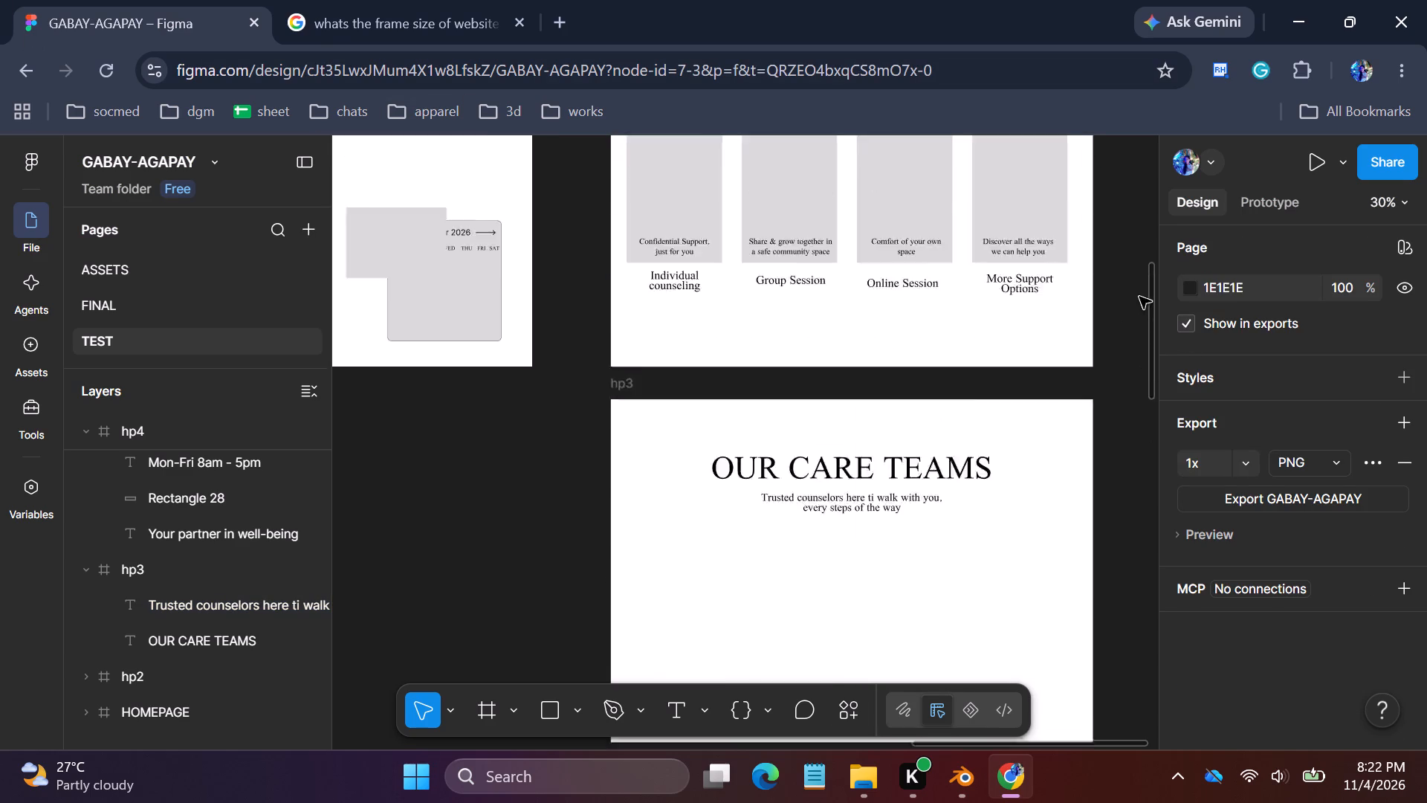
left_click_drag(1139, 297, 1138, 277)
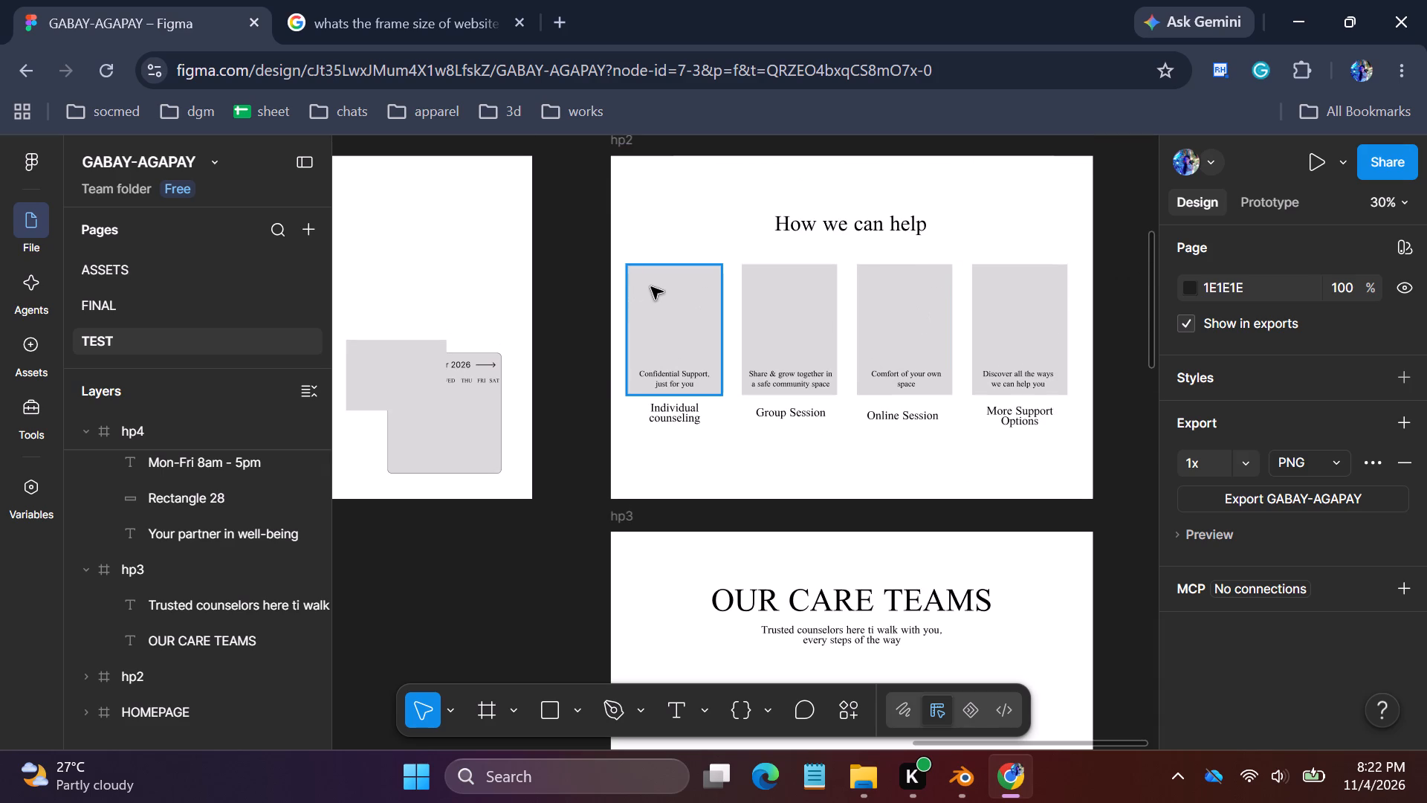
left_click(651, 287)
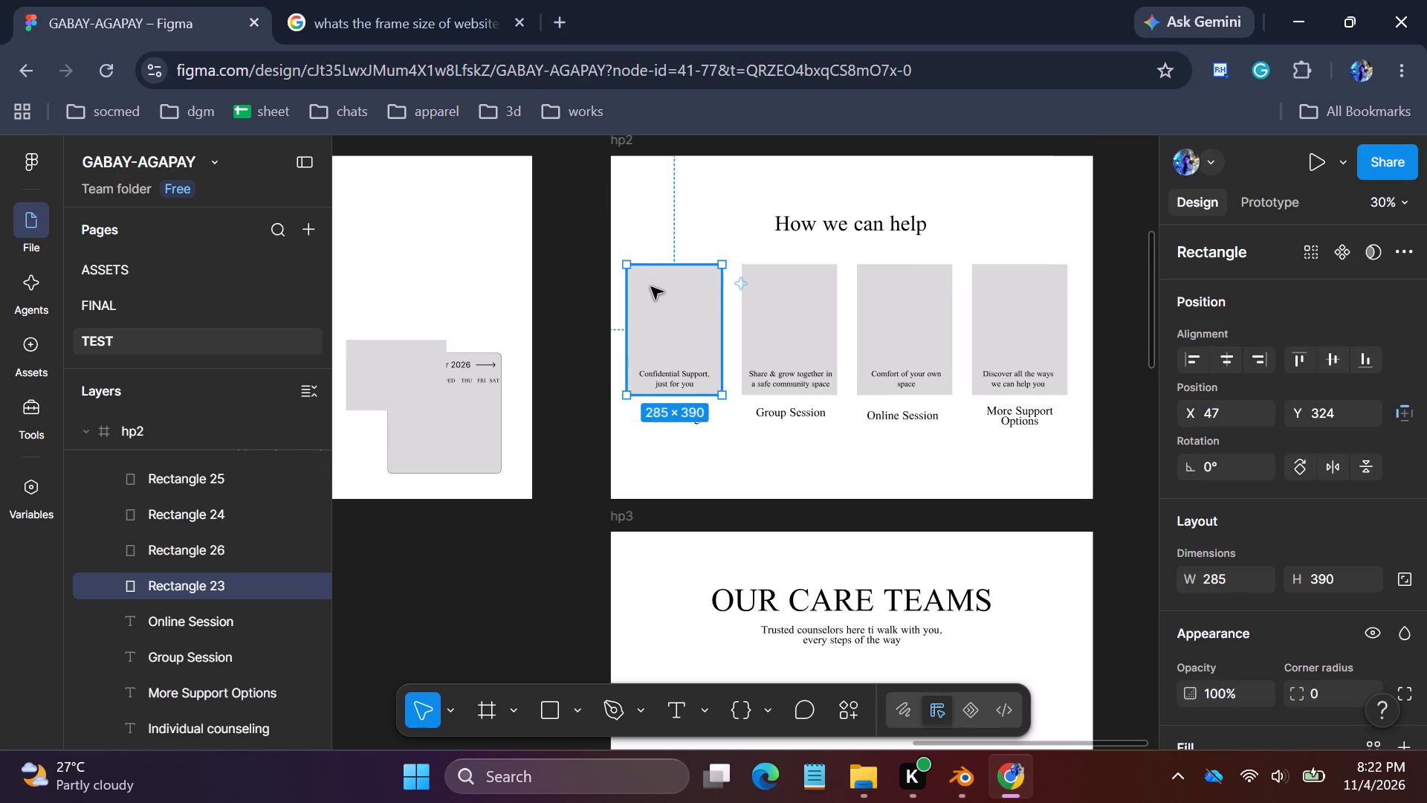
key("ctrl+c")
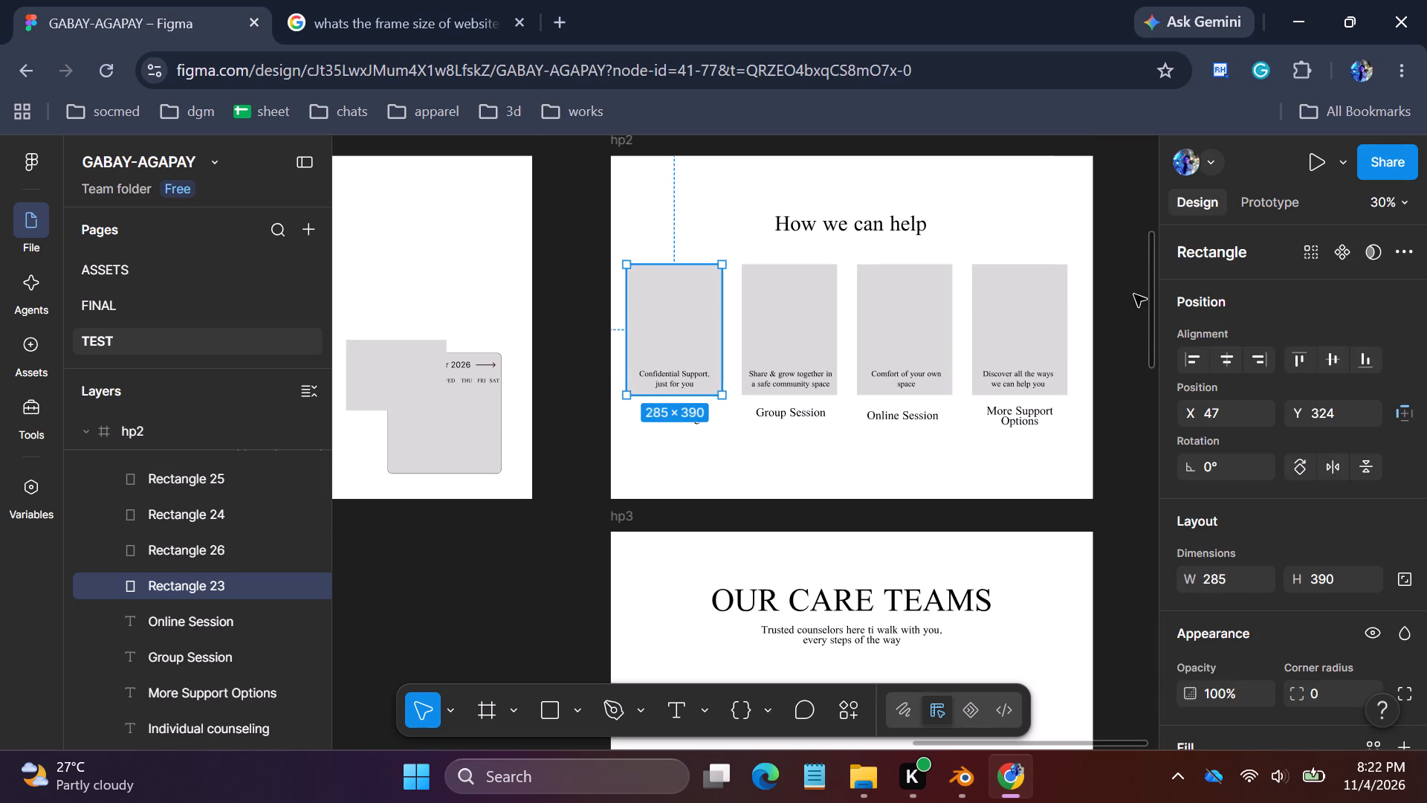
left_click_drag(699, 333, 733, 459)
key("ctrl+z")
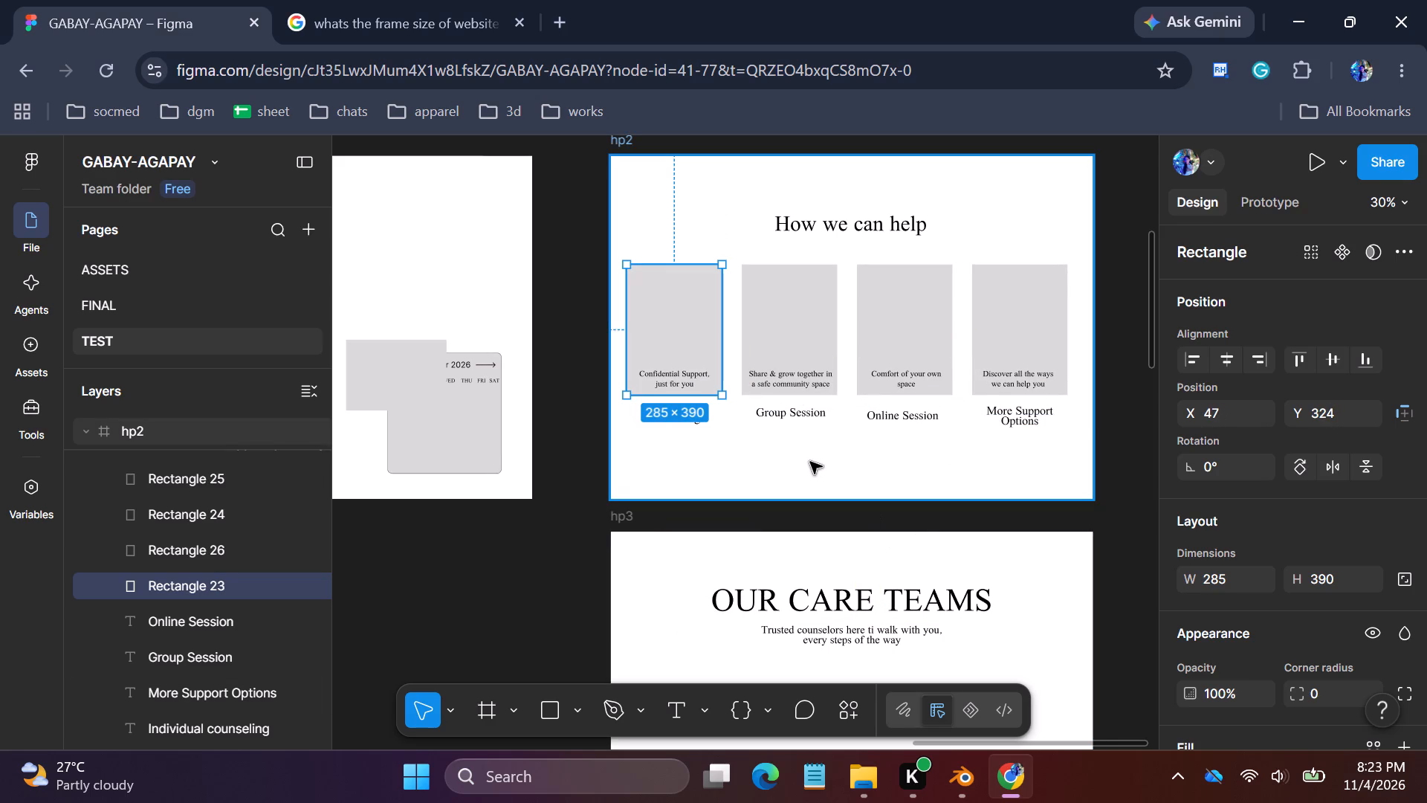
key("ctrl+v")
left_click_drag(704, 320, 753, 634)
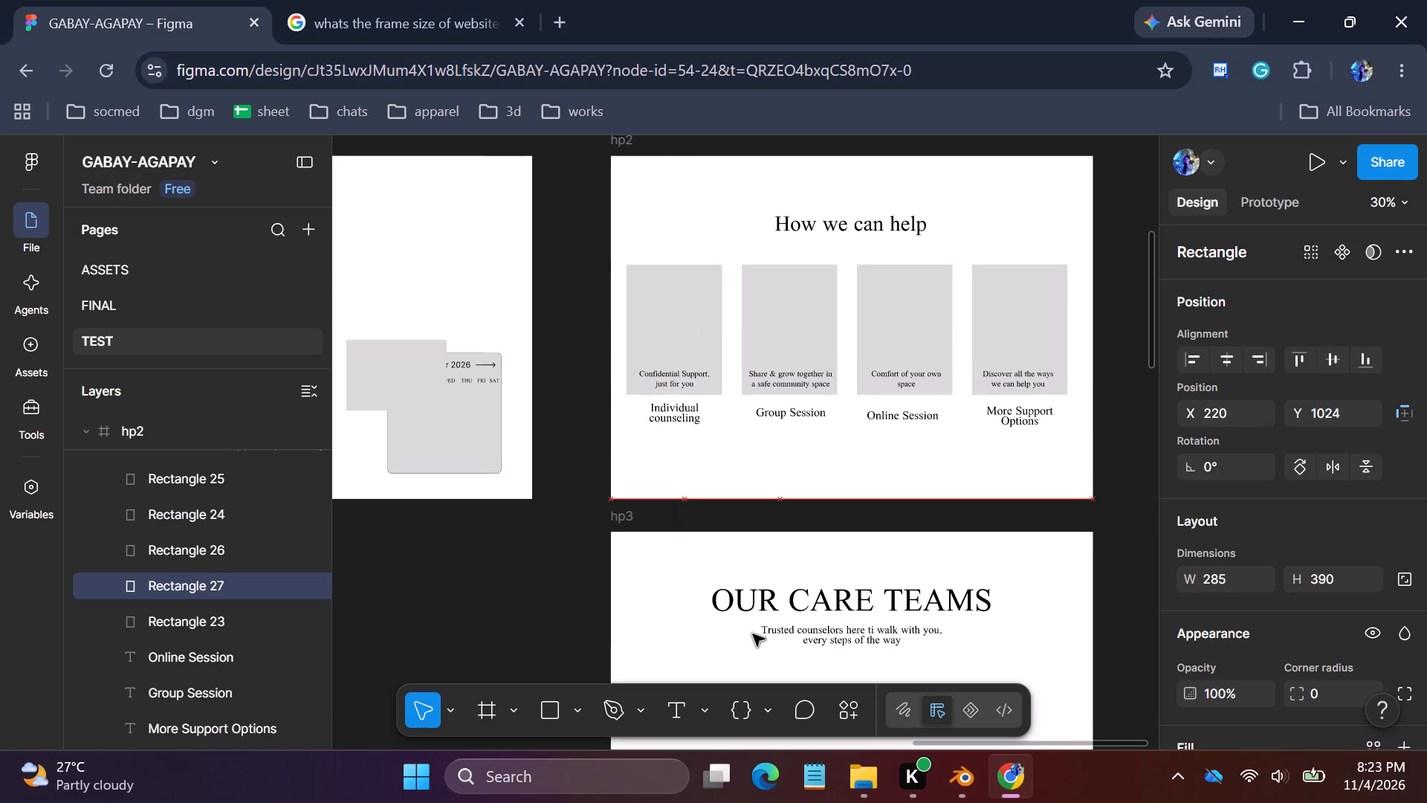
left_click_drag(753, 634, 716, 661)
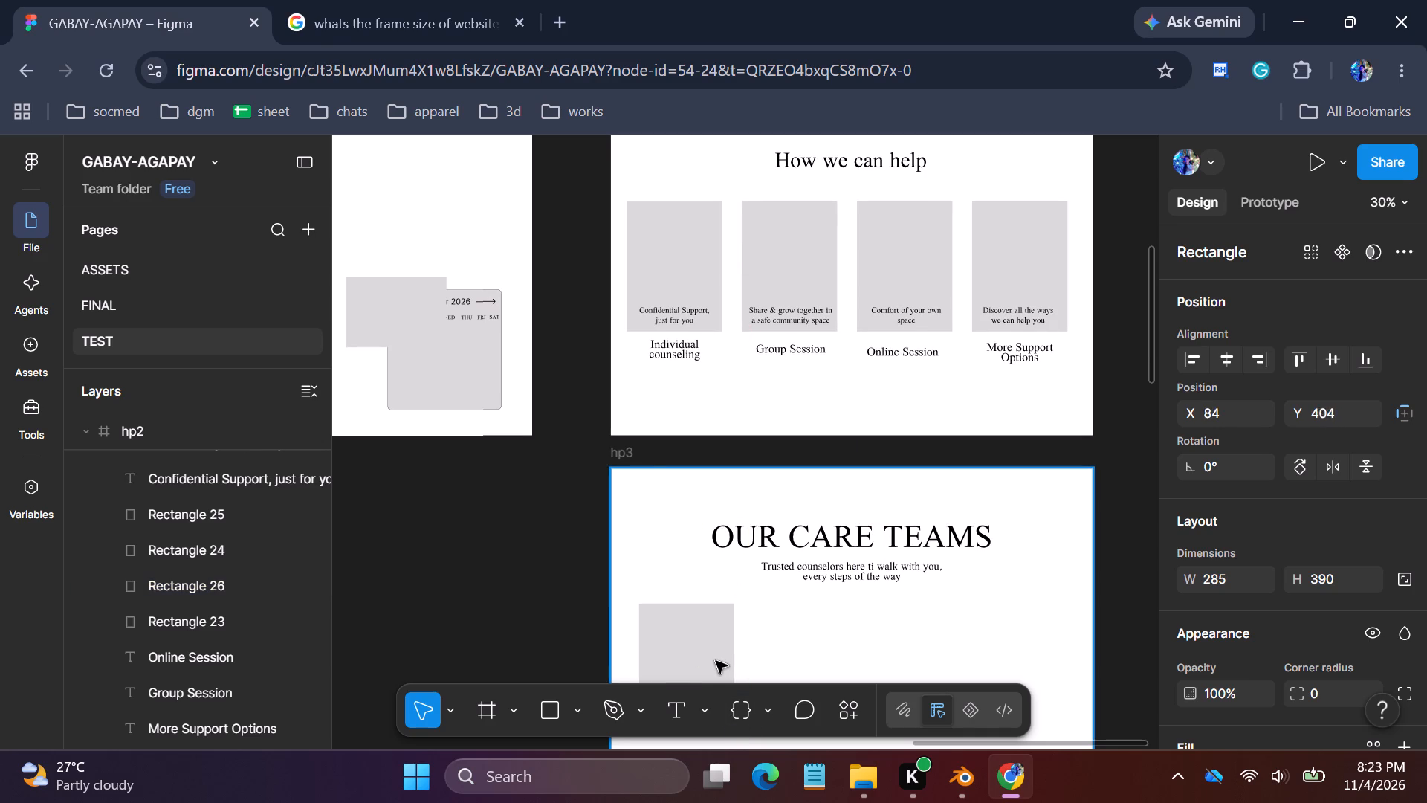
left_click_drag(716, 661, 716, 658)
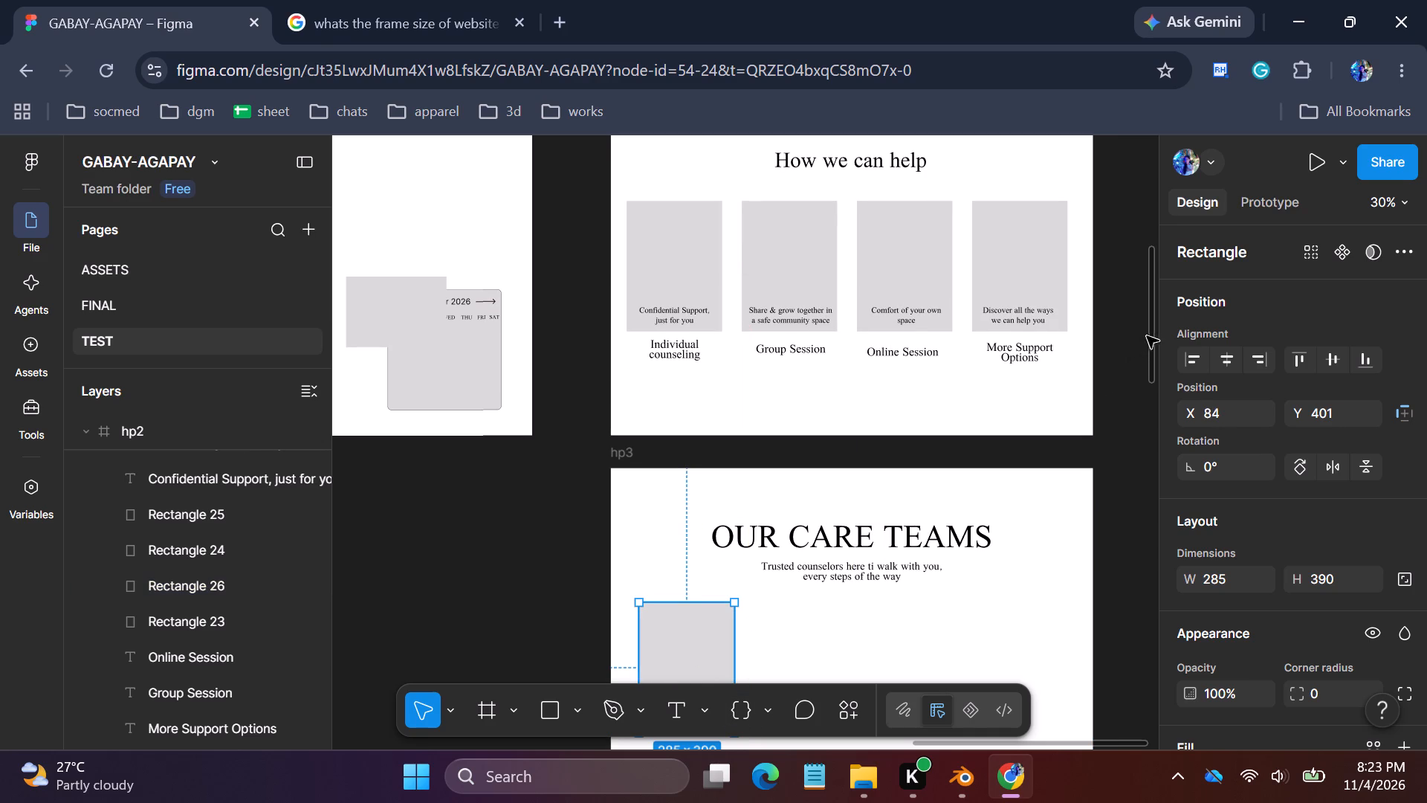
Enlarge the copied grey rectangle in hp3 to about 409 × 497.
left_click(1153, 337)
left_click_drag(1150, 341, 1142, 384)
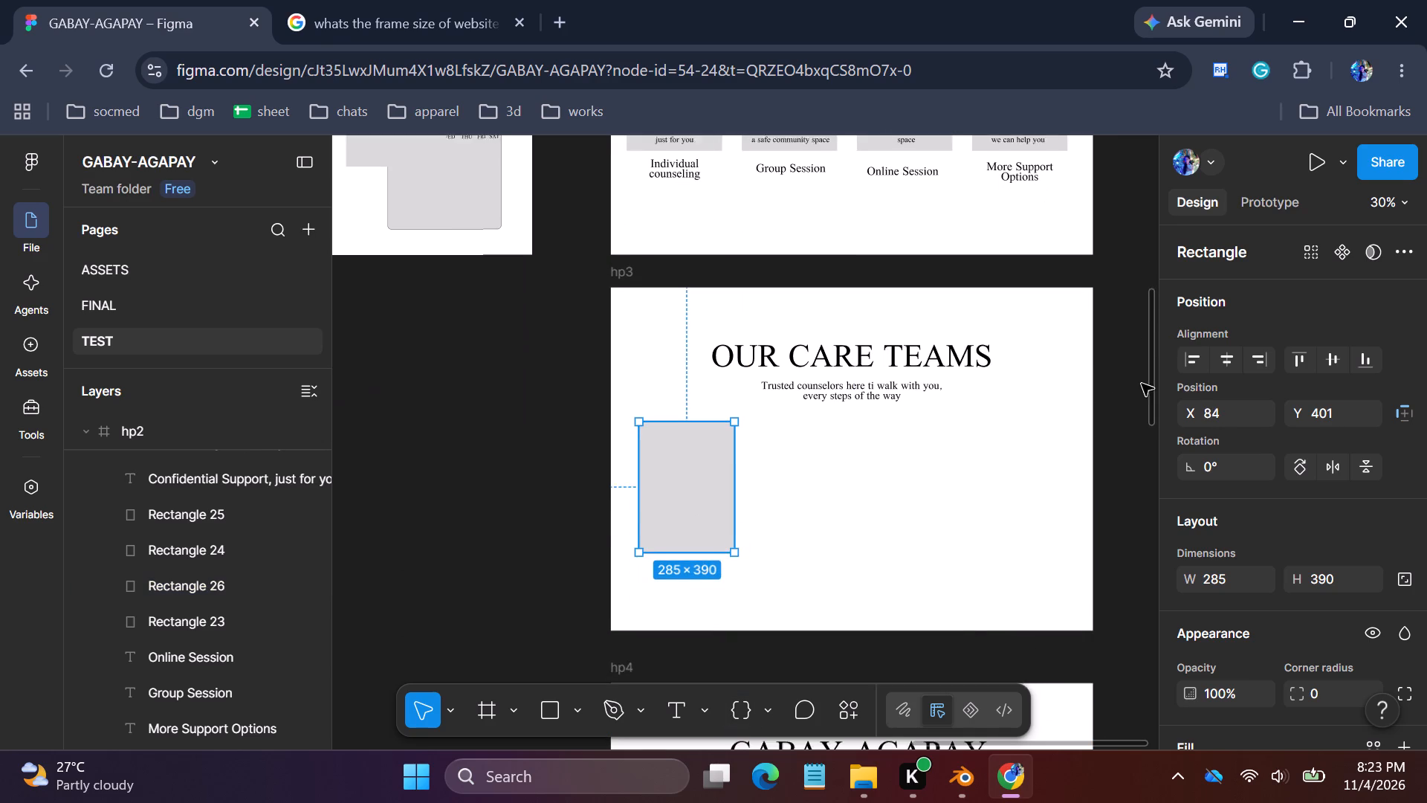
left_click_drag(1142, 384, 1138, 393)
left_click_drag(737, 517, 777, 550)
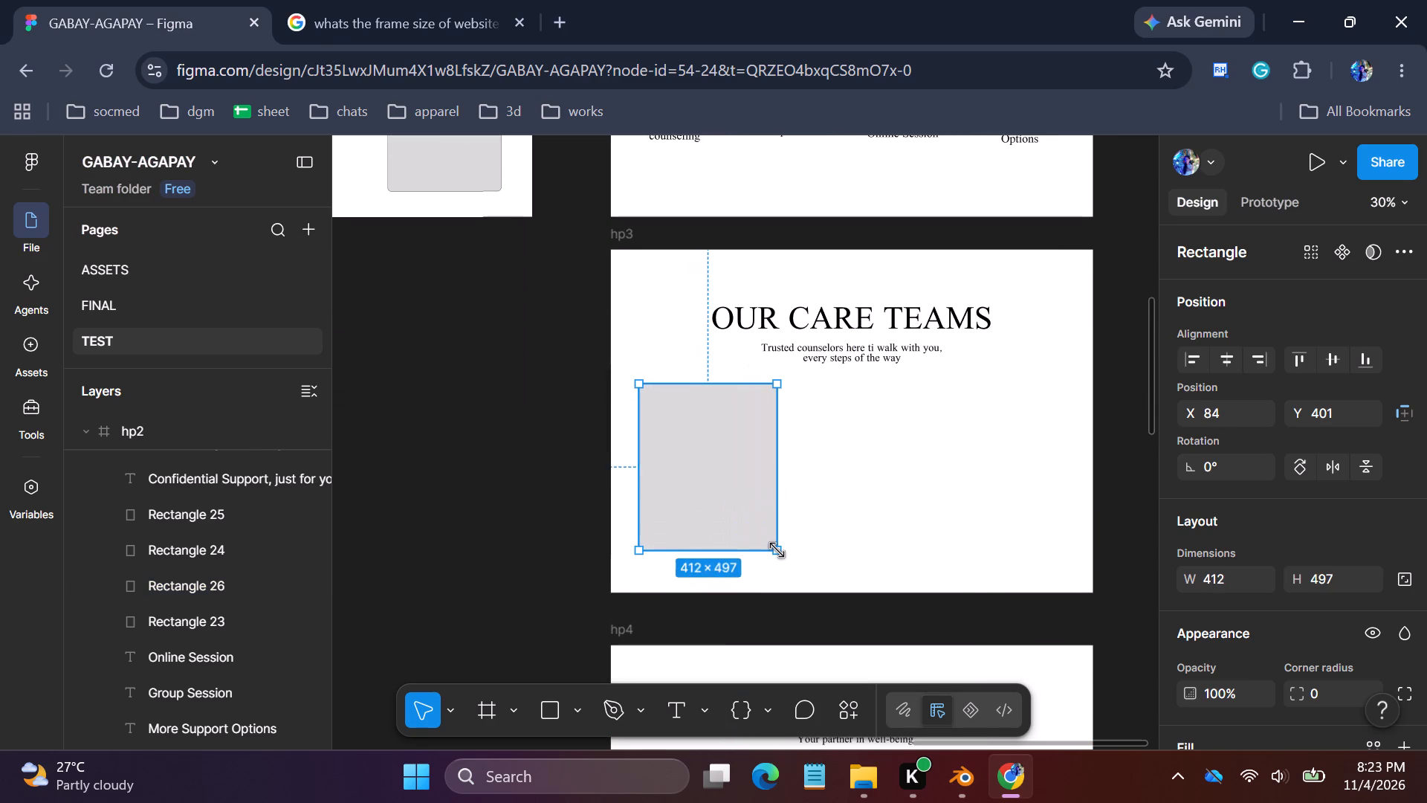
left_click_drag(777, 550, 776, 550)
Move the enlarged grey rectangle in hp3 to about X 161, Y 408.
left_click_drag(712, 500, 738, 503)
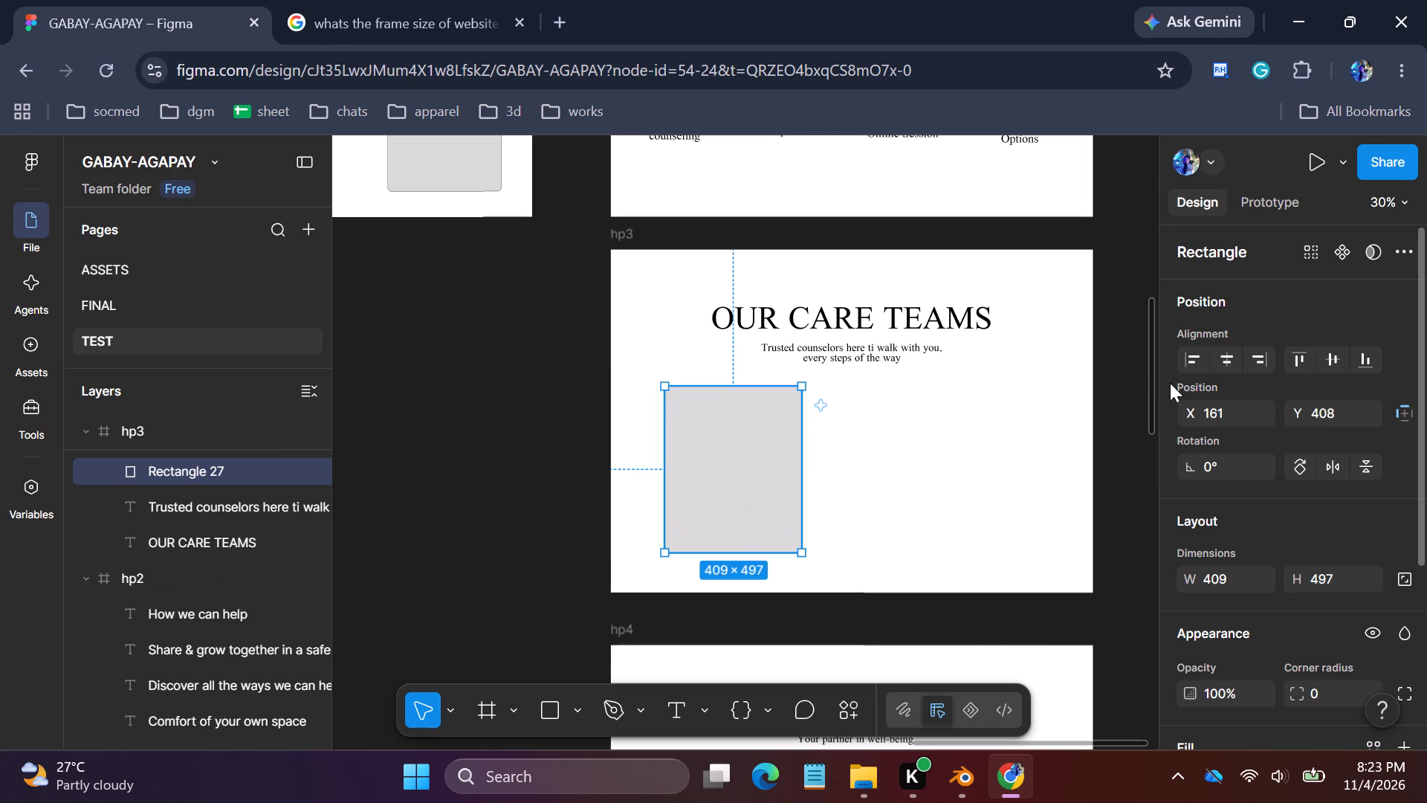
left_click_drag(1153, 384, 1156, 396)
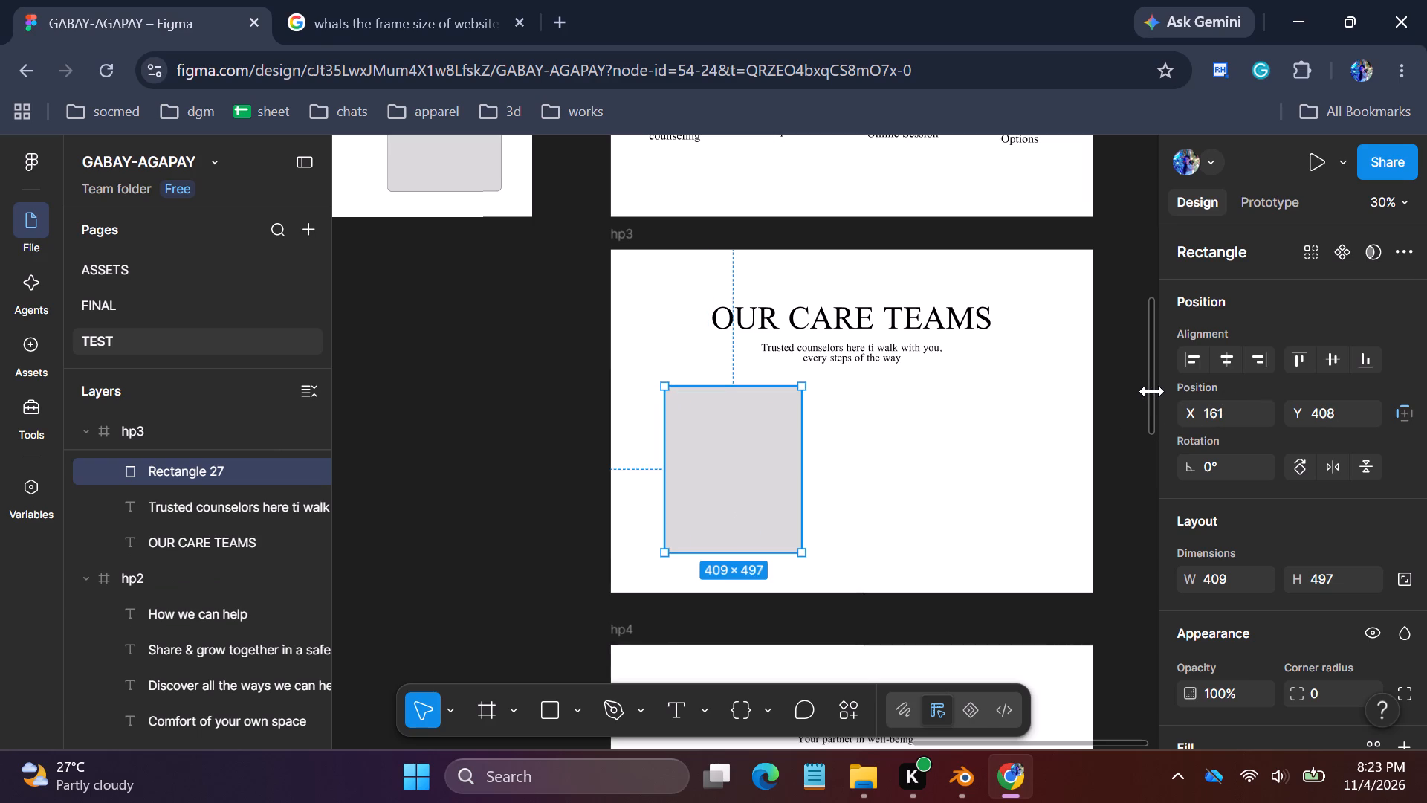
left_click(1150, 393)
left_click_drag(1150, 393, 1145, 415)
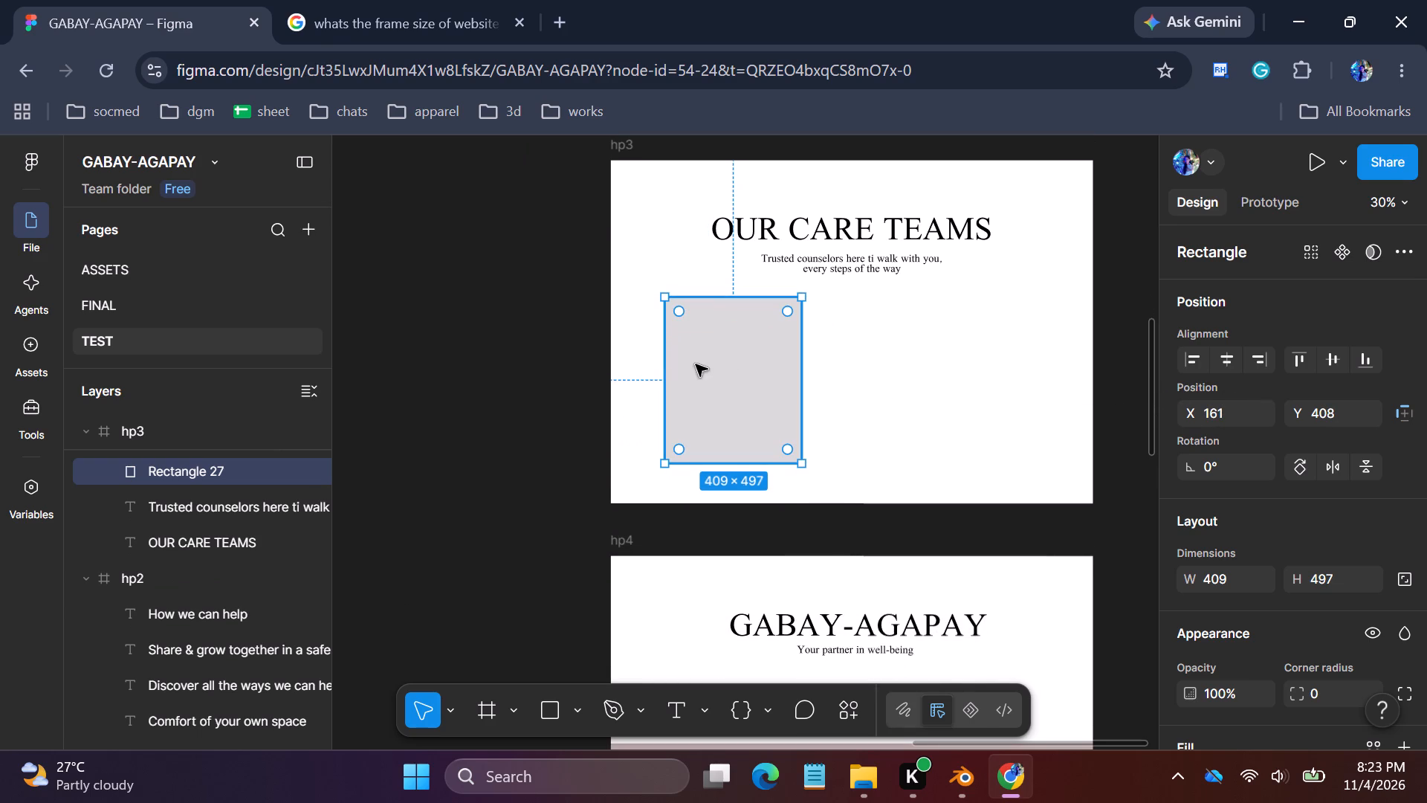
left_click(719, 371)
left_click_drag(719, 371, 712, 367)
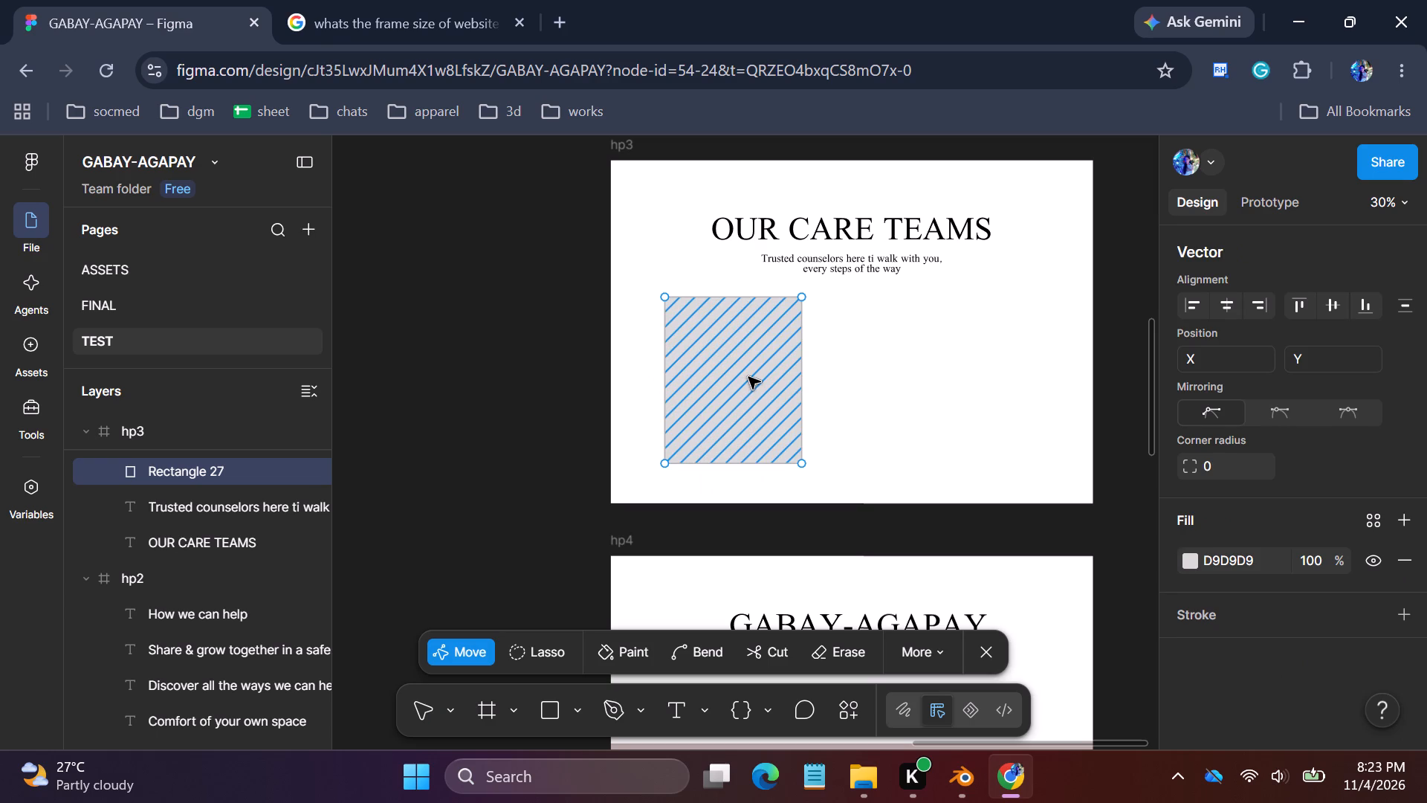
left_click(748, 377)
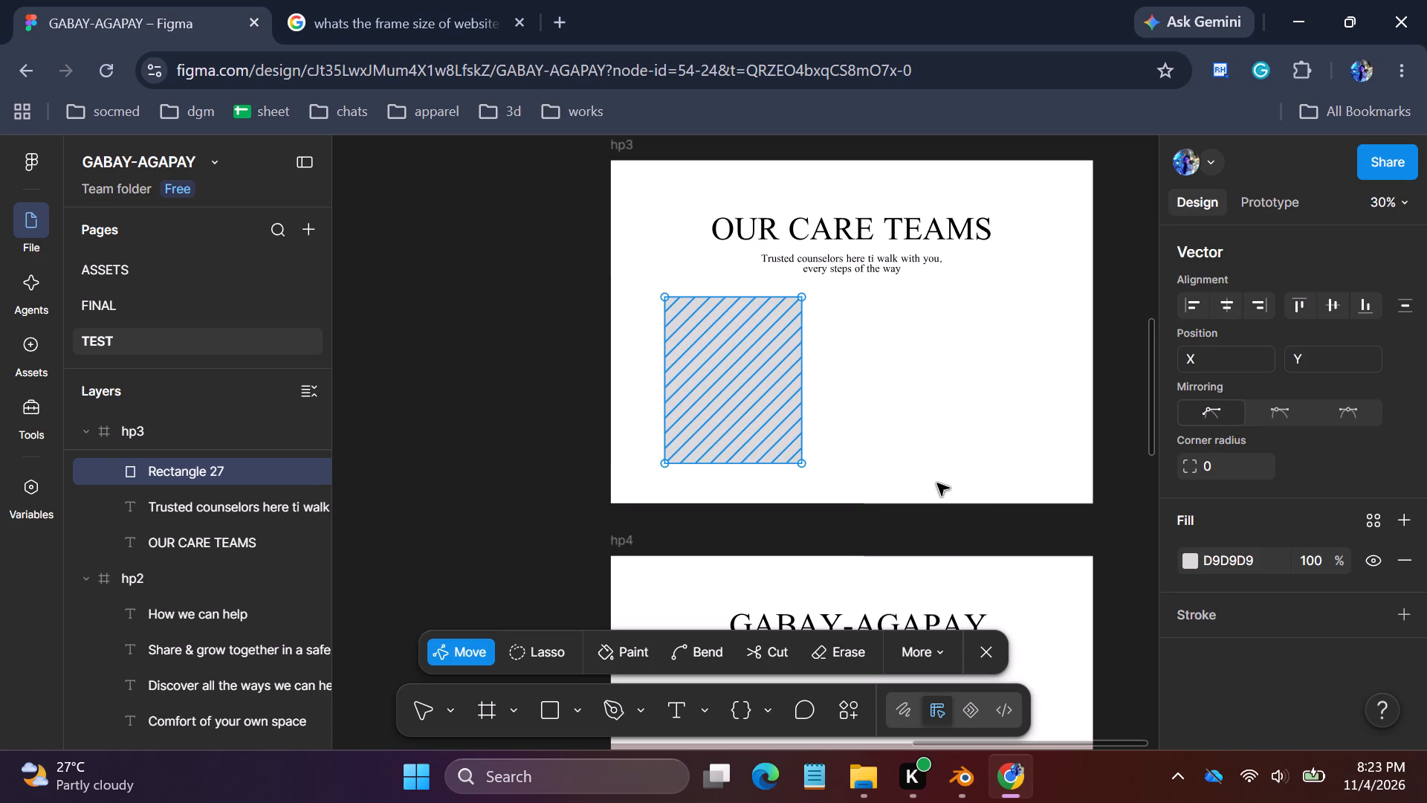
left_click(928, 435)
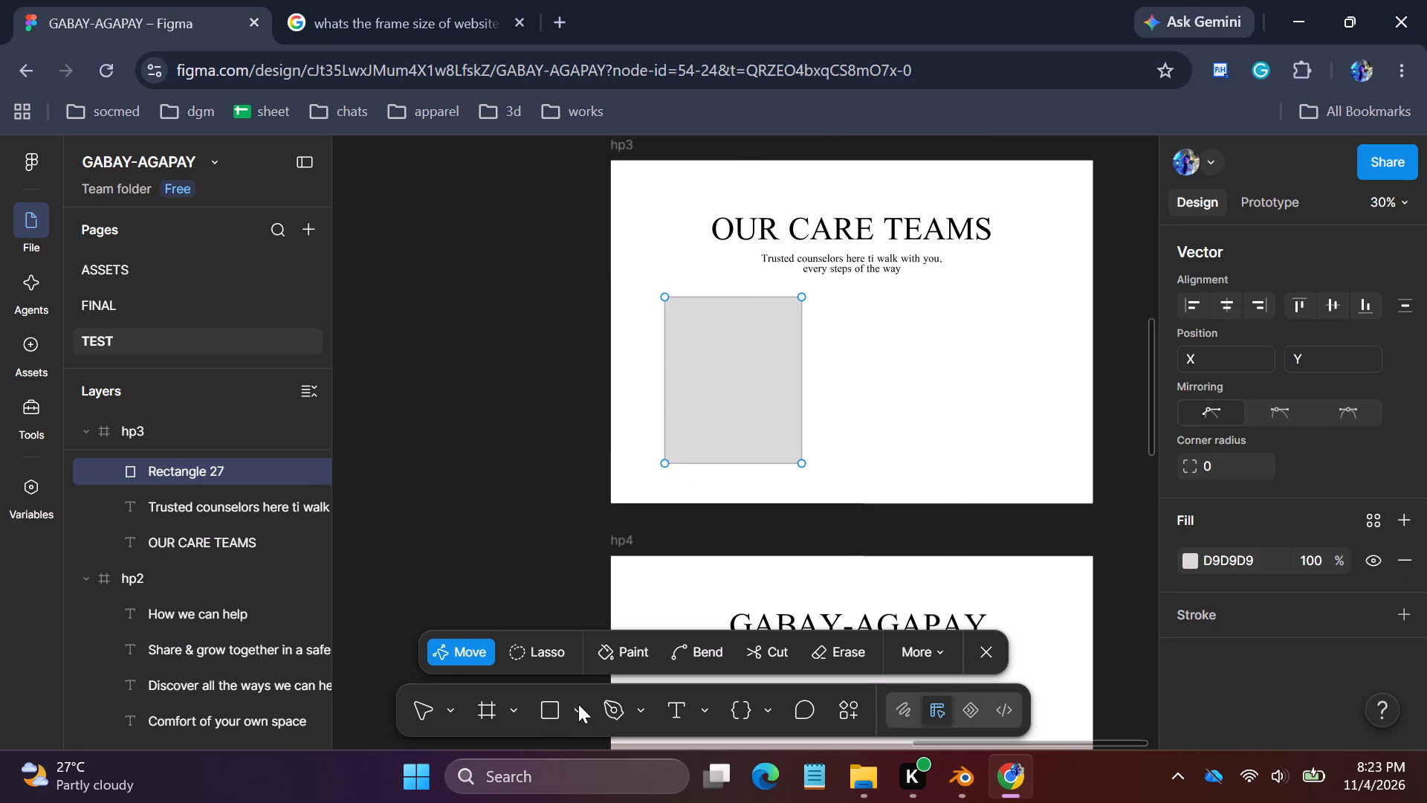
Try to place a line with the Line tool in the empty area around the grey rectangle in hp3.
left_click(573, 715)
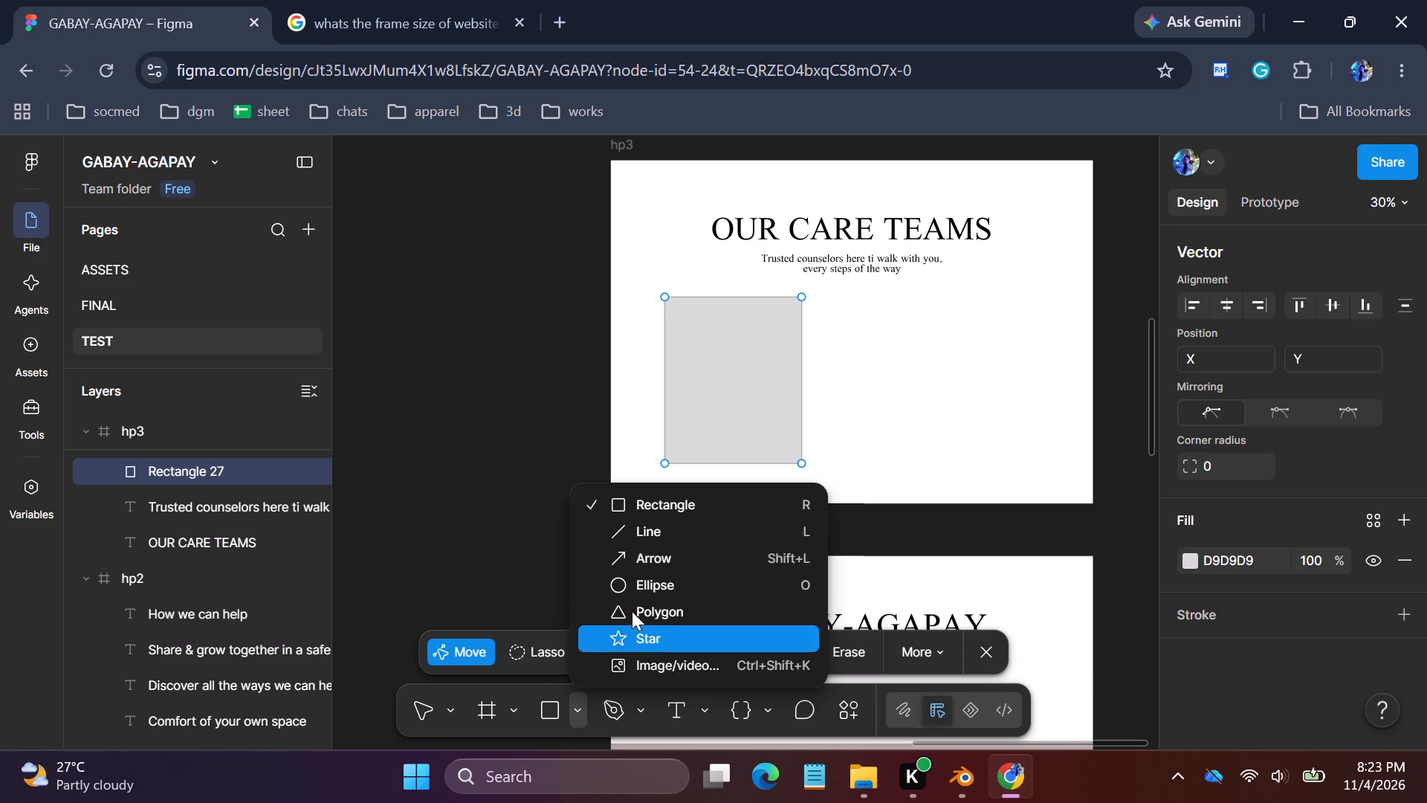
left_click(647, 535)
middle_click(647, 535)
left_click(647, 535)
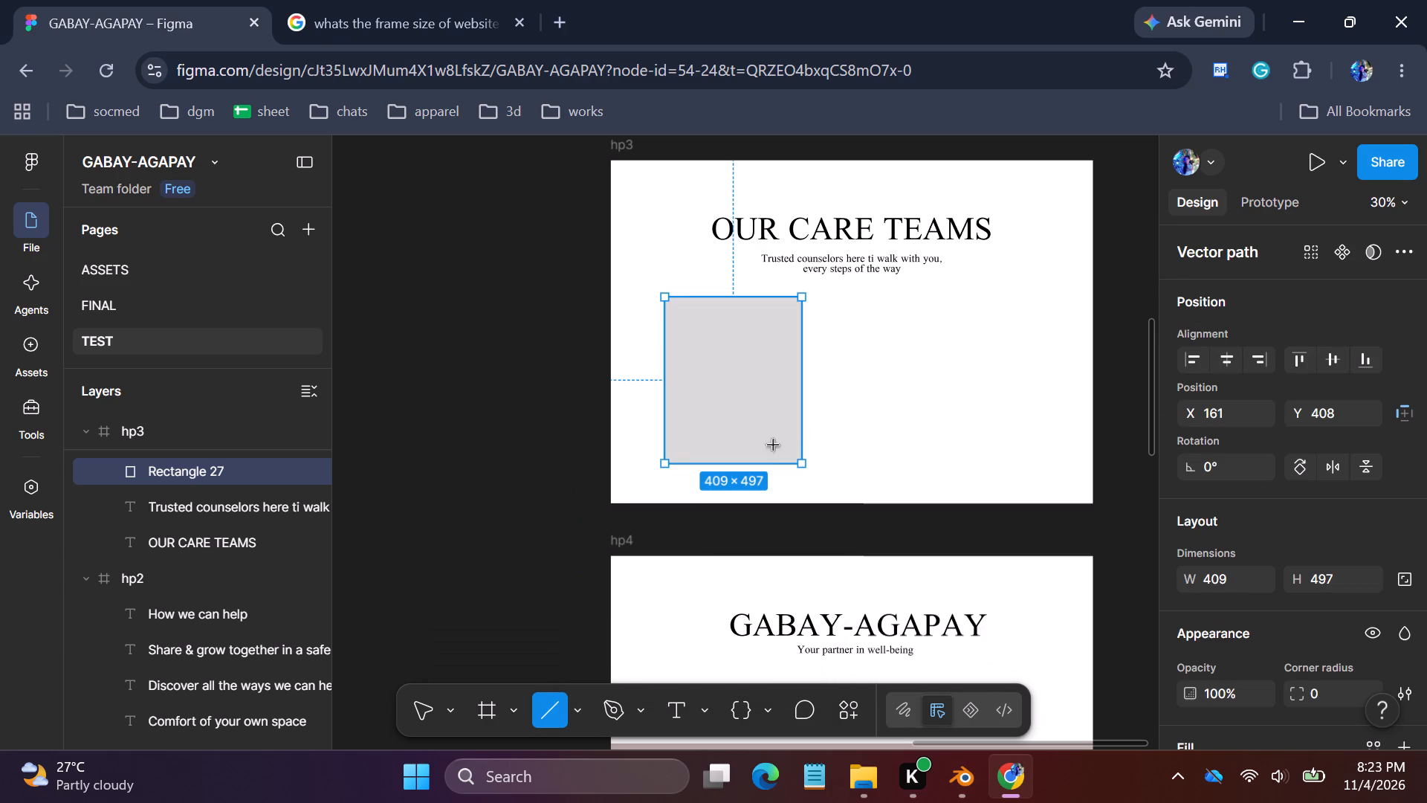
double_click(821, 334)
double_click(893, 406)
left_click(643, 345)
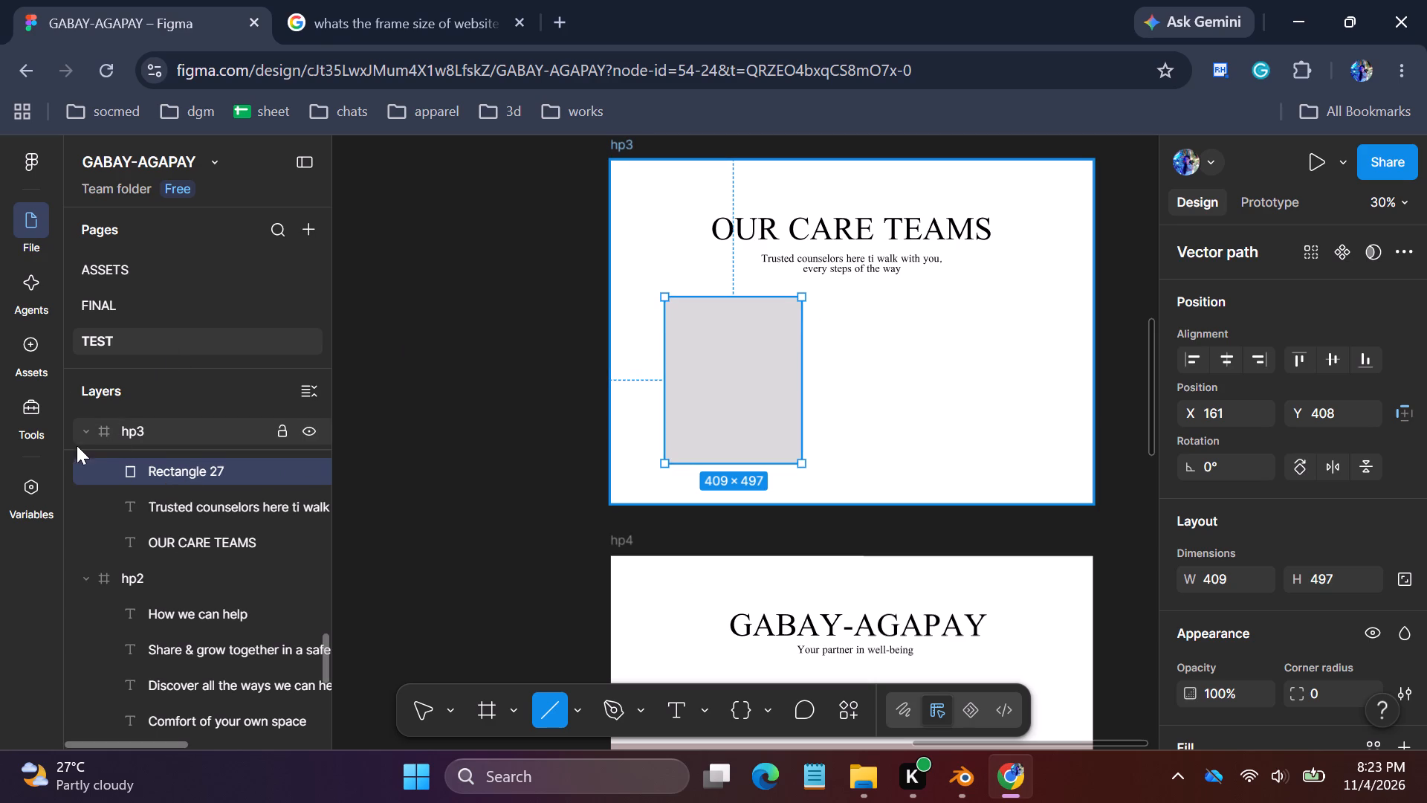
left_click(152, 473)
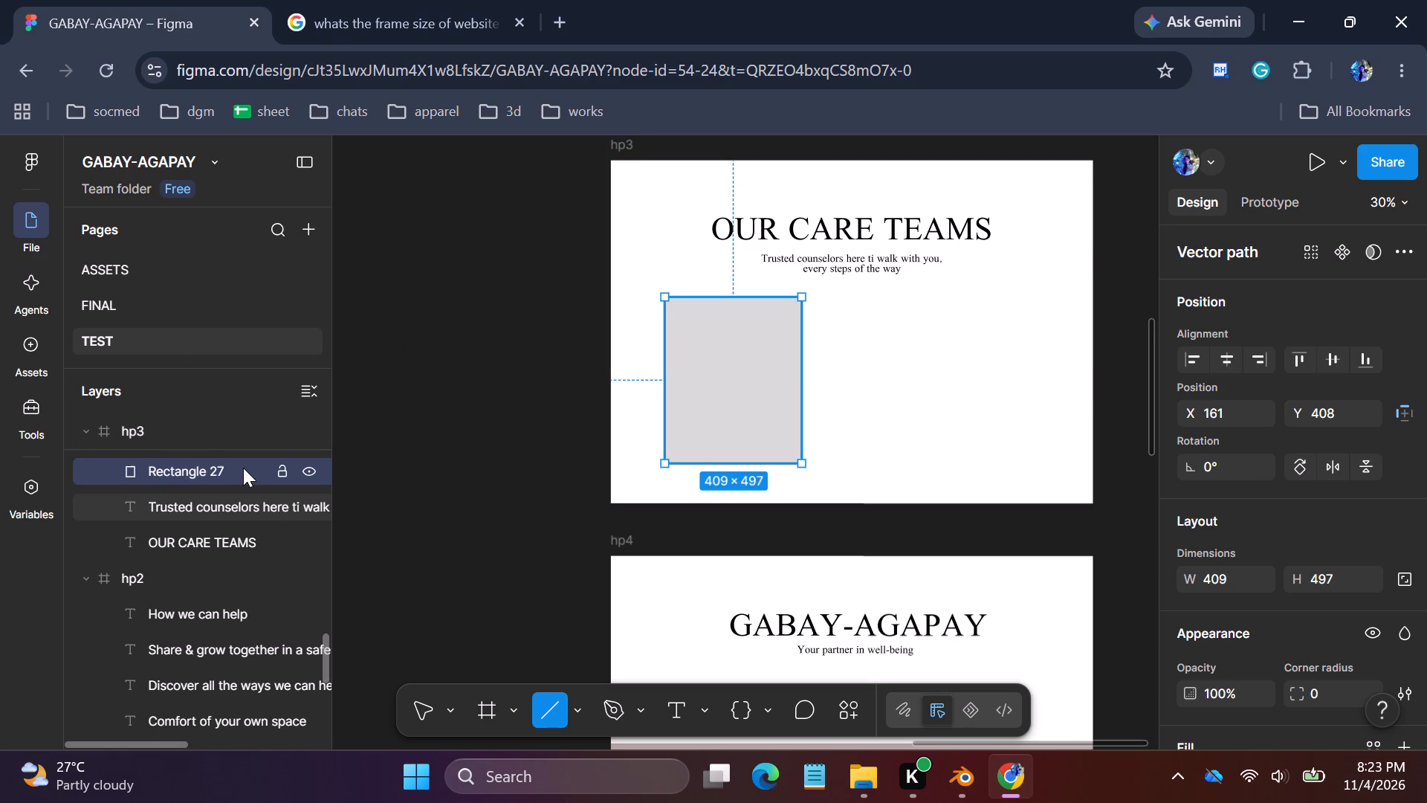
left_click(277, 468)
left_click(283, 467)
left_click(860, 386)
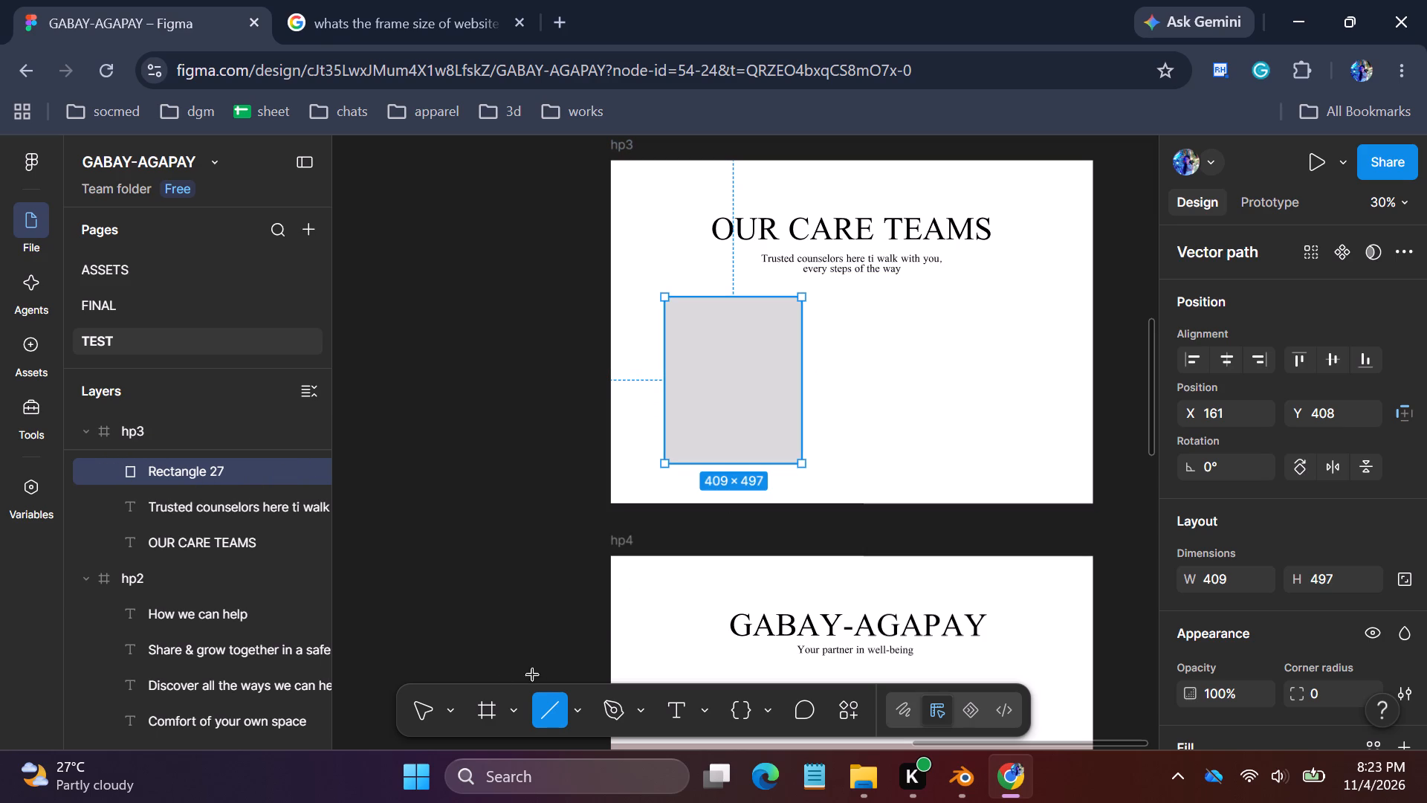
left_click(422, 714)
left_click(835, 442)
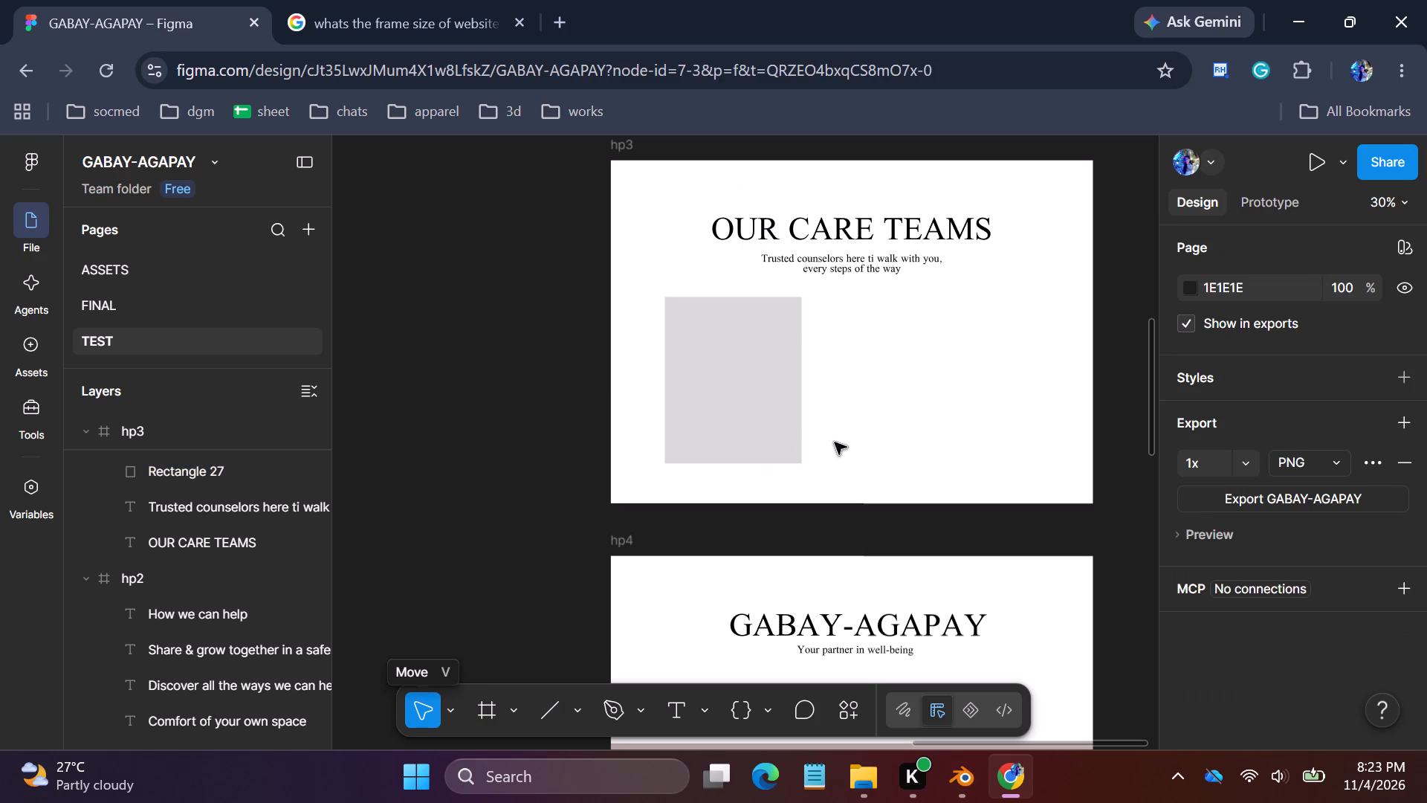
Draw a diagonal line about 141 long at about X 620, Y 512 in hp3, sloping down to the right beside the grey rectangle.
left_click(549, 700)
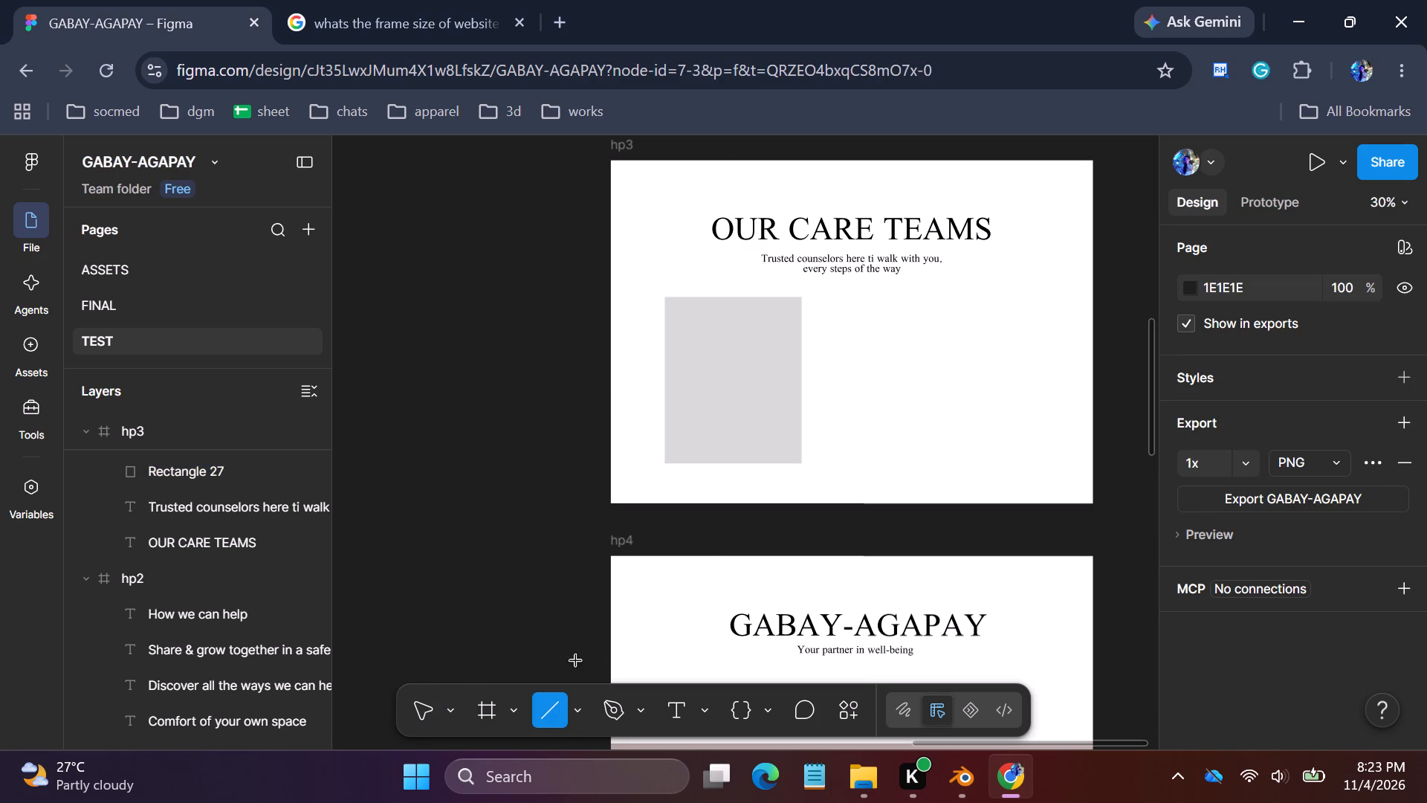
left_click(576, 707)
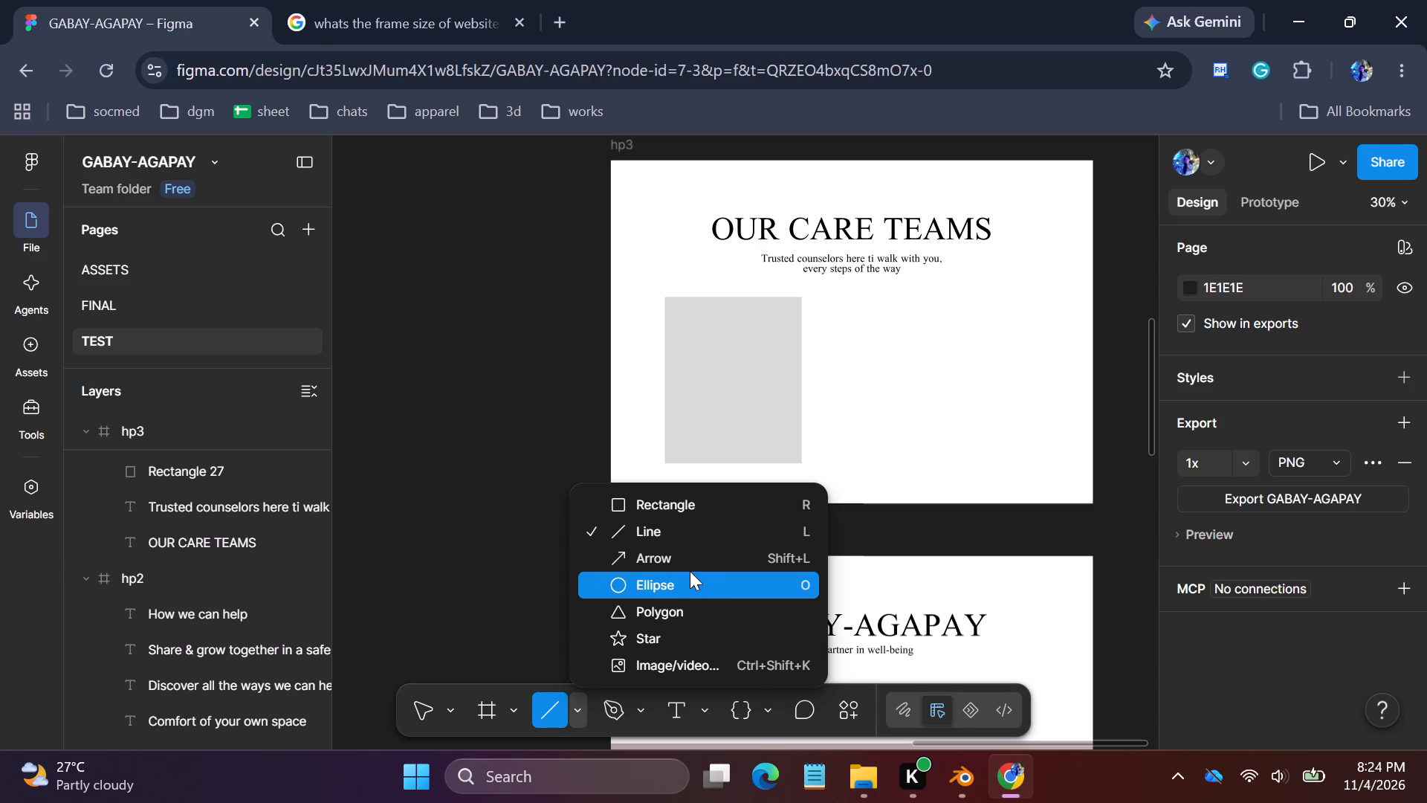
left_click(816, 326)
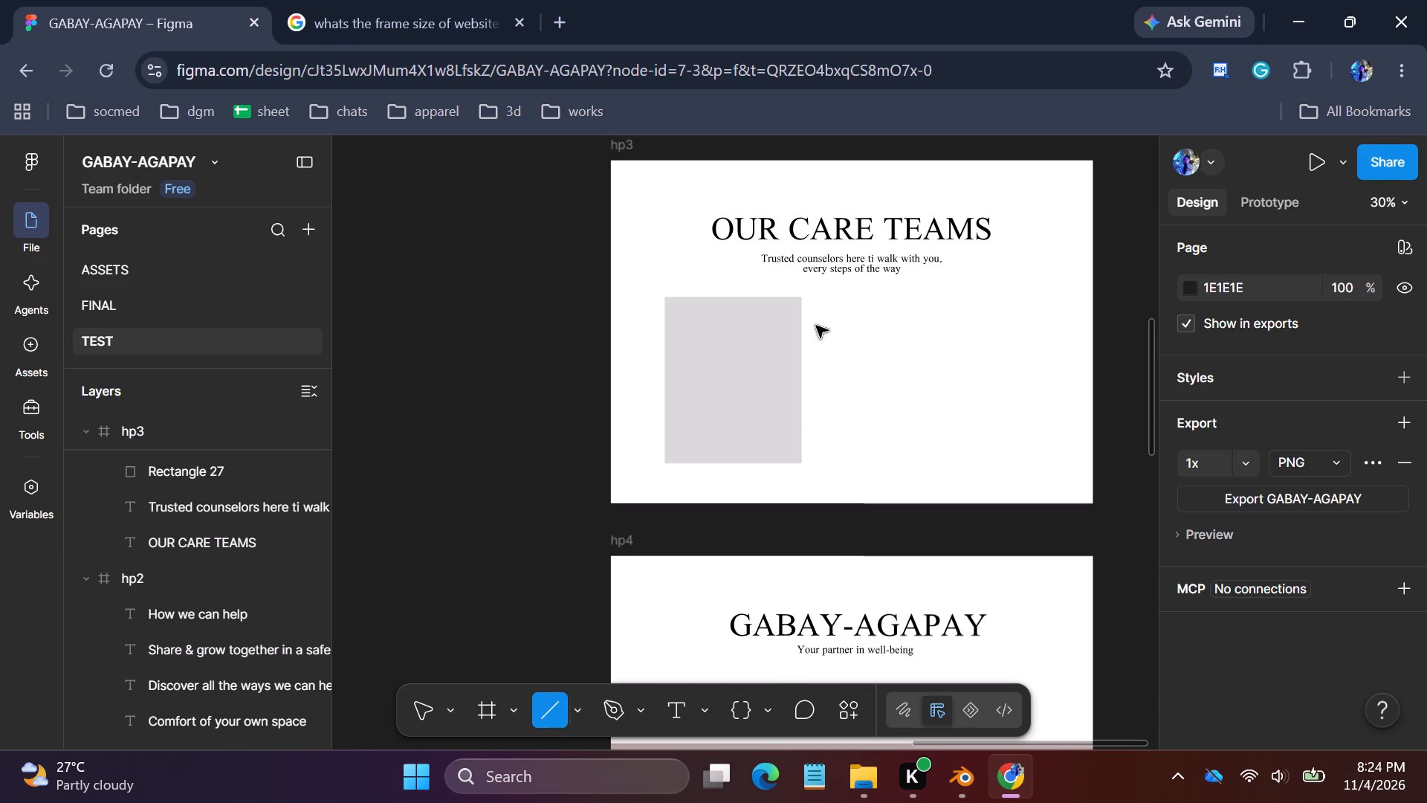
left_click_drag(818, 327, 832, 348)
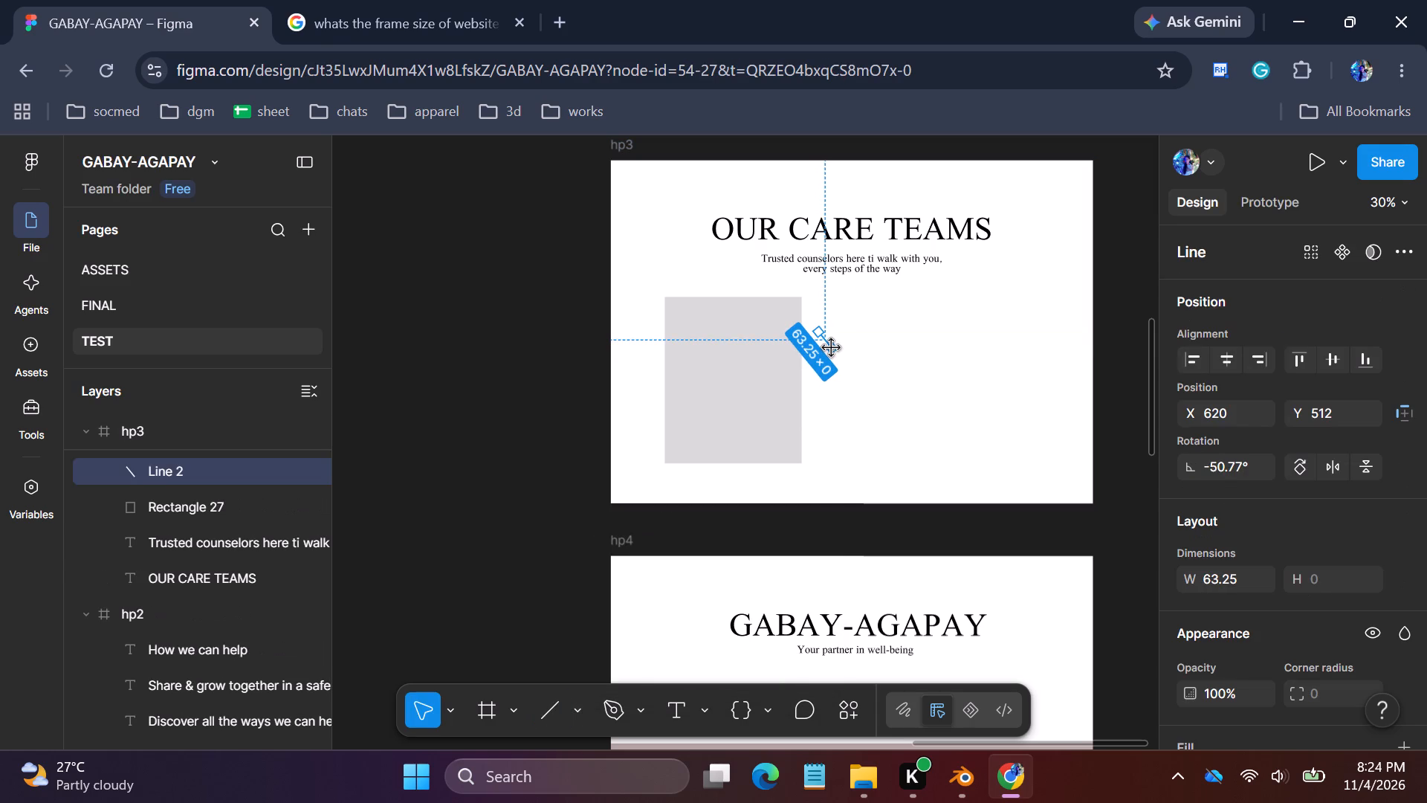
left_click_drag(832, 349, 851, 378)
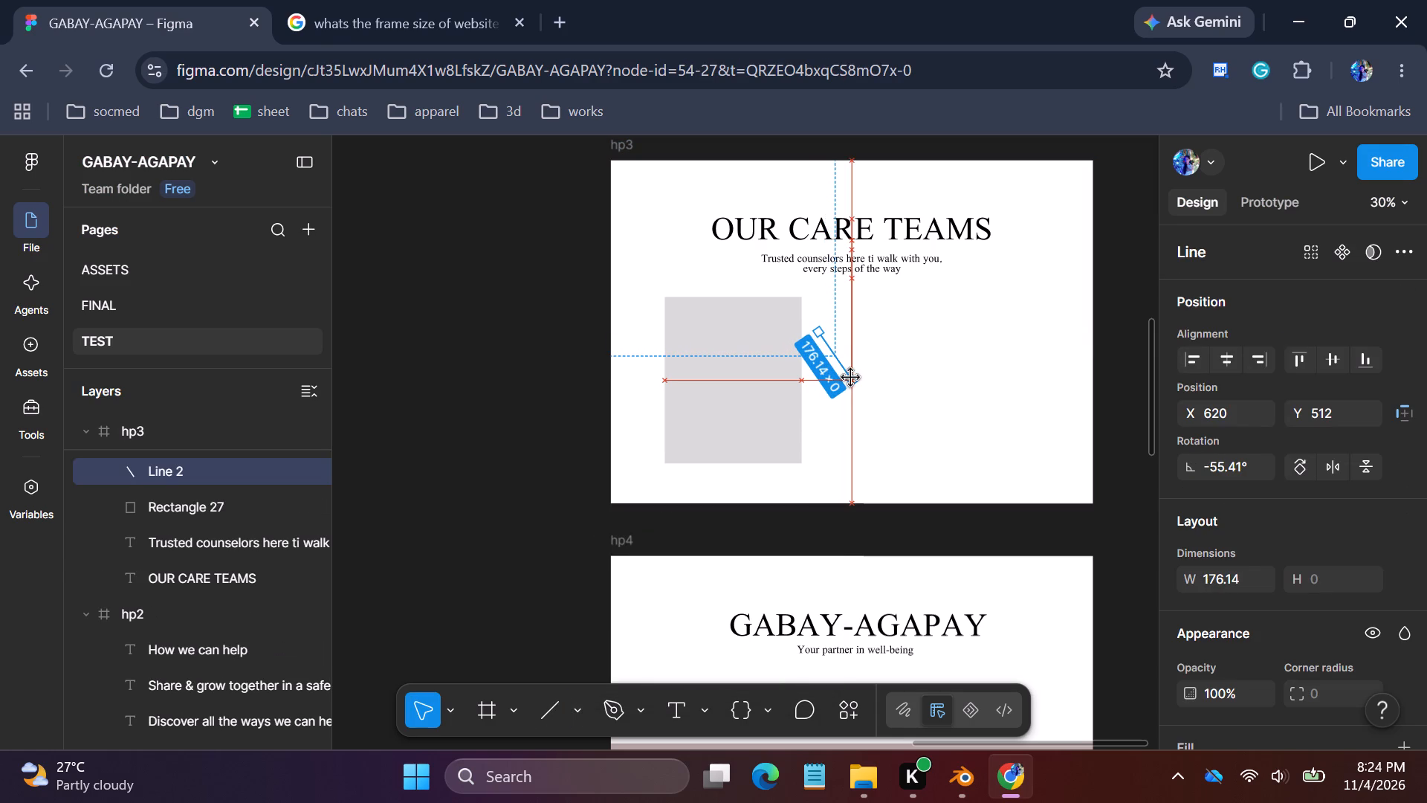
left_click_drag(851, 378, 852, 378)
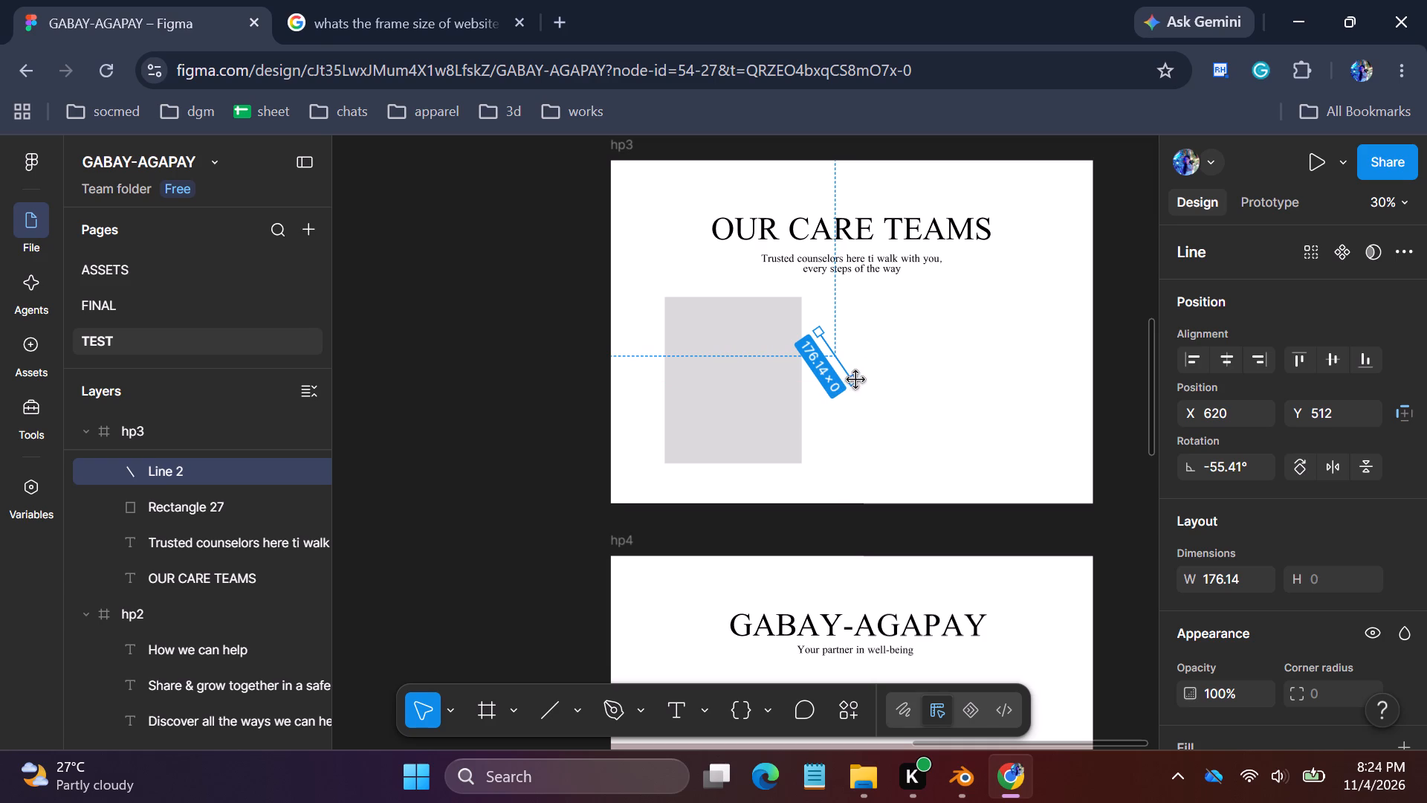
left_click_drag(856, 380, 845, 370)
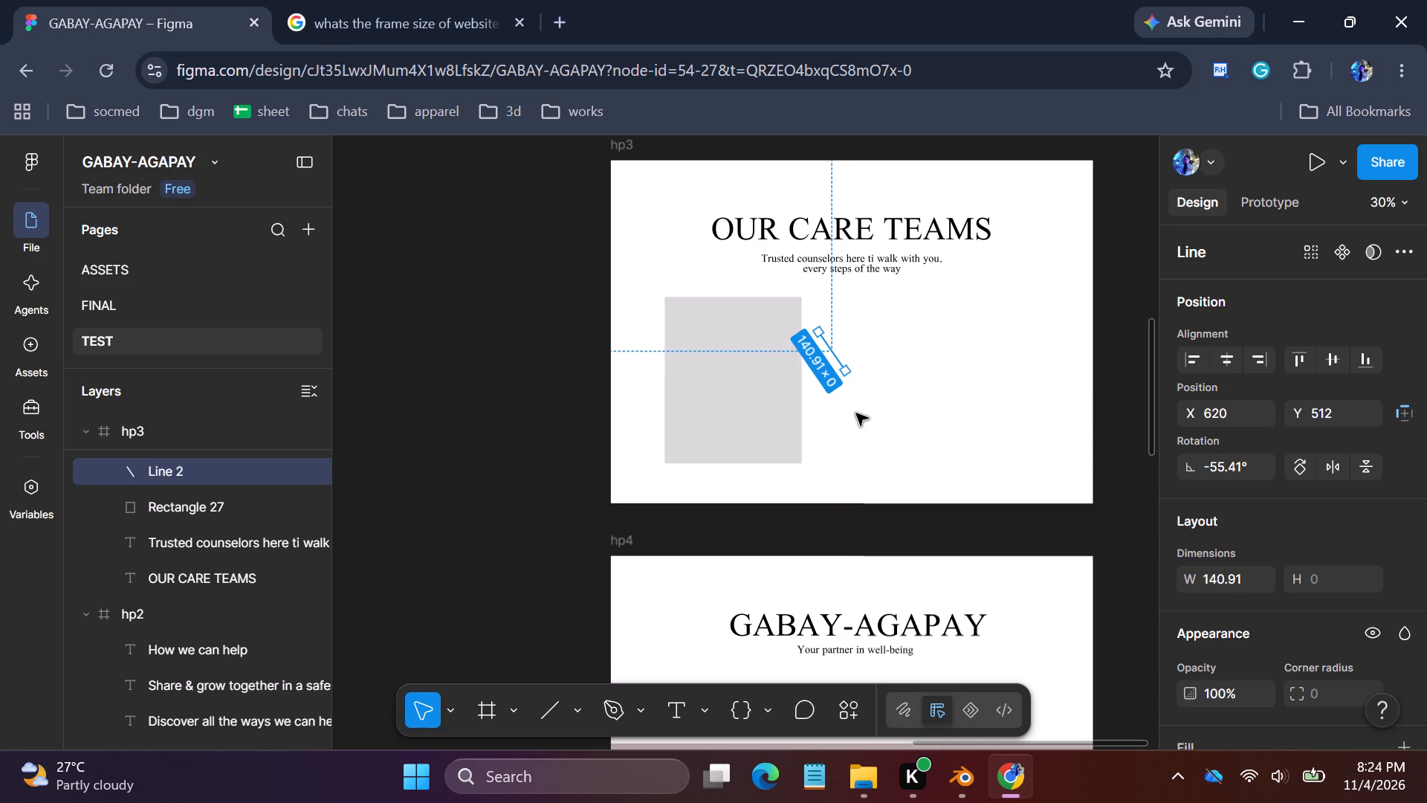
Duplicate the diagonal line in hp3 and move the copy below the original to about X 603, Y 628.
key("ctrl+c")
key("ctrl+v")
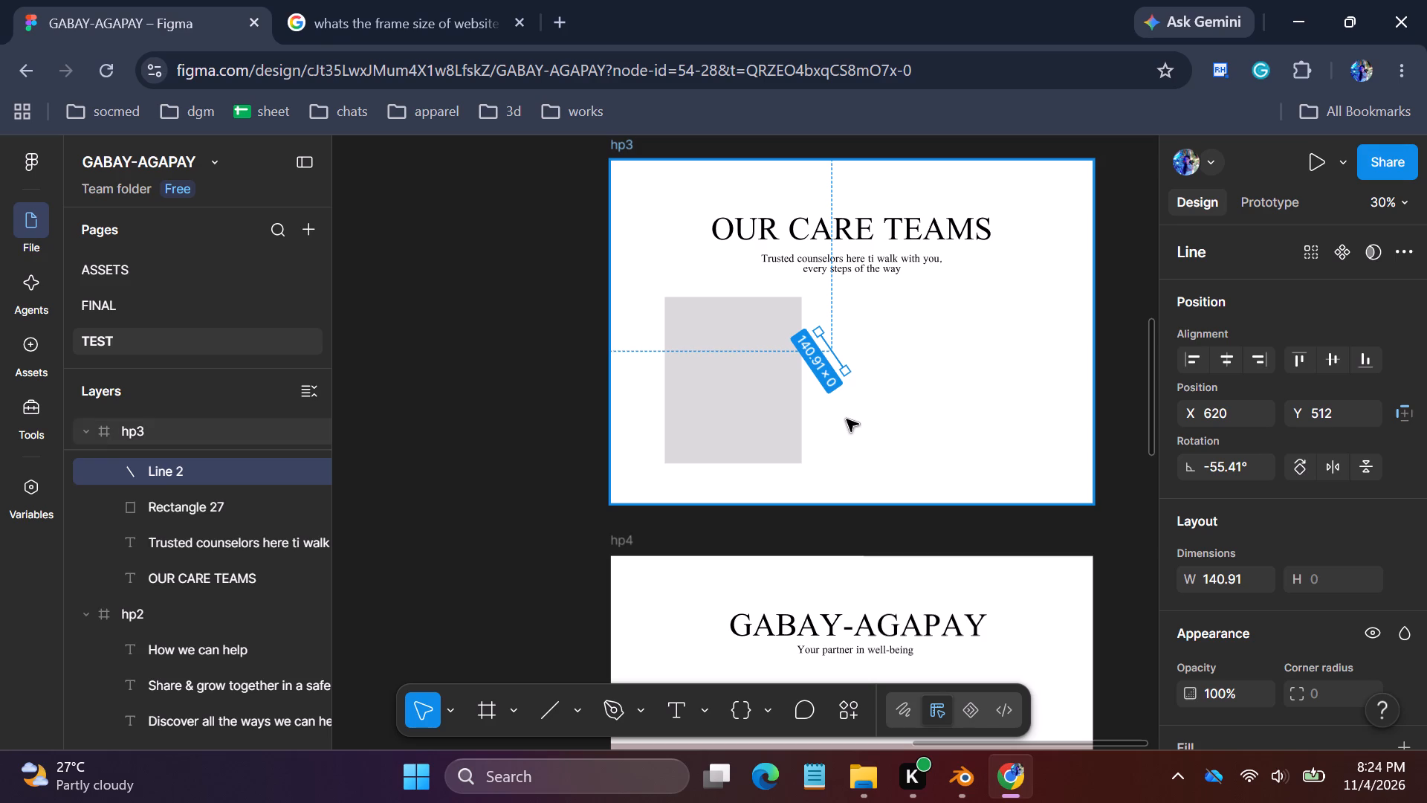
left_click(834, 355)
middle_click(834, 355)
middle_click(834, 355)
left_click_drag(834, 355, 828, 388)
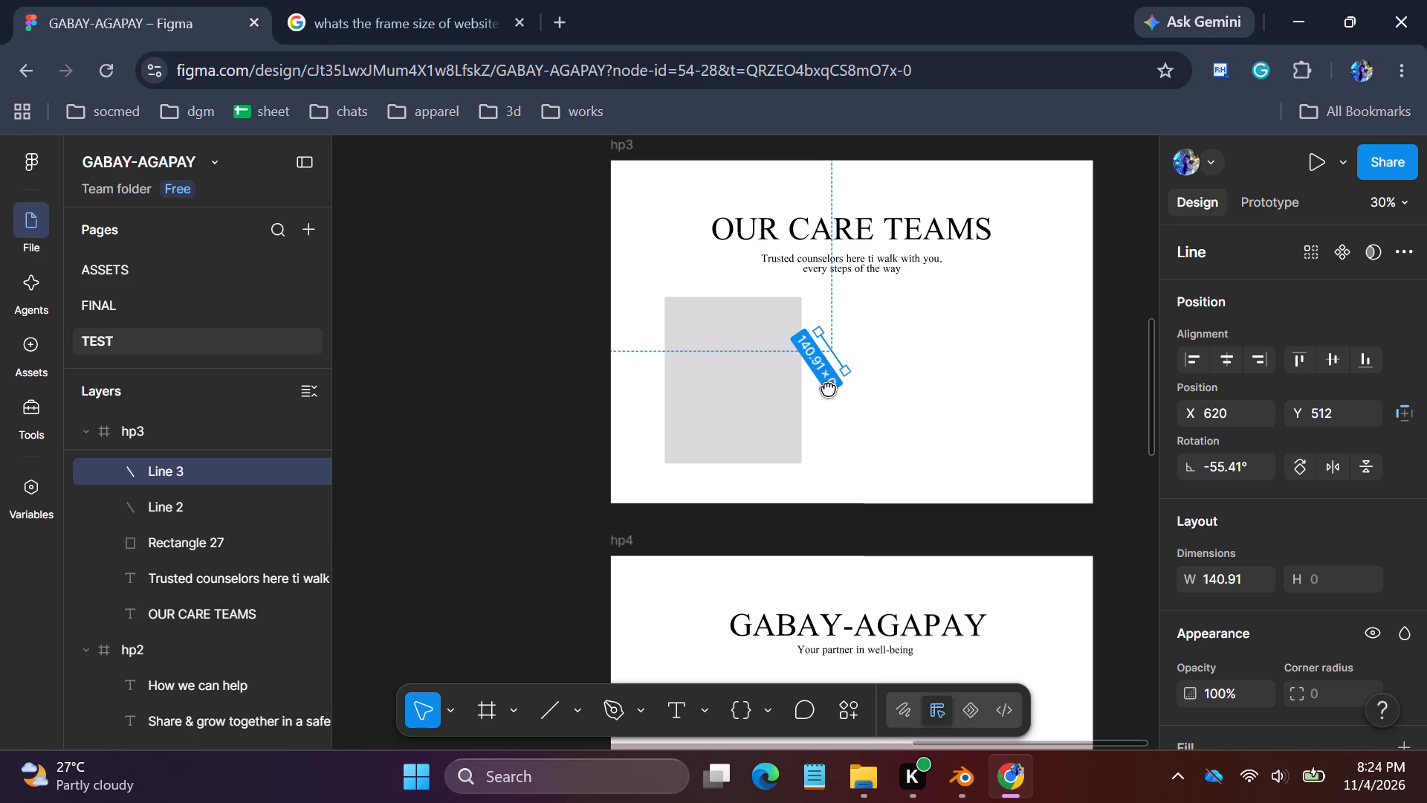
left_click_drag(828, 388, 826, 396)
left_click(883, 343)
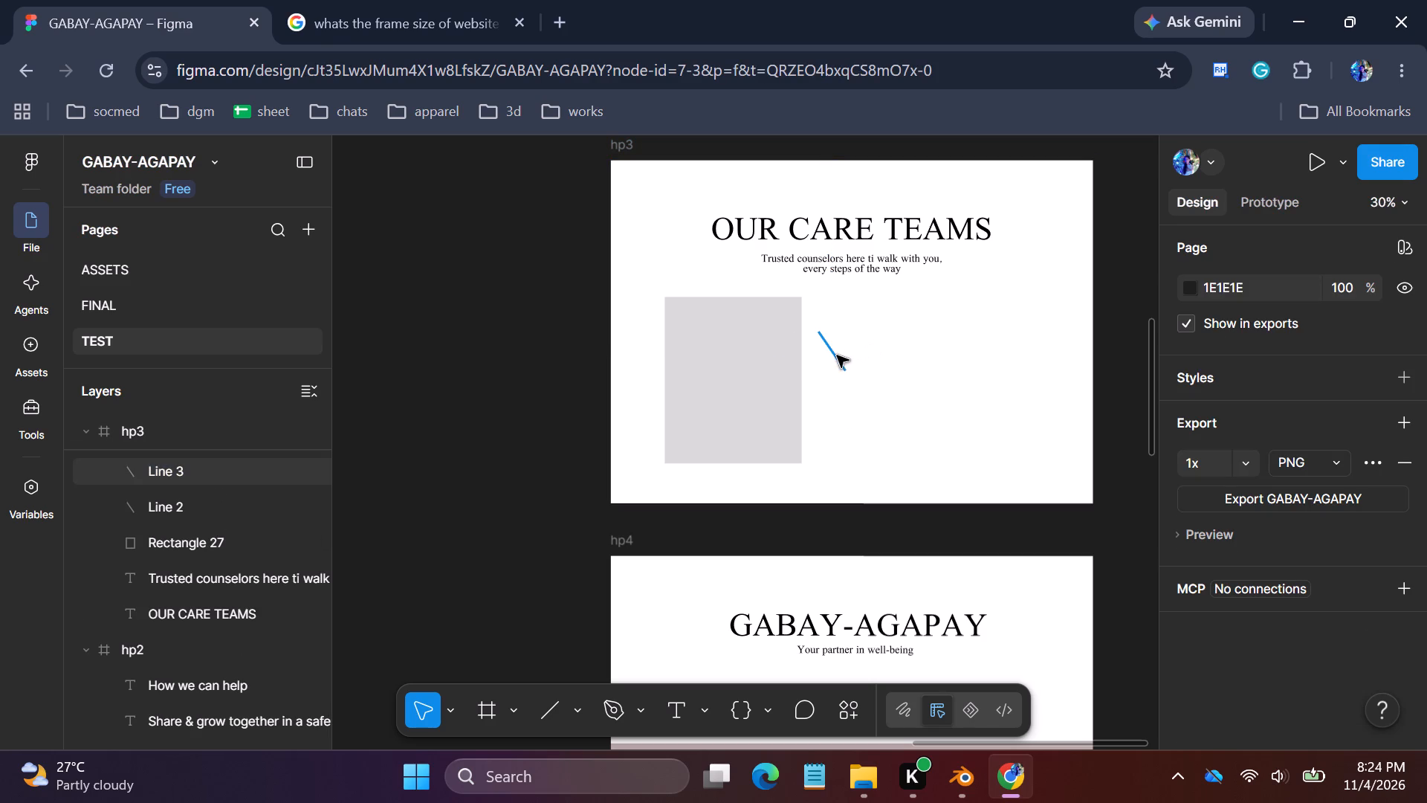
left_click_drag(837, 355, 834, 393)
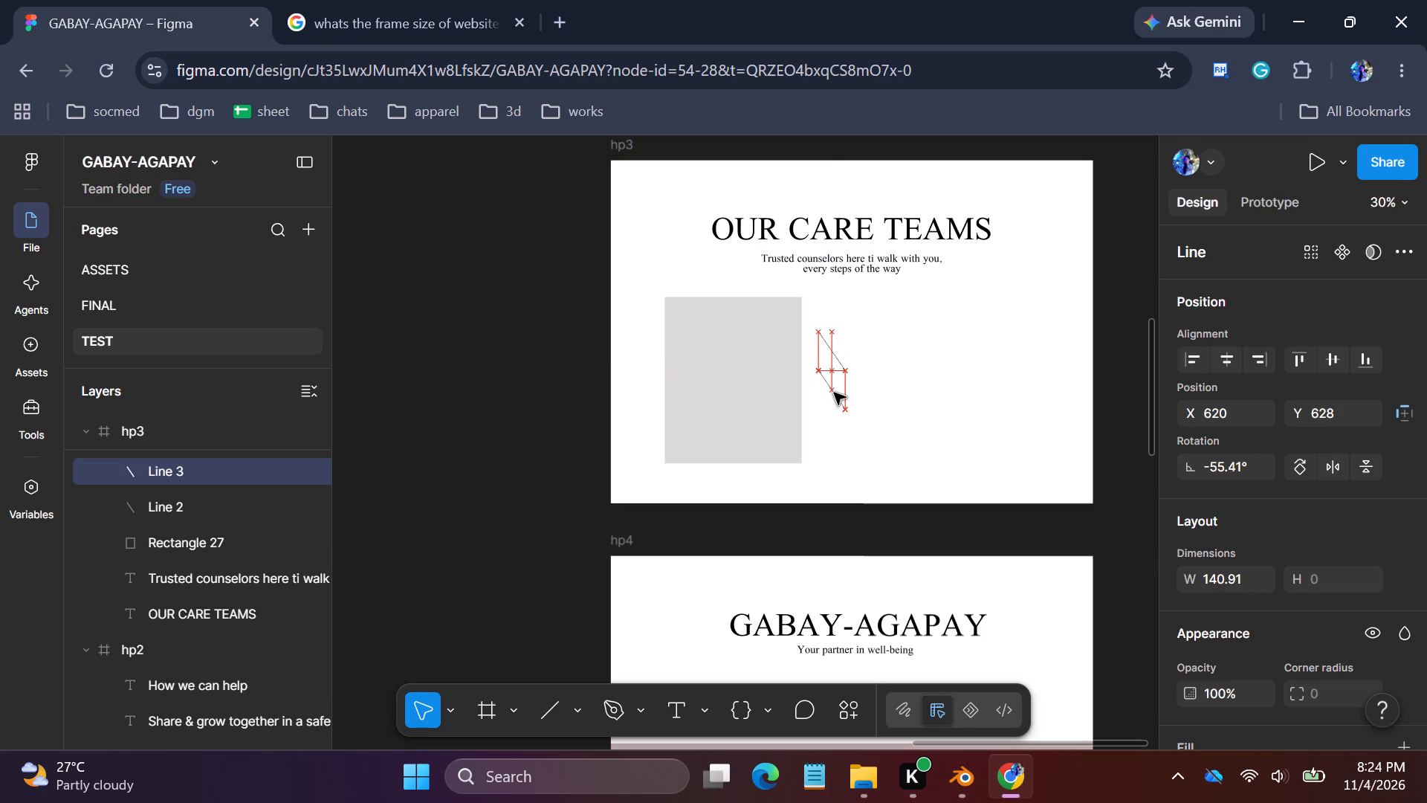
left_click_drag(834, 393, 832, 394)
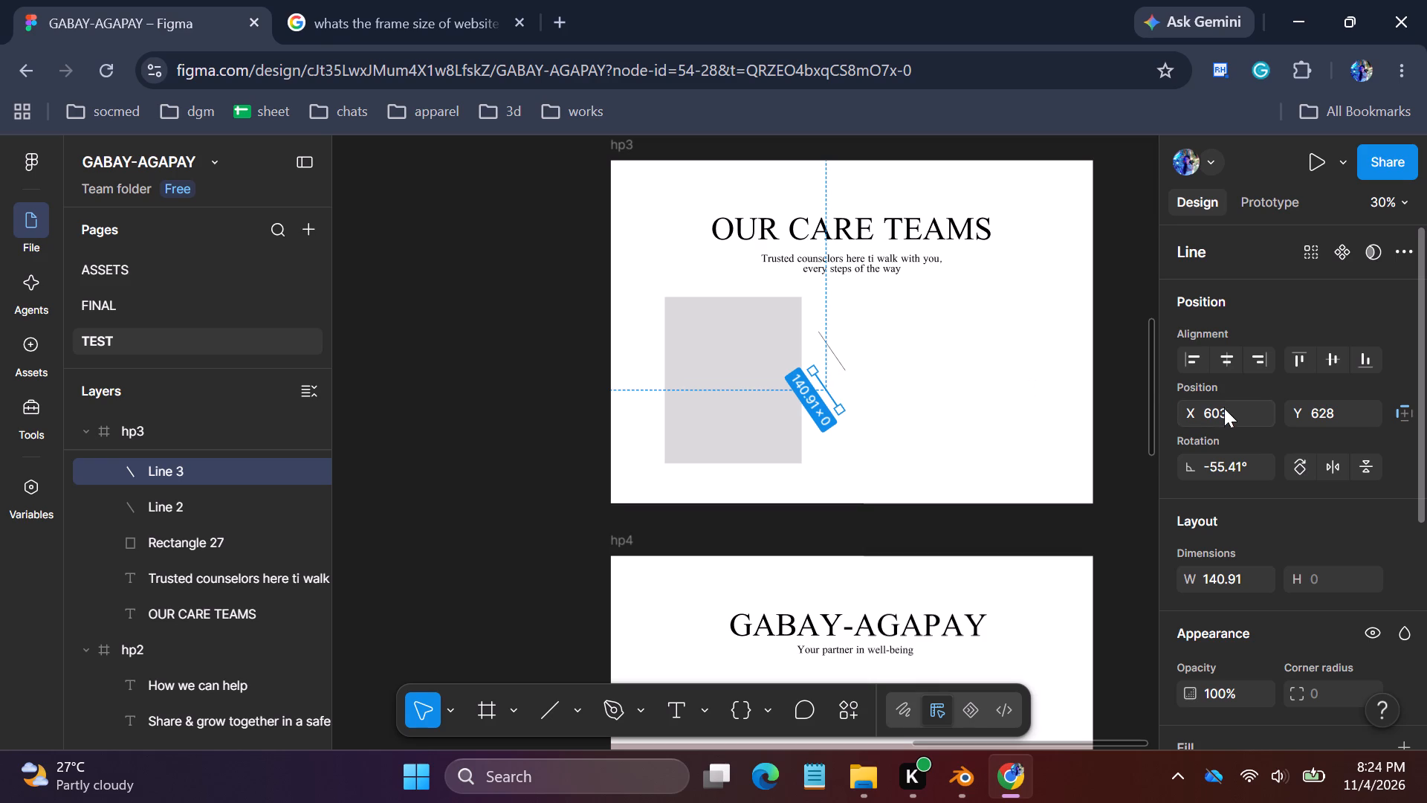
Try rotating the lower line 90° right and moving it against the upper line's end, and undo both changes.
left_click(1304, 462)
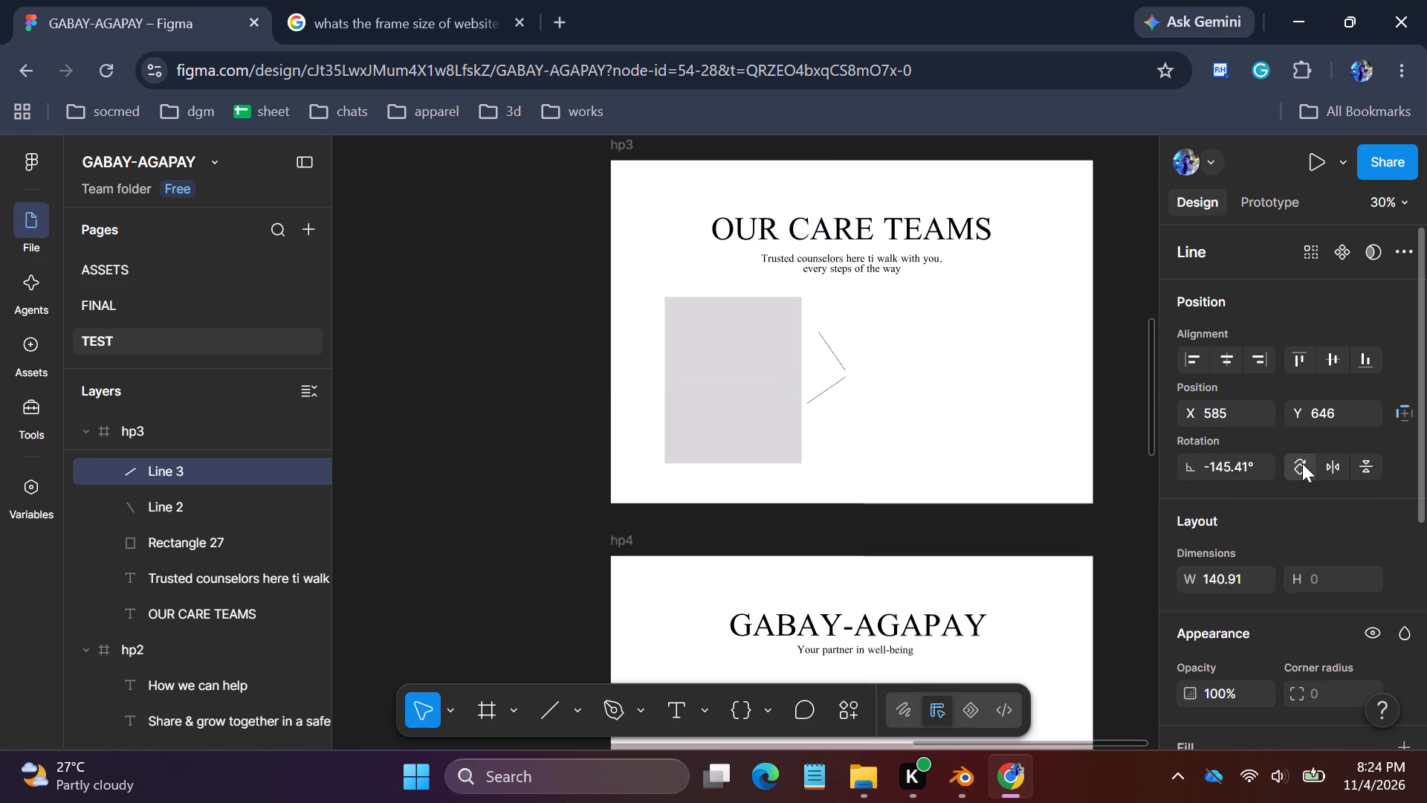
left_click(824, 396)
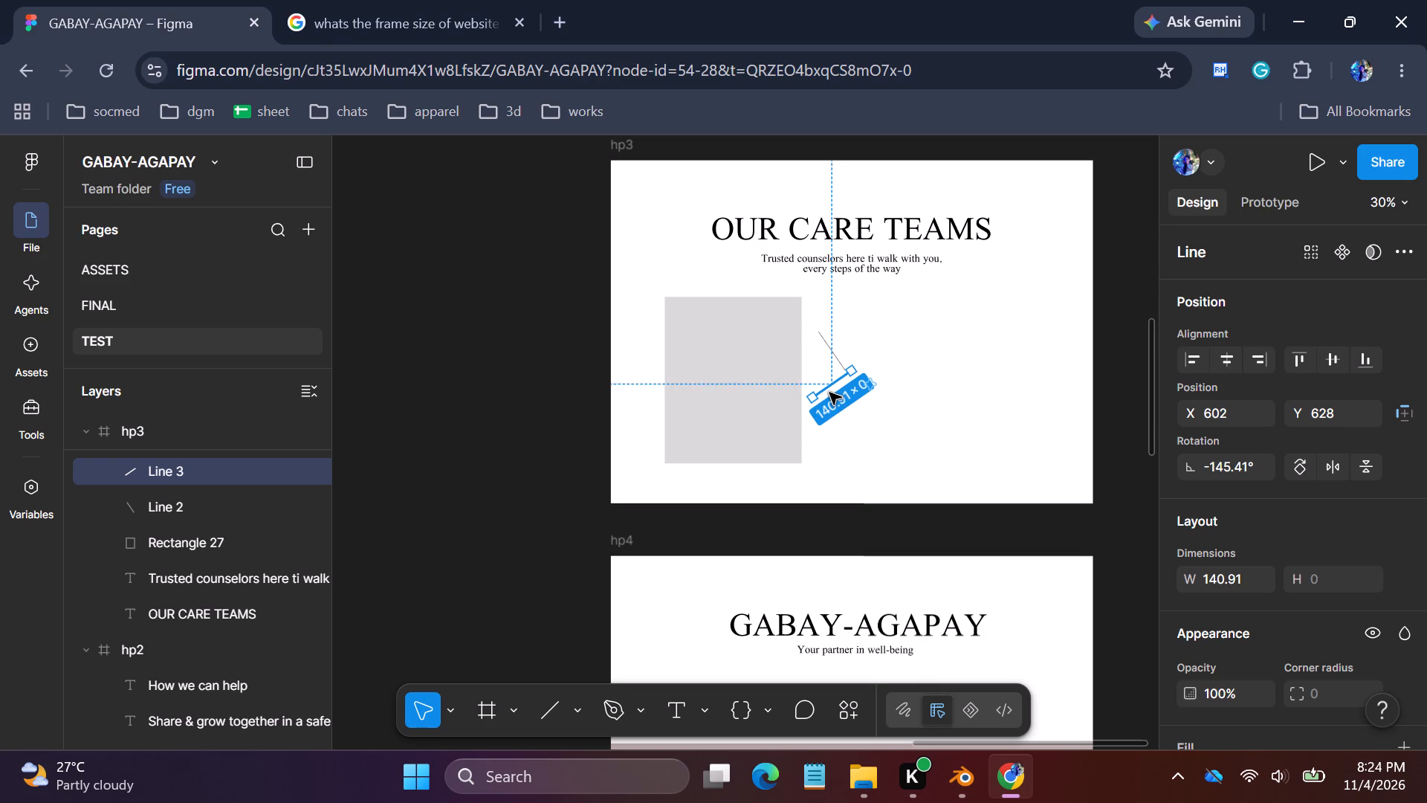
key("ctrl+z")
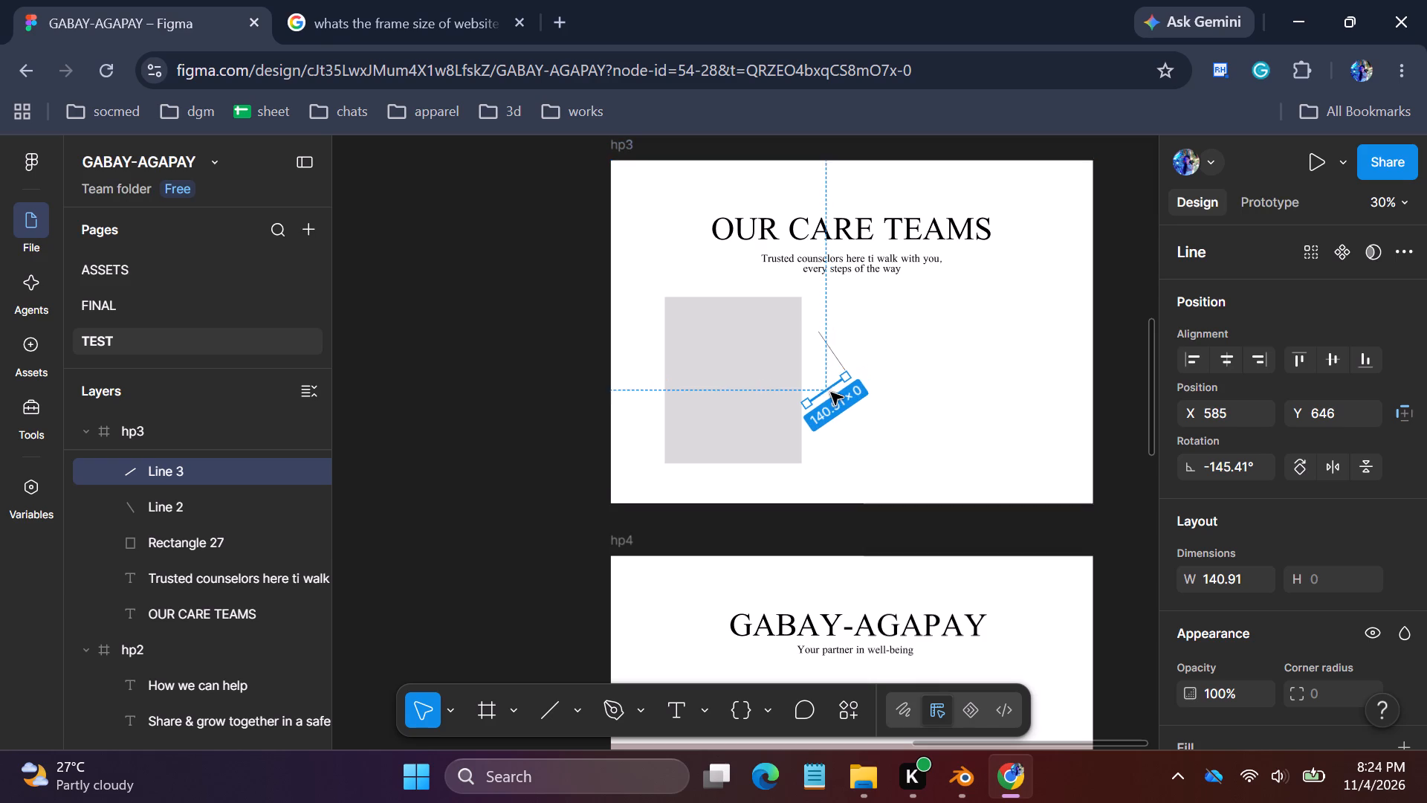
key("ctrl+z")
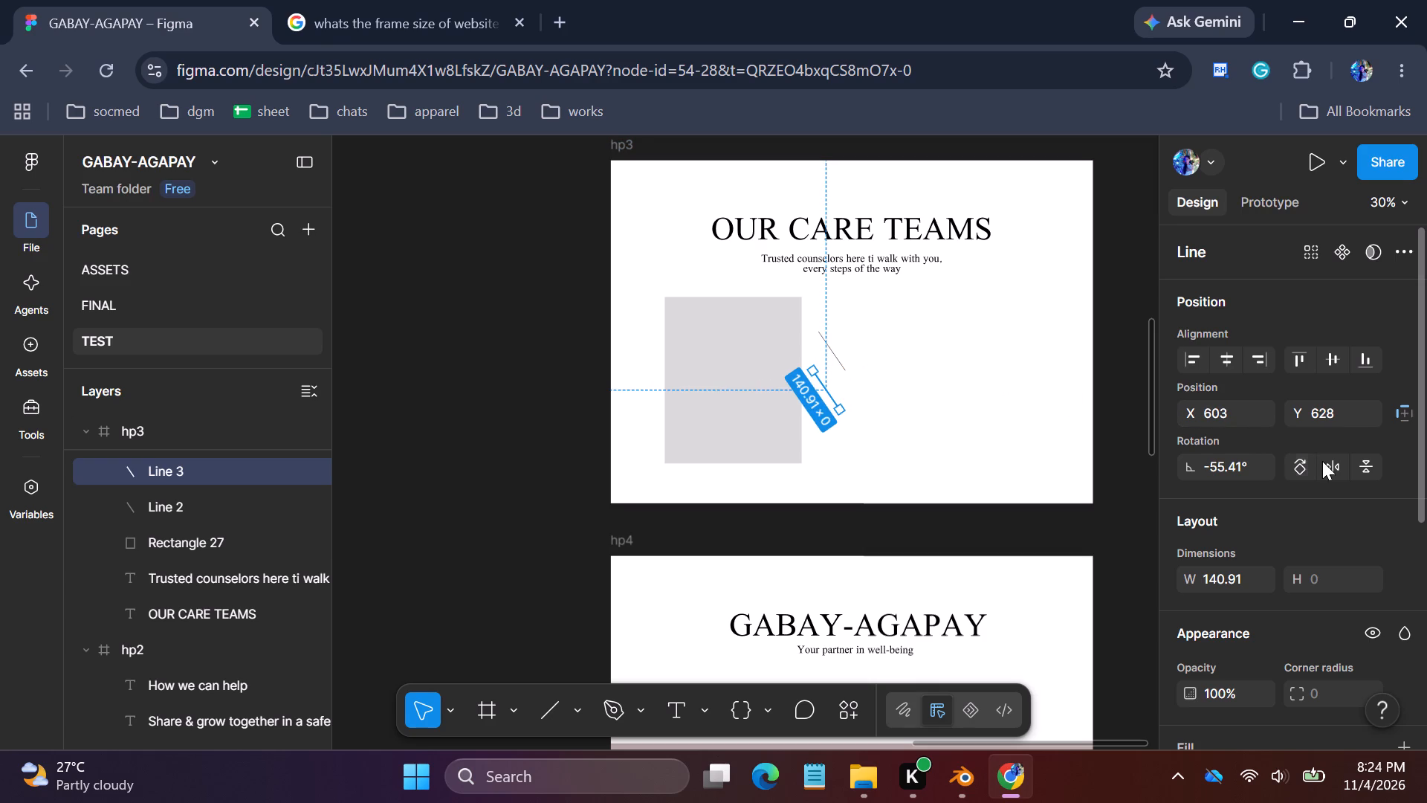
Flip the lower line horizontally and move it to about X 620, Y 628 so both lines form a right-pointing arrow.
left_click(1336, 467)
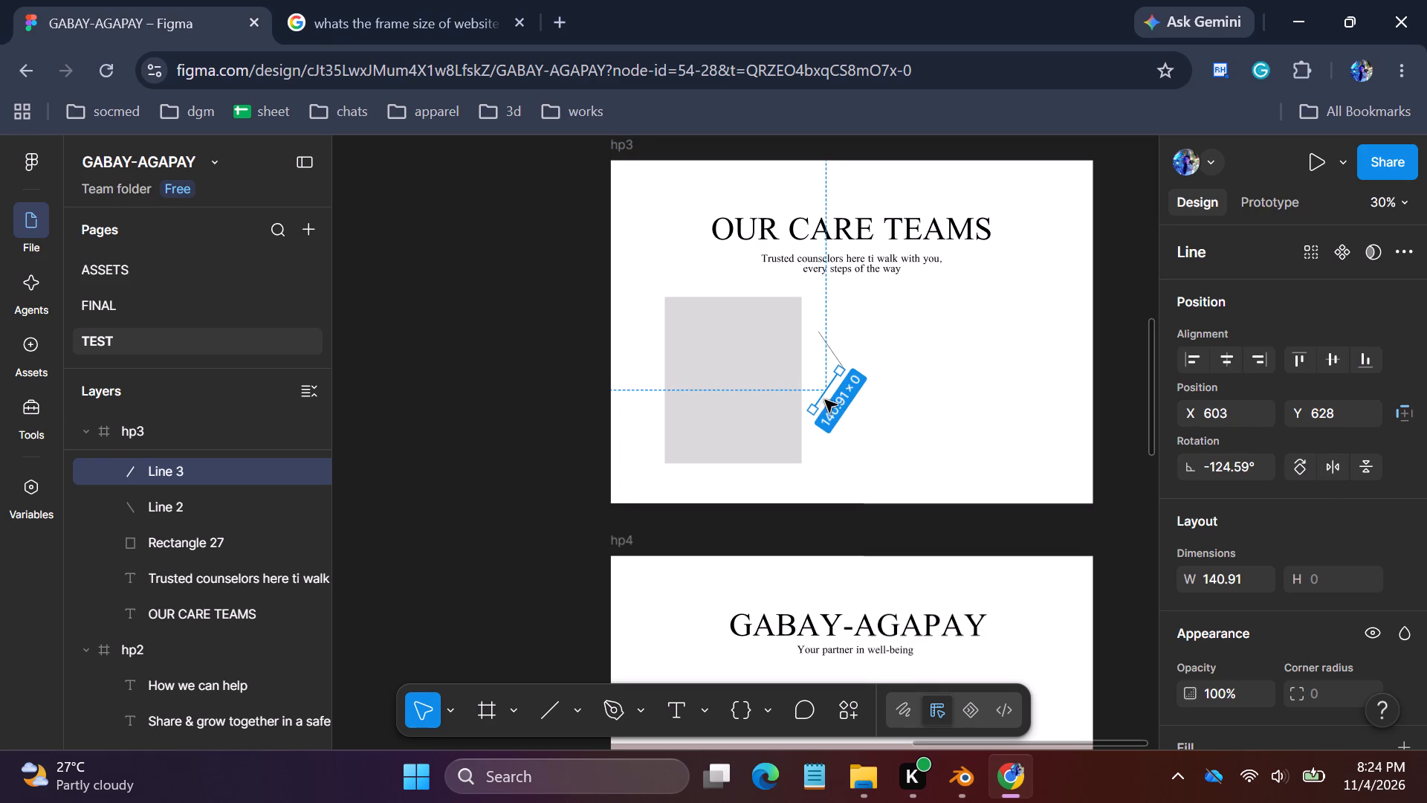
left_click_drag(827, 391, 835, 391)
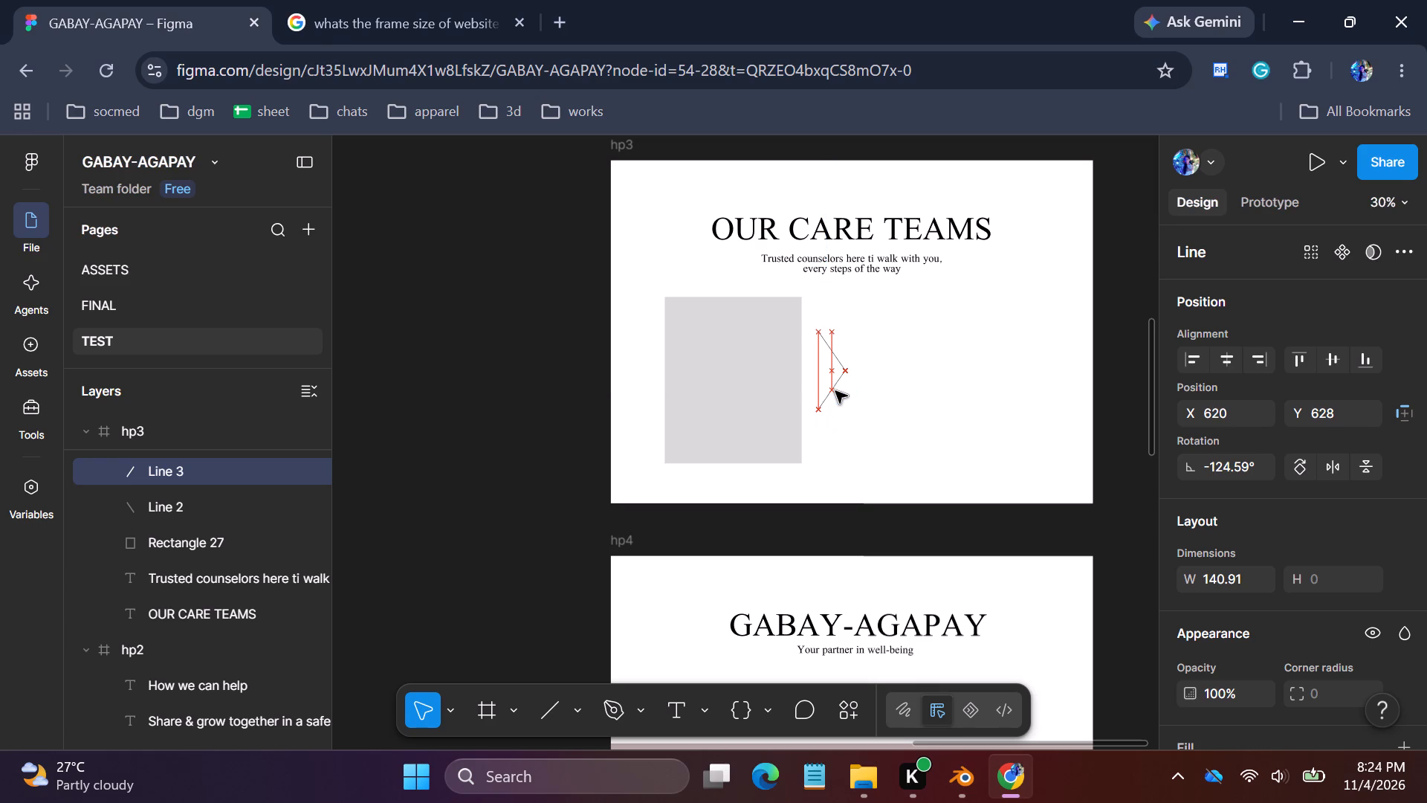
left_click_drag(835, 391, 835, 393)
left_click(1098, 329)
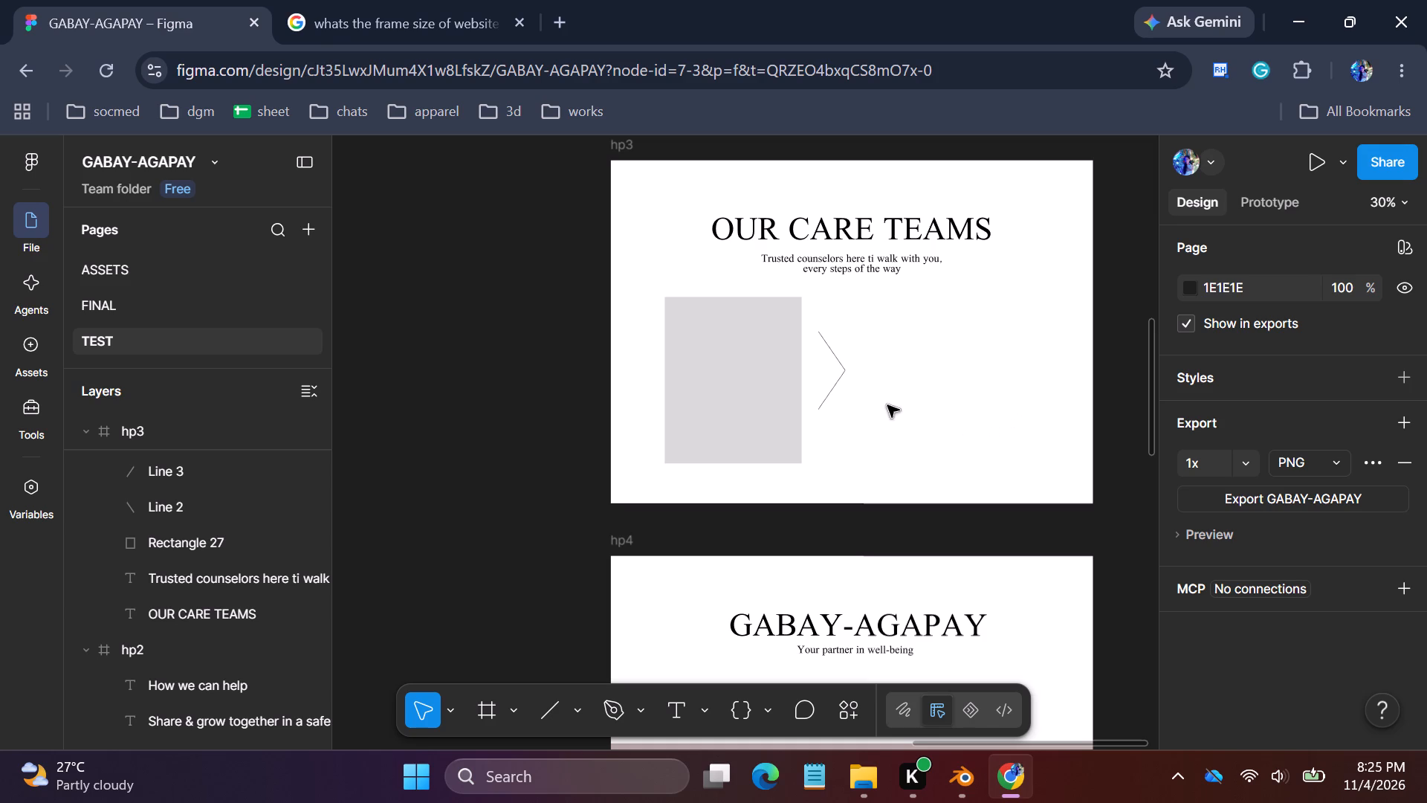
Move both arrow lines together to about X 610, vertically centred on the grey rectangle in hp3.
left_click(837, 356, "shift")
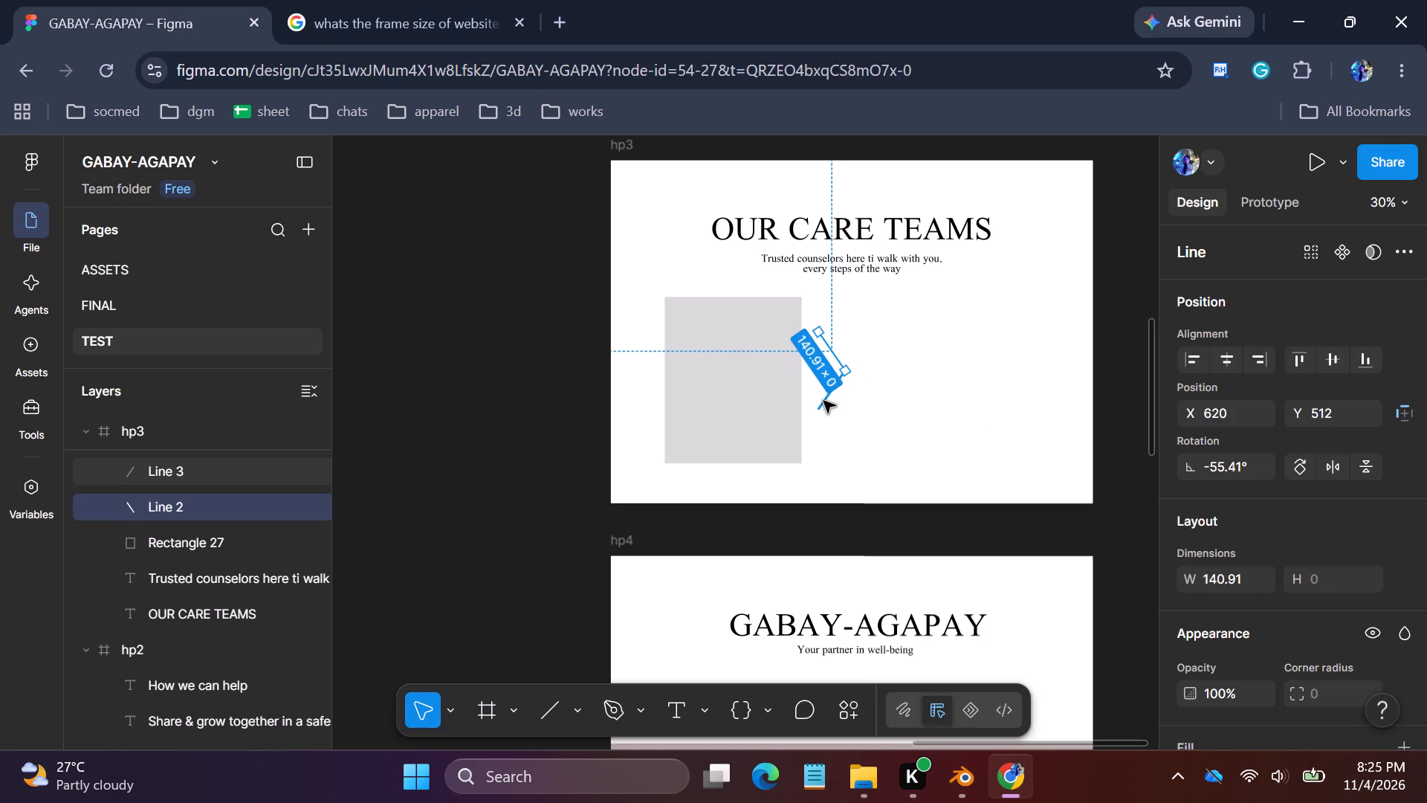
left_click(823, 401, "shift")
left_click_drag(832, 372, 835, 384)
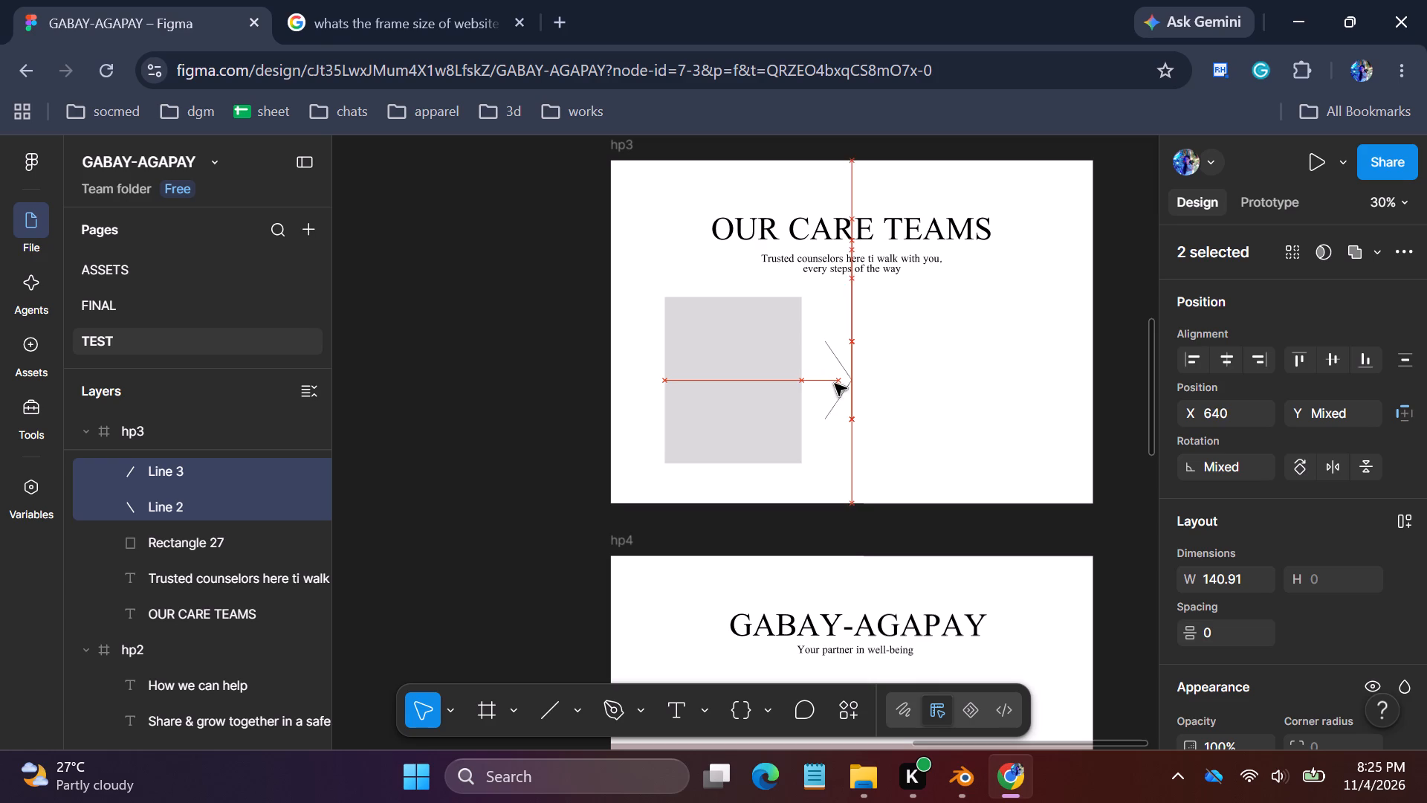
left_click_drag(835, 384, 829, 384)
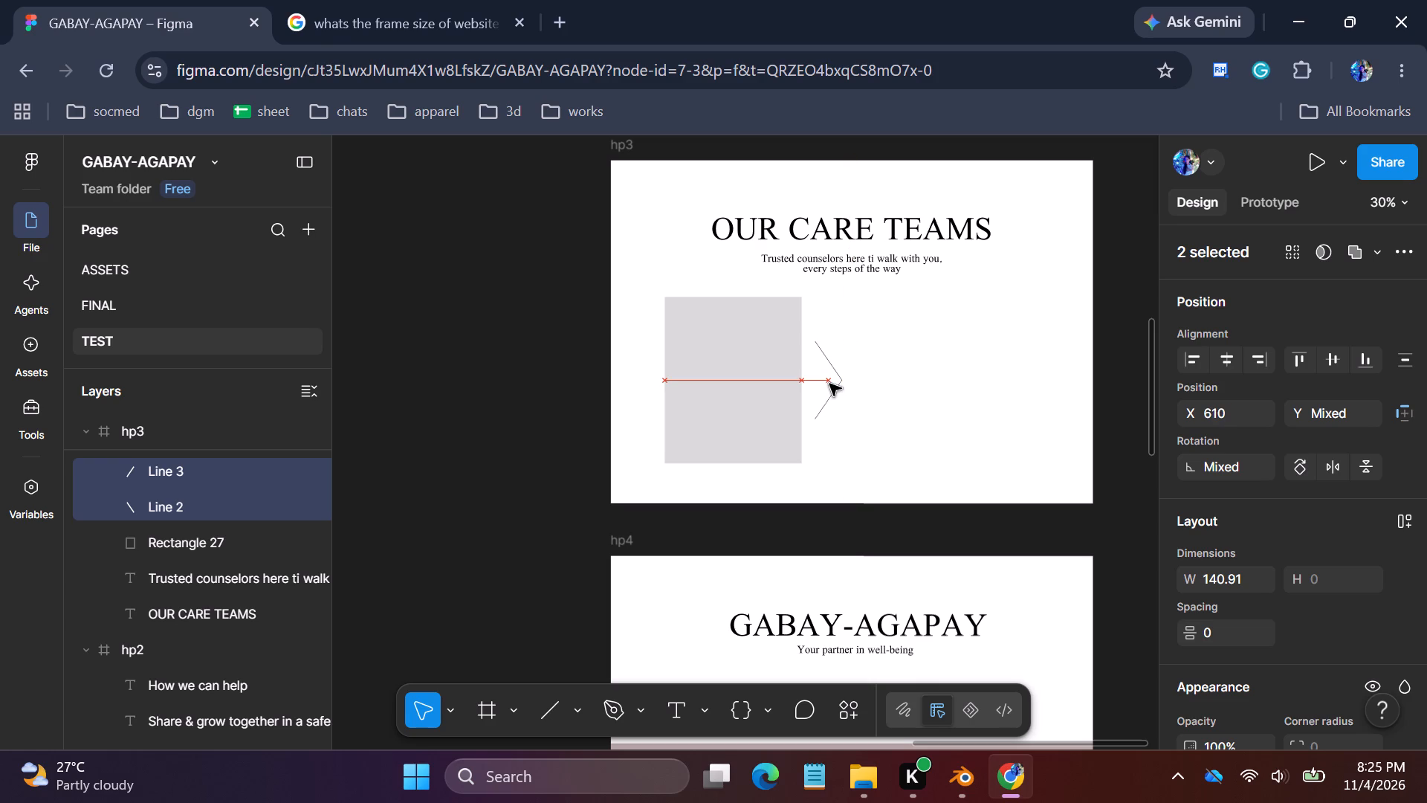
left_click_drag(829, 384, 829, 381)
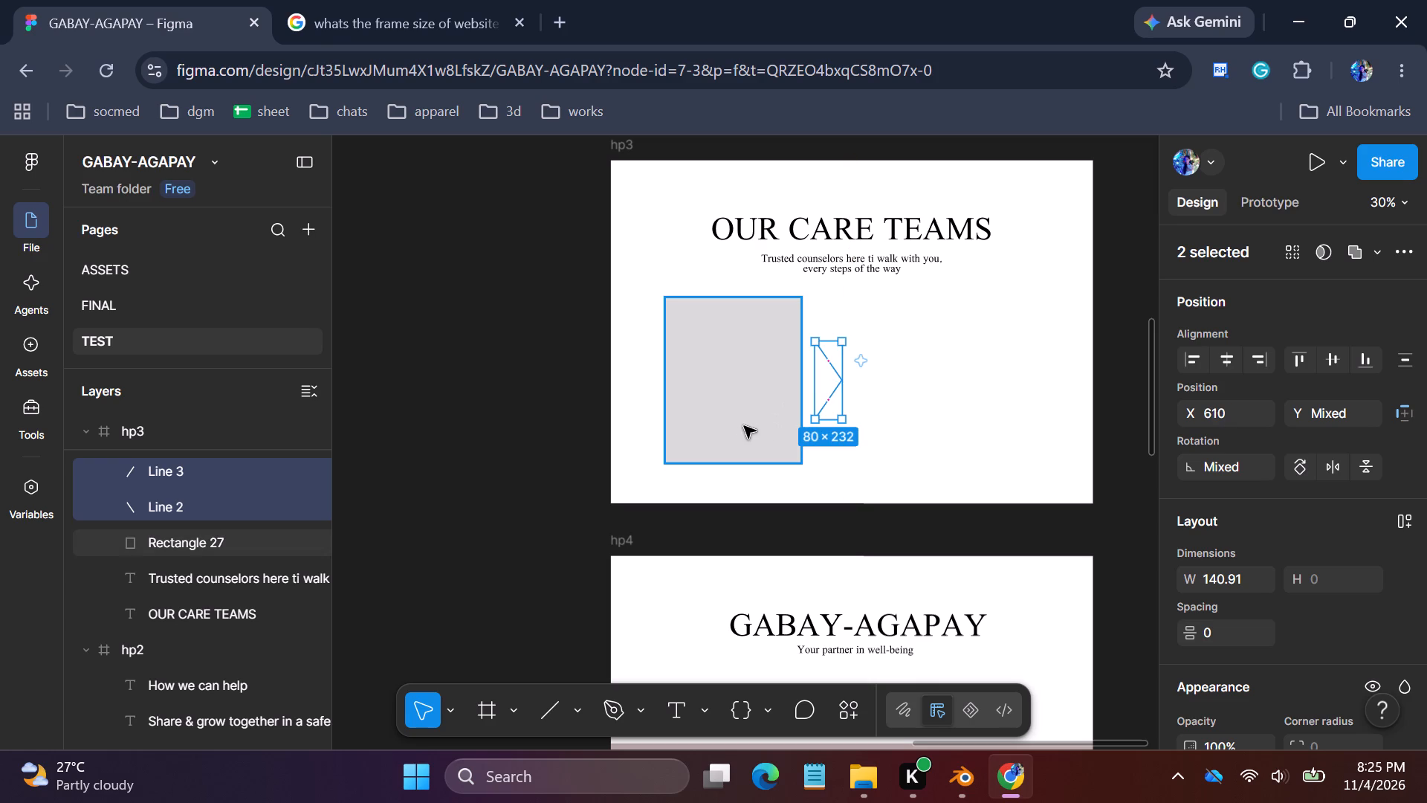
Shrink the grey rectangle in hp3 to about 359 × 443 and position it at about X 174, Y 405.
left_click(739, 424)
left_click_drag(807, 466, 794, 450)
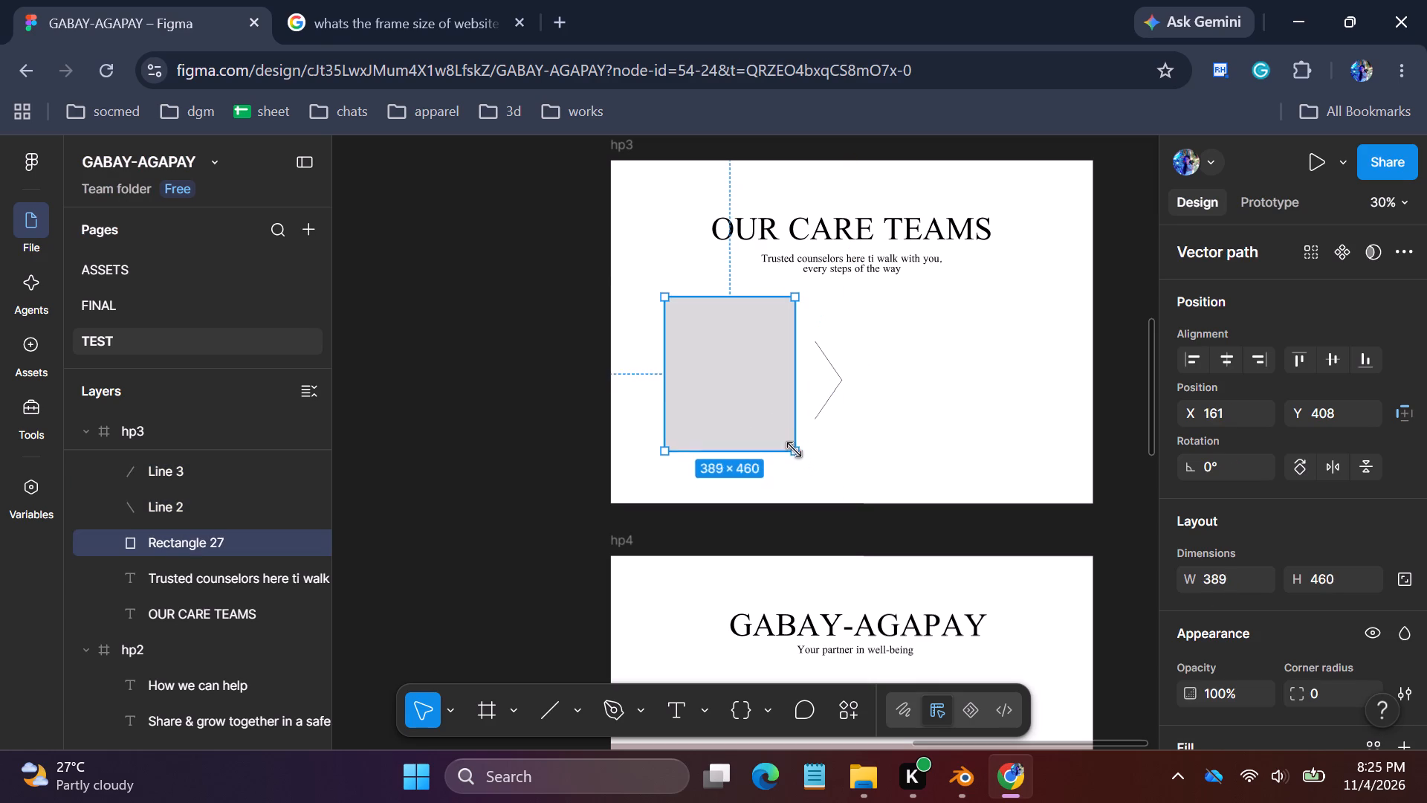
left_click_drag(794, 450, 792, 444)
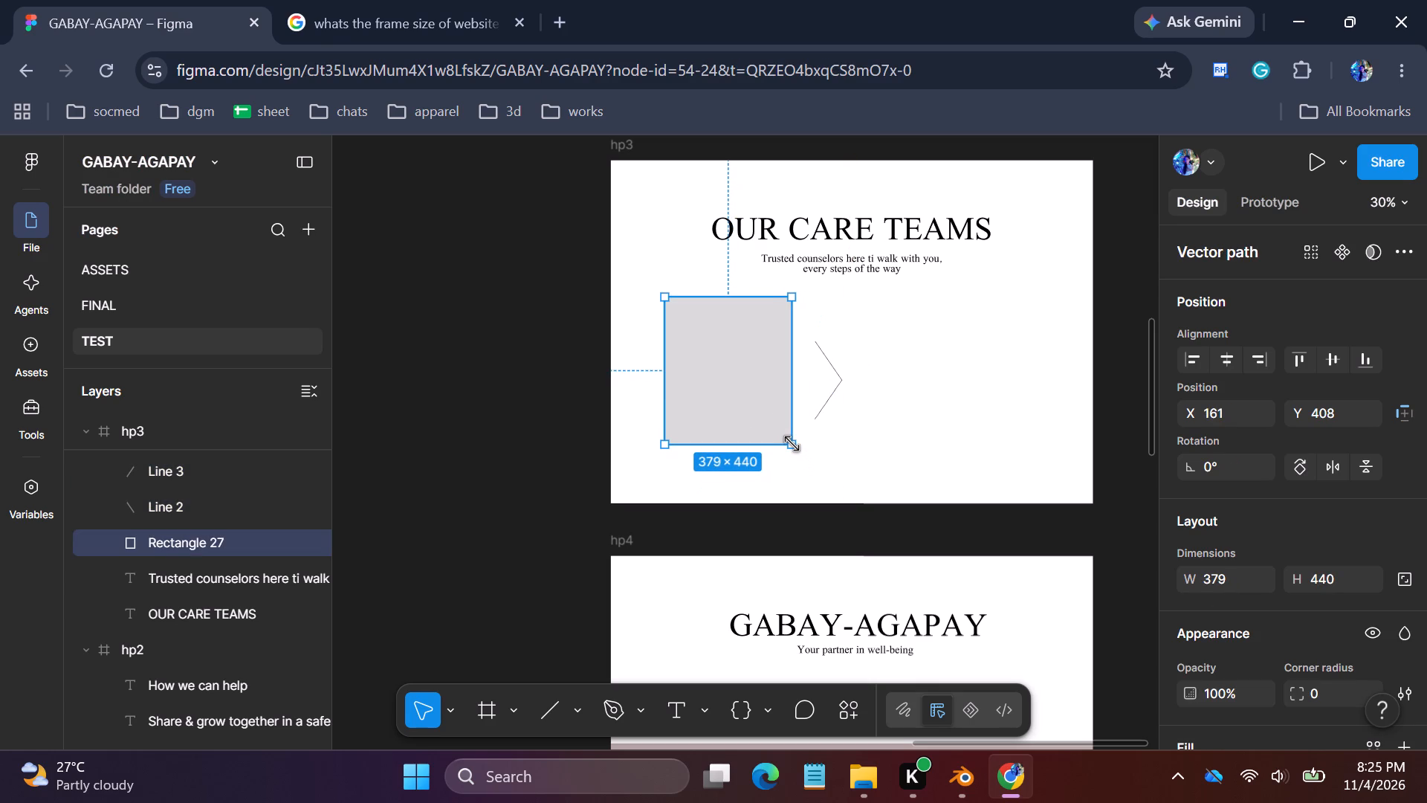
left_click_drag(792, 444, 785, 445)
left_click(731, 401)
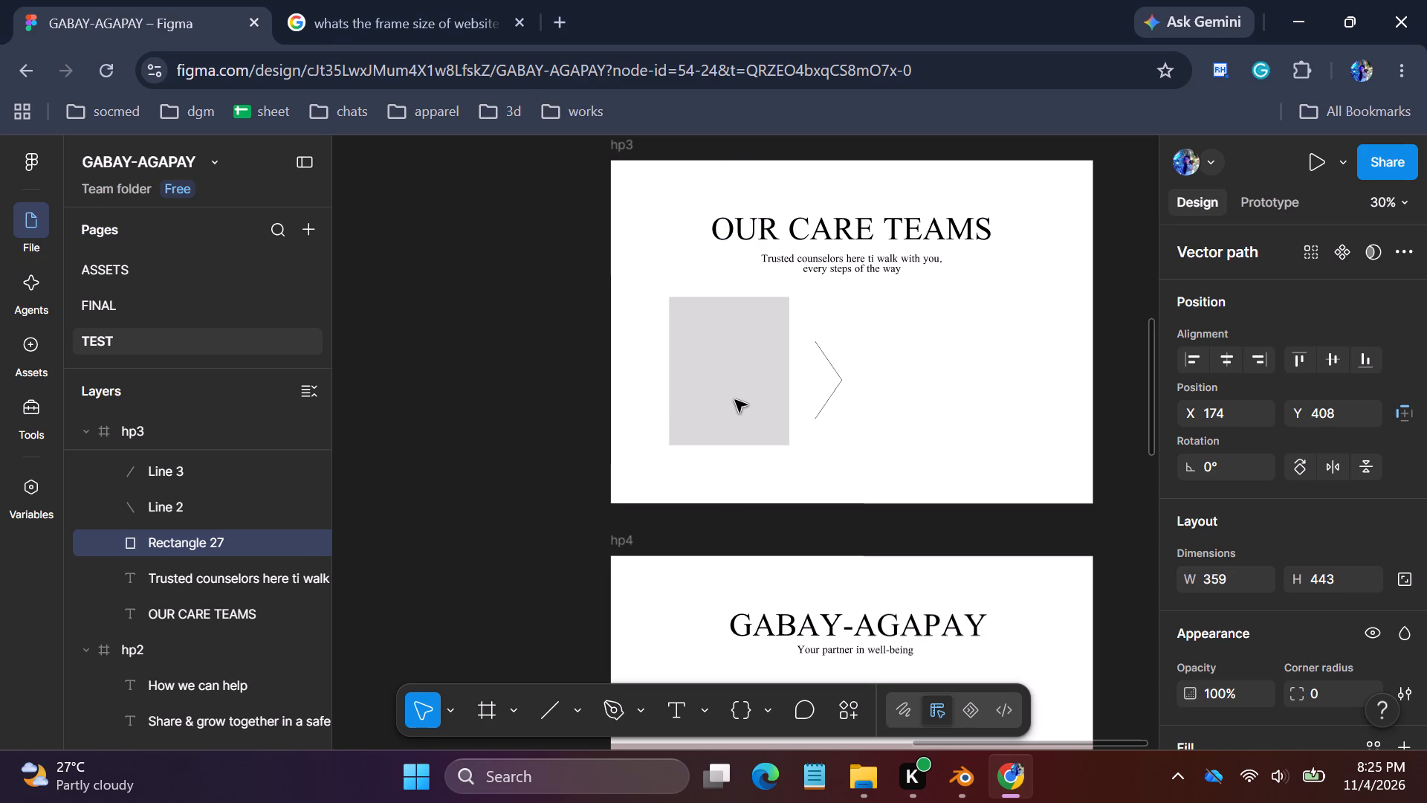
Move both arrow lines together to about X 587, vertically centred beside the resized grey rectangle.
left_click(835, 369, "shift")
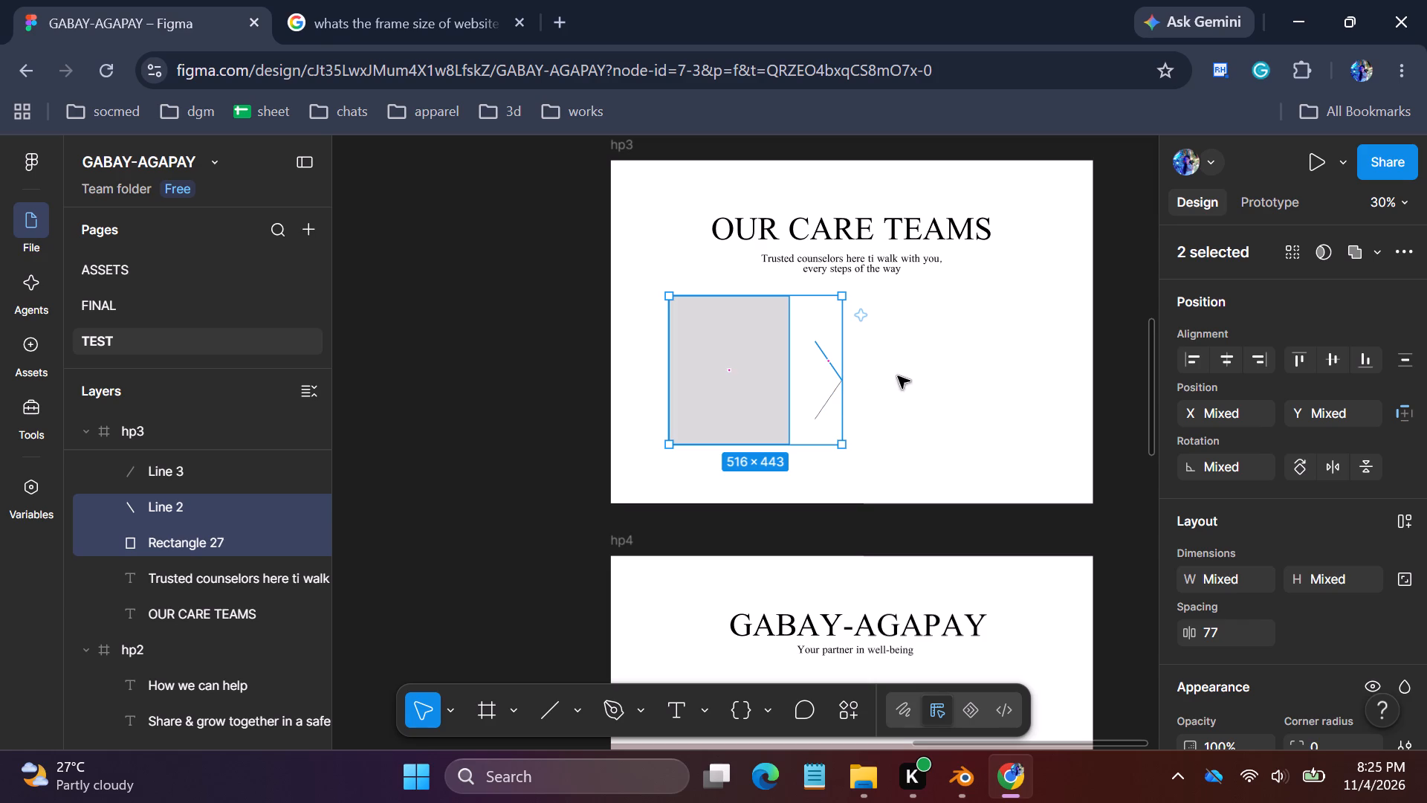
left_click(898, 376)
left_click(832, 399, "shift")
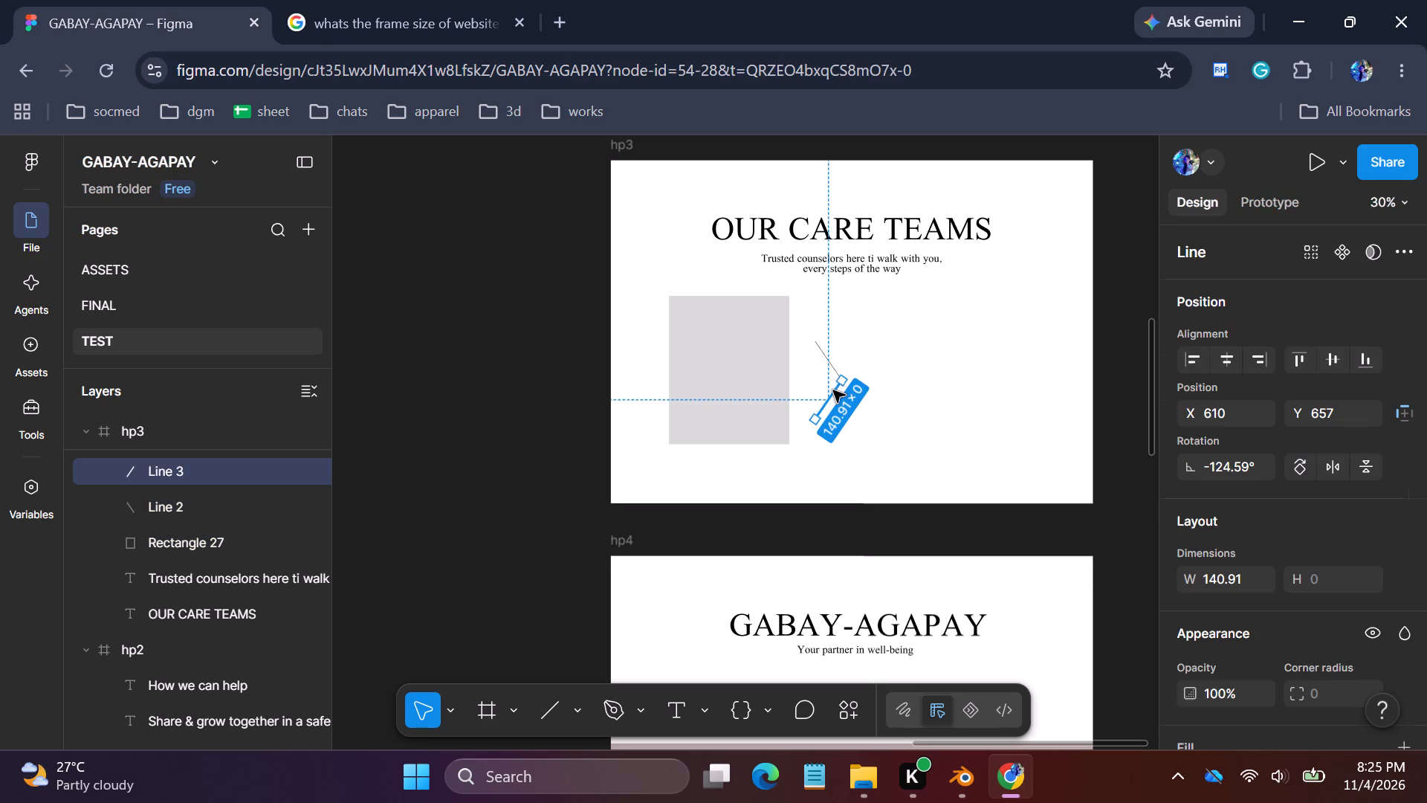
left_click(824, 349, "shift")
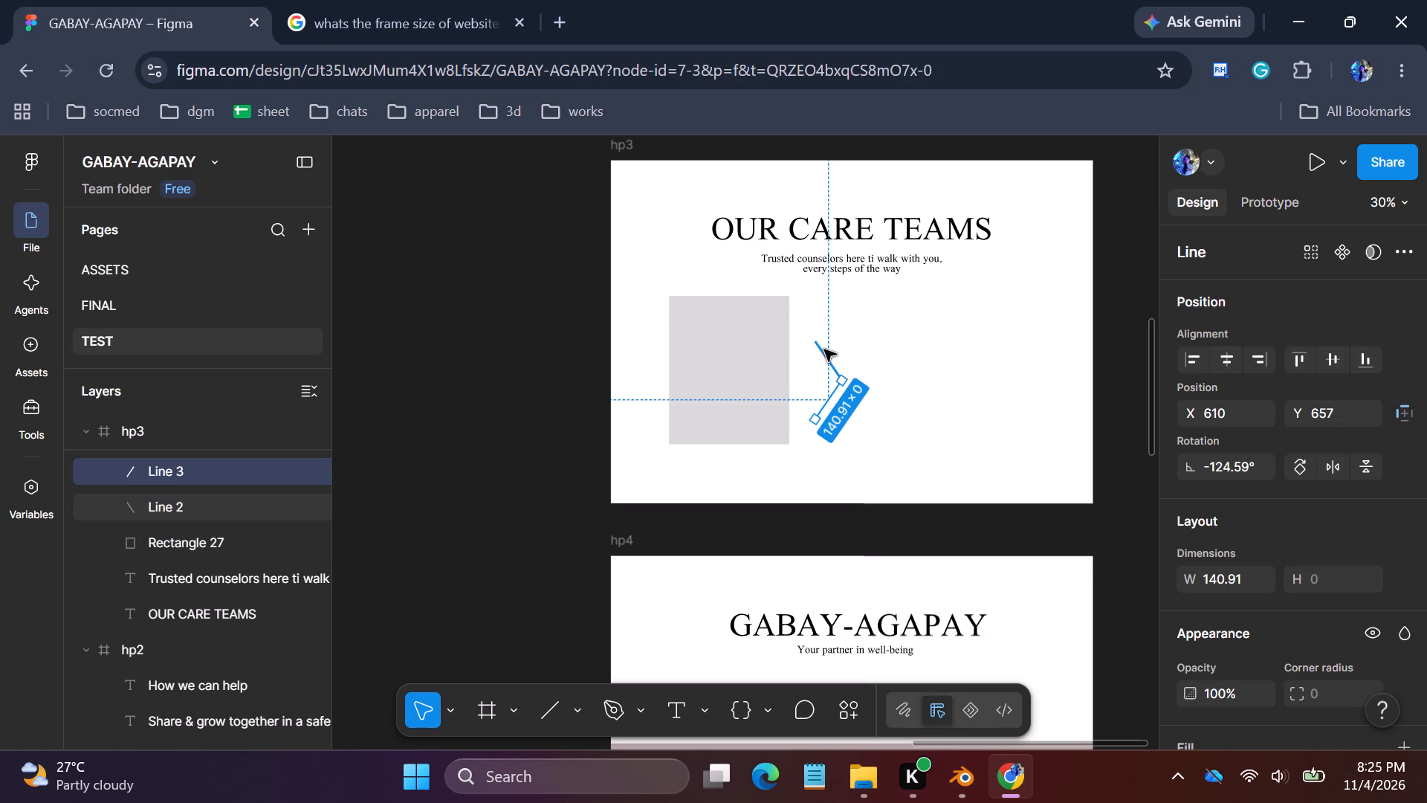
left_click_drag(828, 371, 823, 350)
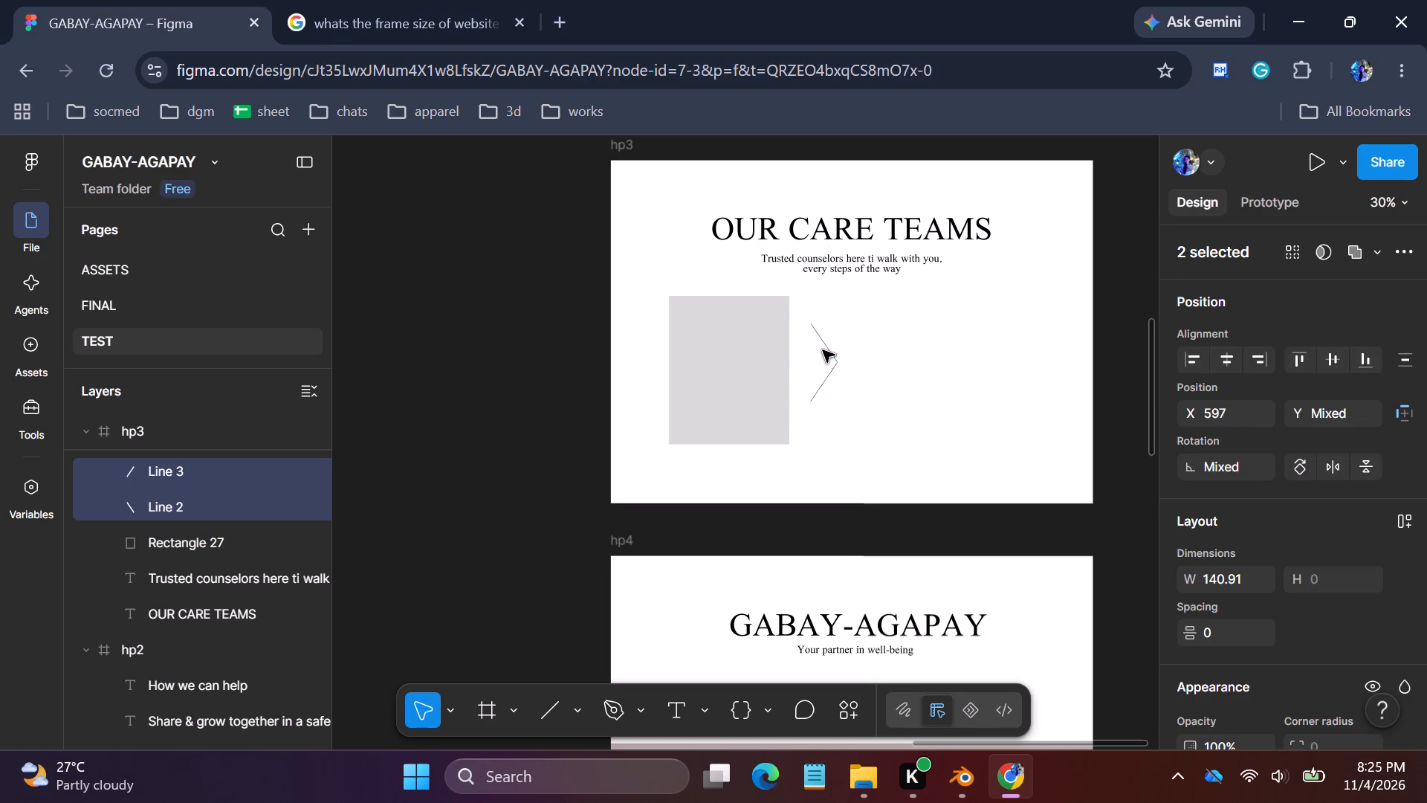
left_click_drag(823, 350, 821, 359)
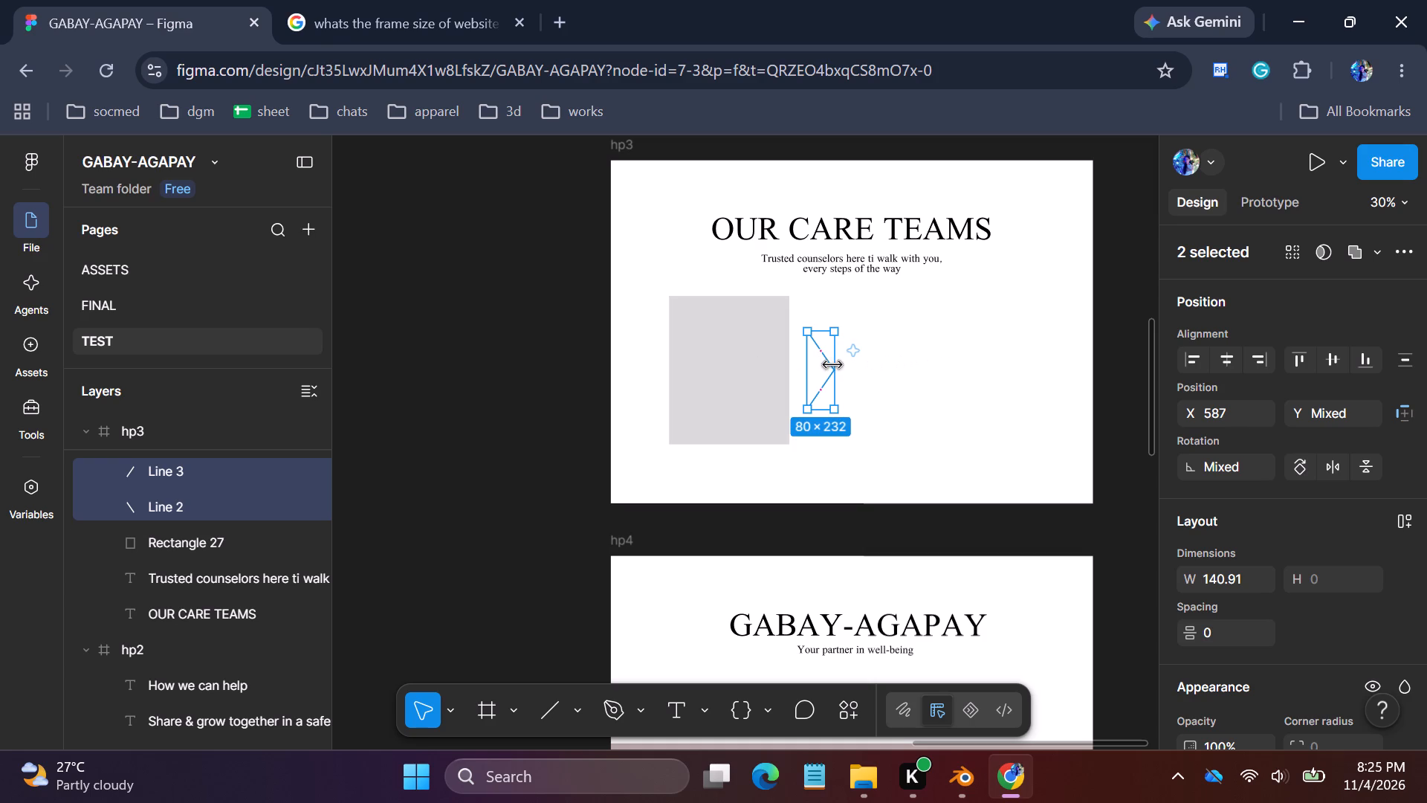
Duplicate the right-pointing arrow, move the copy to X 68 beyond the grey rectangle's opposite side, and flip it horizontally.
key("ctrl+c")
left_click(641, 368)
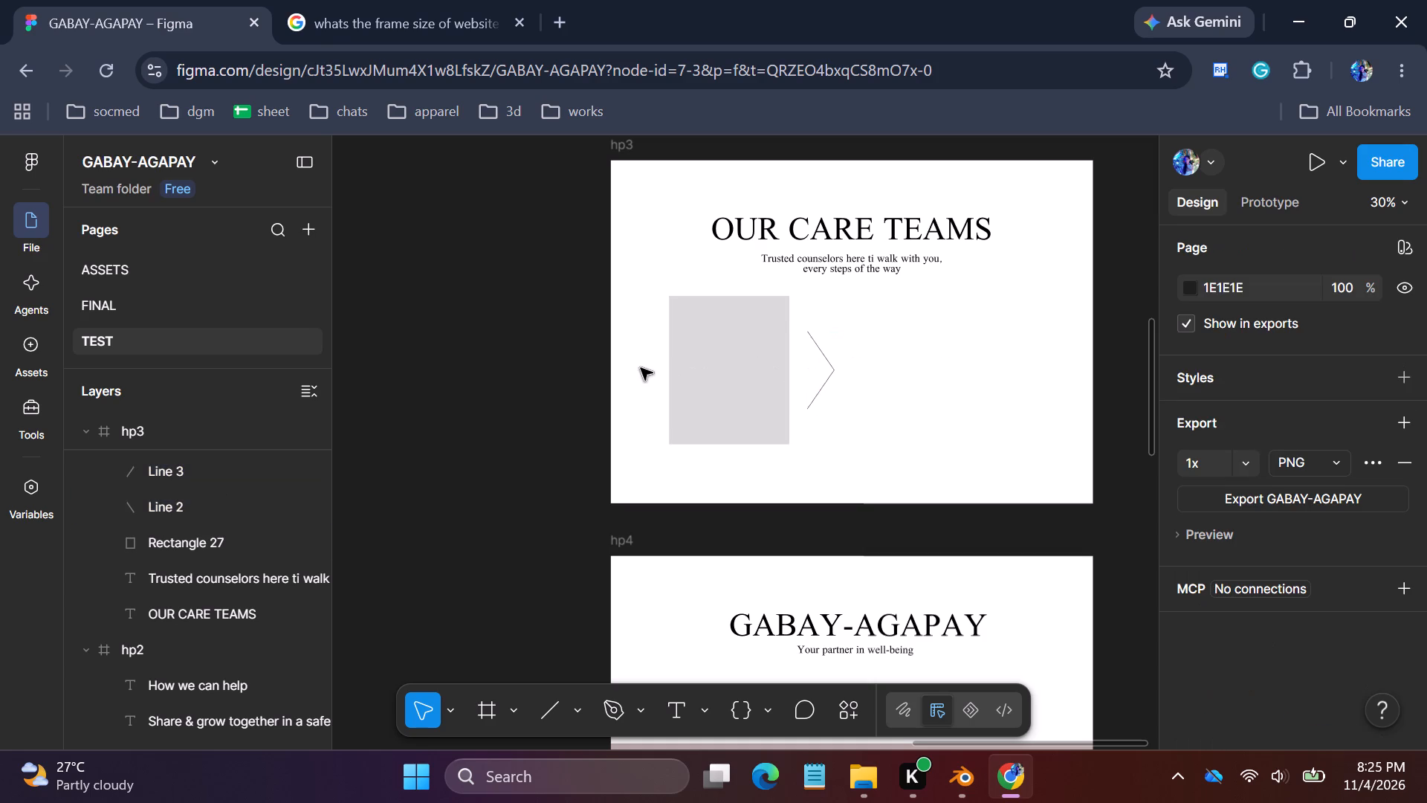
key("ctrl+v")
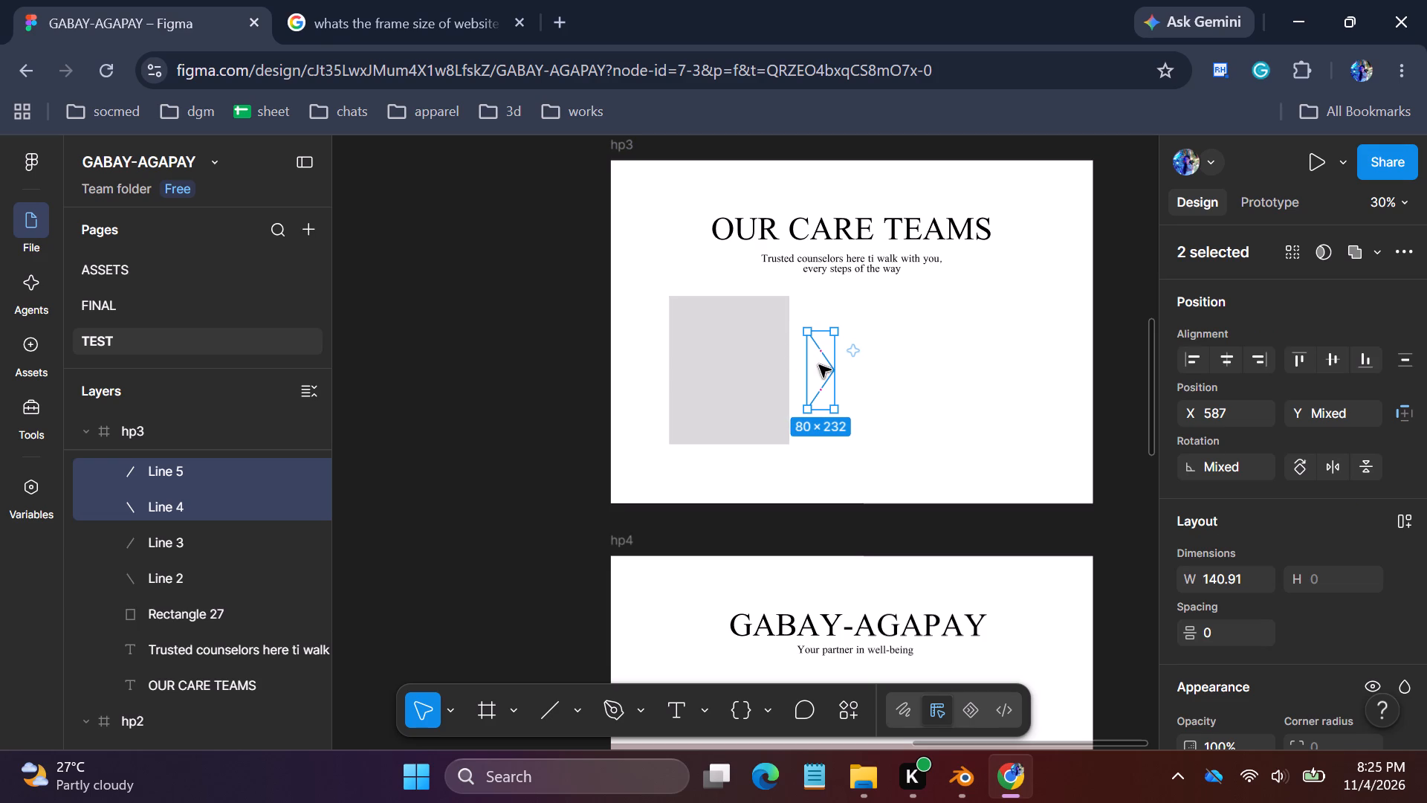
left_click_drag(819, 365, 746, 360)
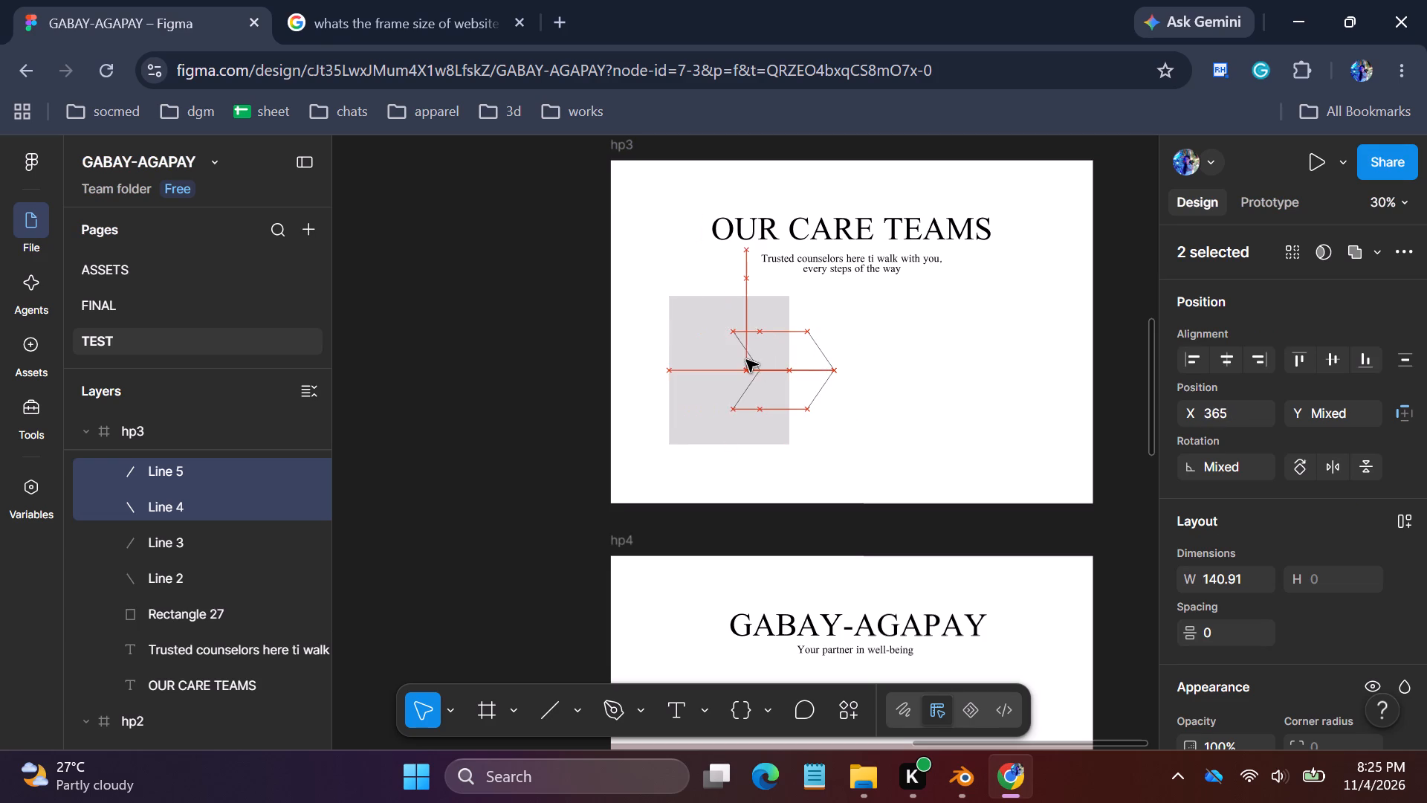
left_click_drag(746, 360, 645, 361)
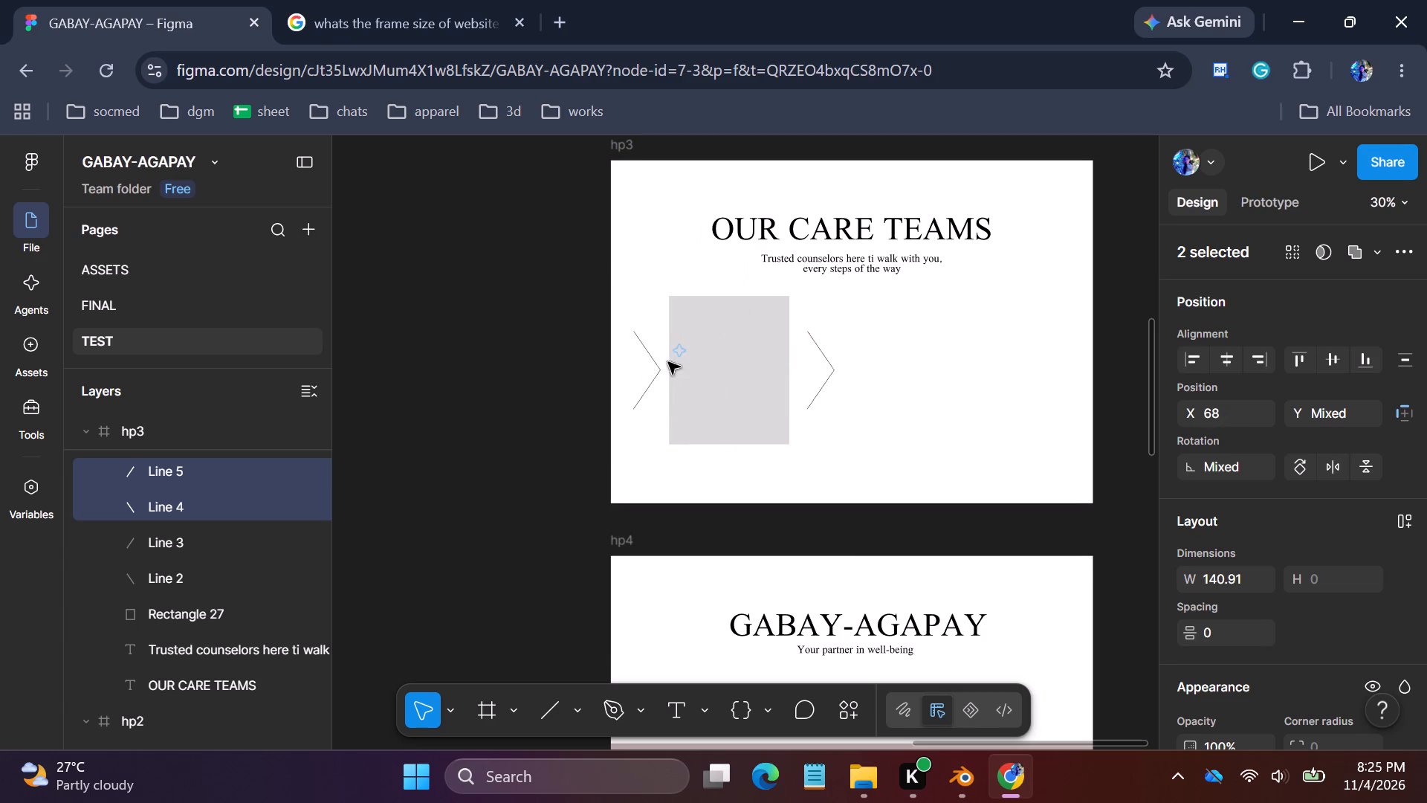
left_click(1327, 463)
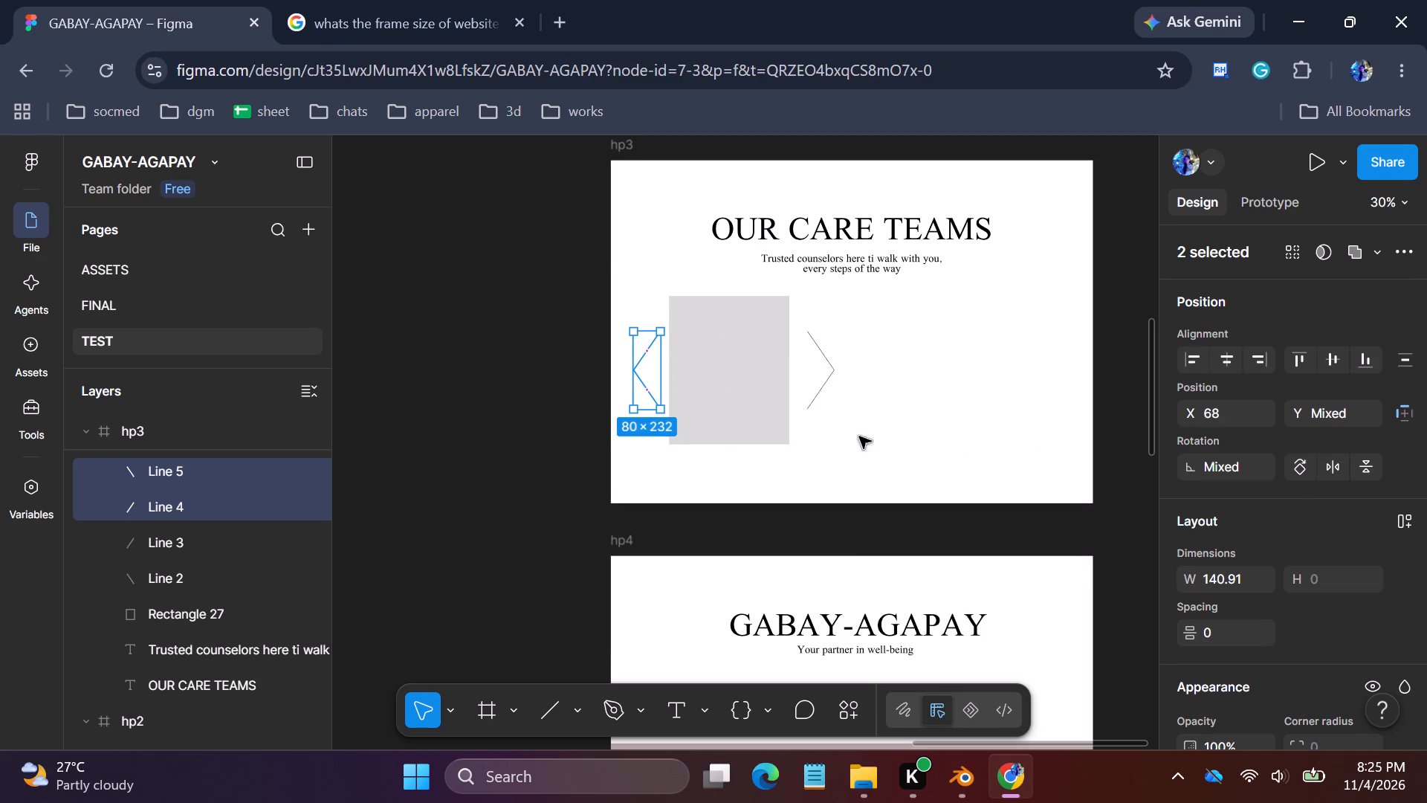
Move the grey rectangle in hp3 to about X 188, Y 380, between the two arrows.
left_click(746, 373)
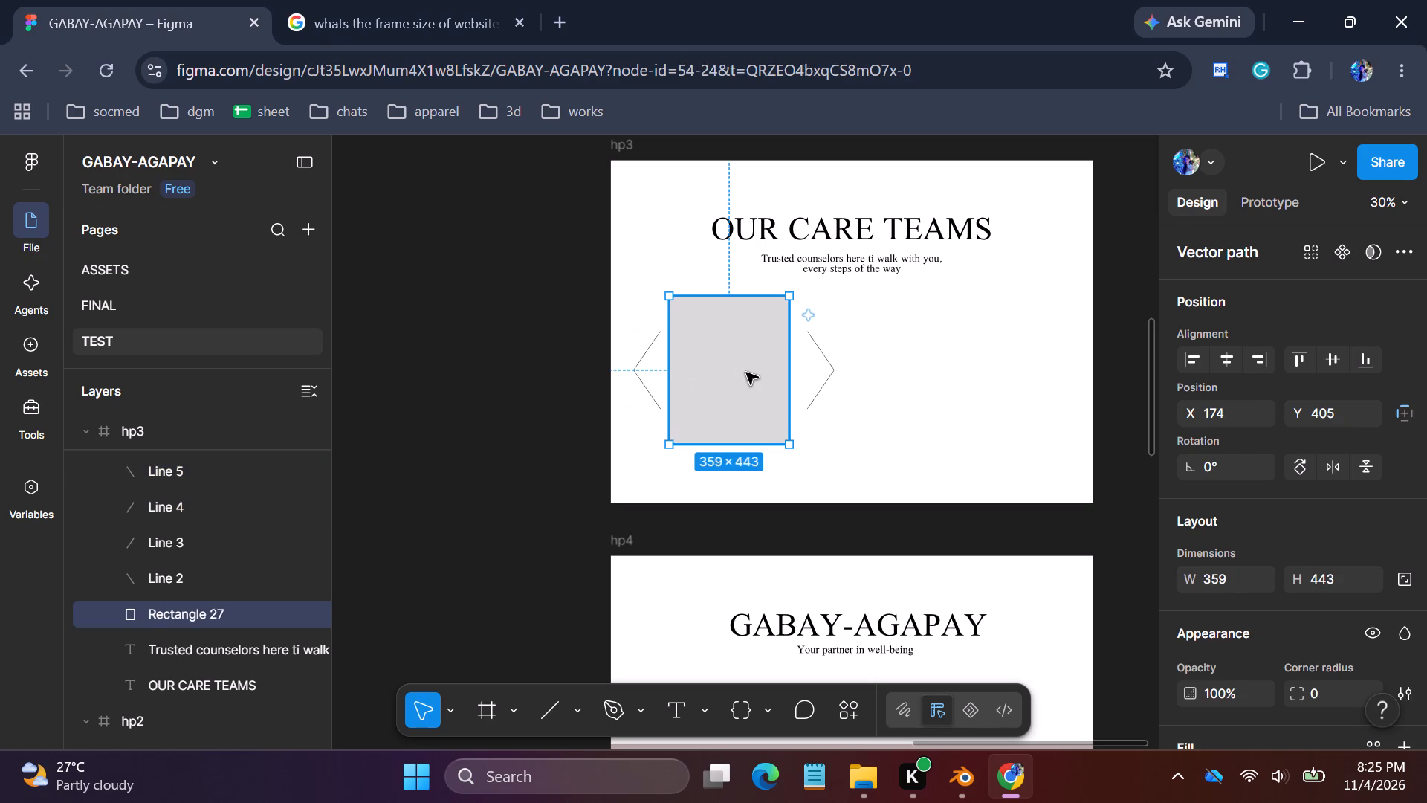
left_click_drag(746, 373, 754, 373)
left_click(937, 390)
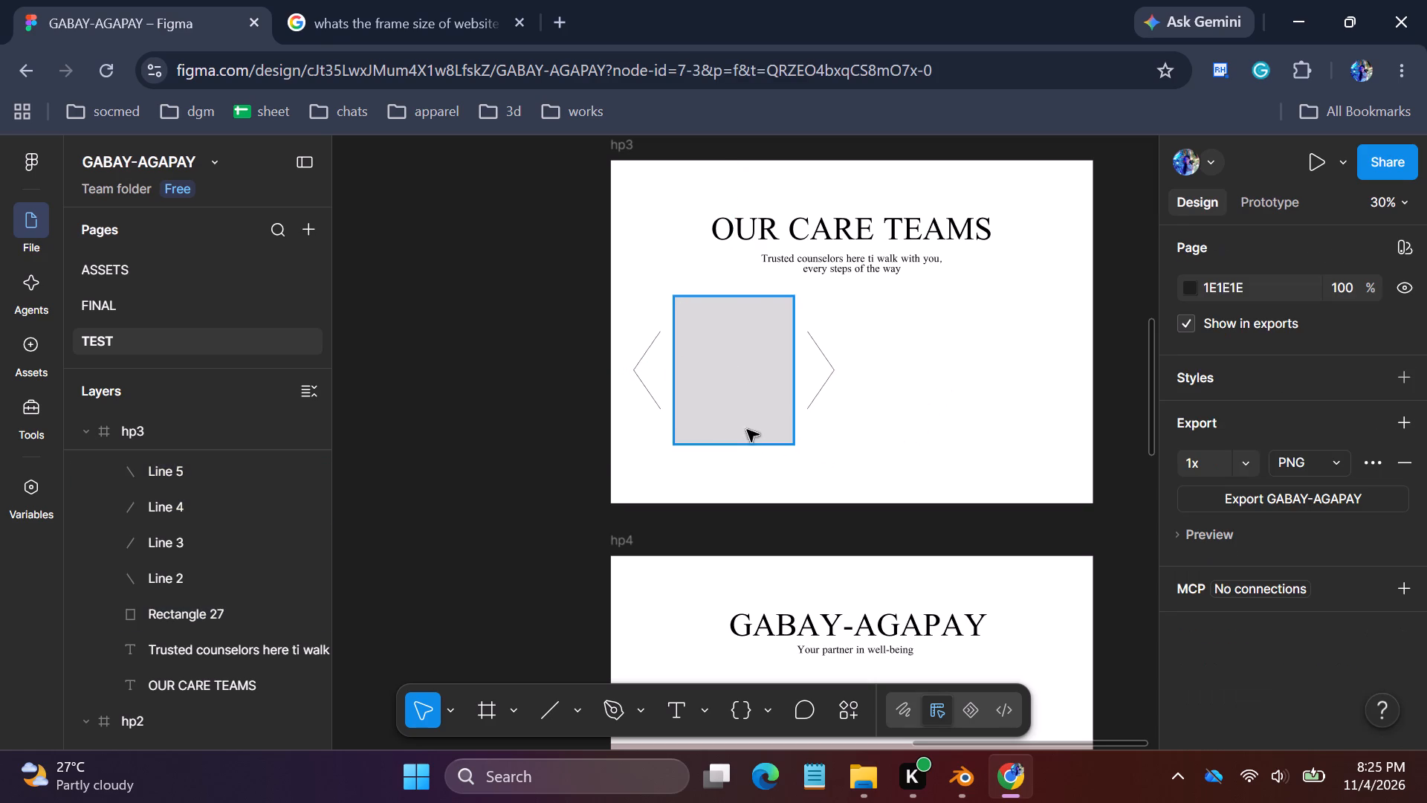
left_click_drag(745, 399, 748, 389)
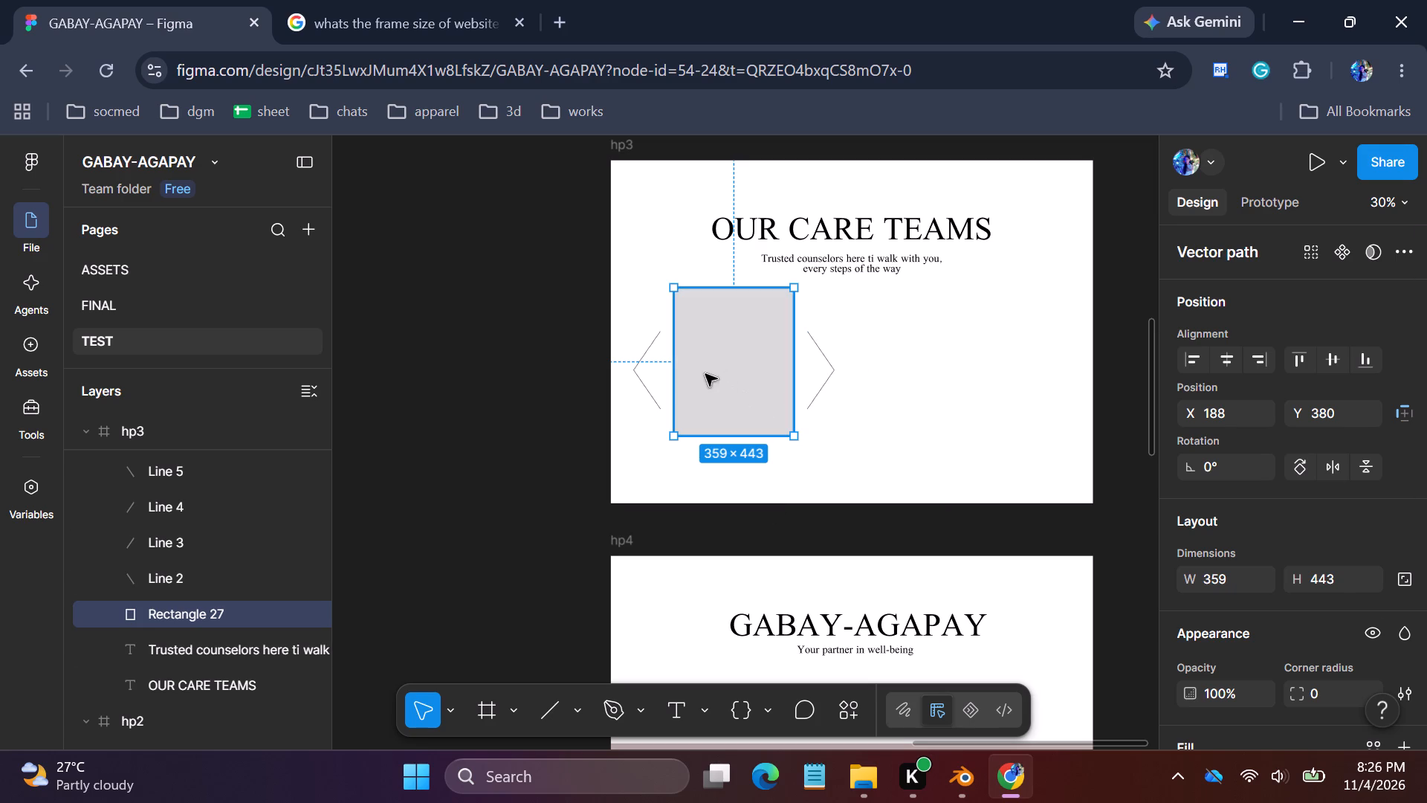
Raise the left and right arrows in hp3 so both are vertically centred beside the grey rectangle.
left_click(651, 353)
left_click(650, 352)
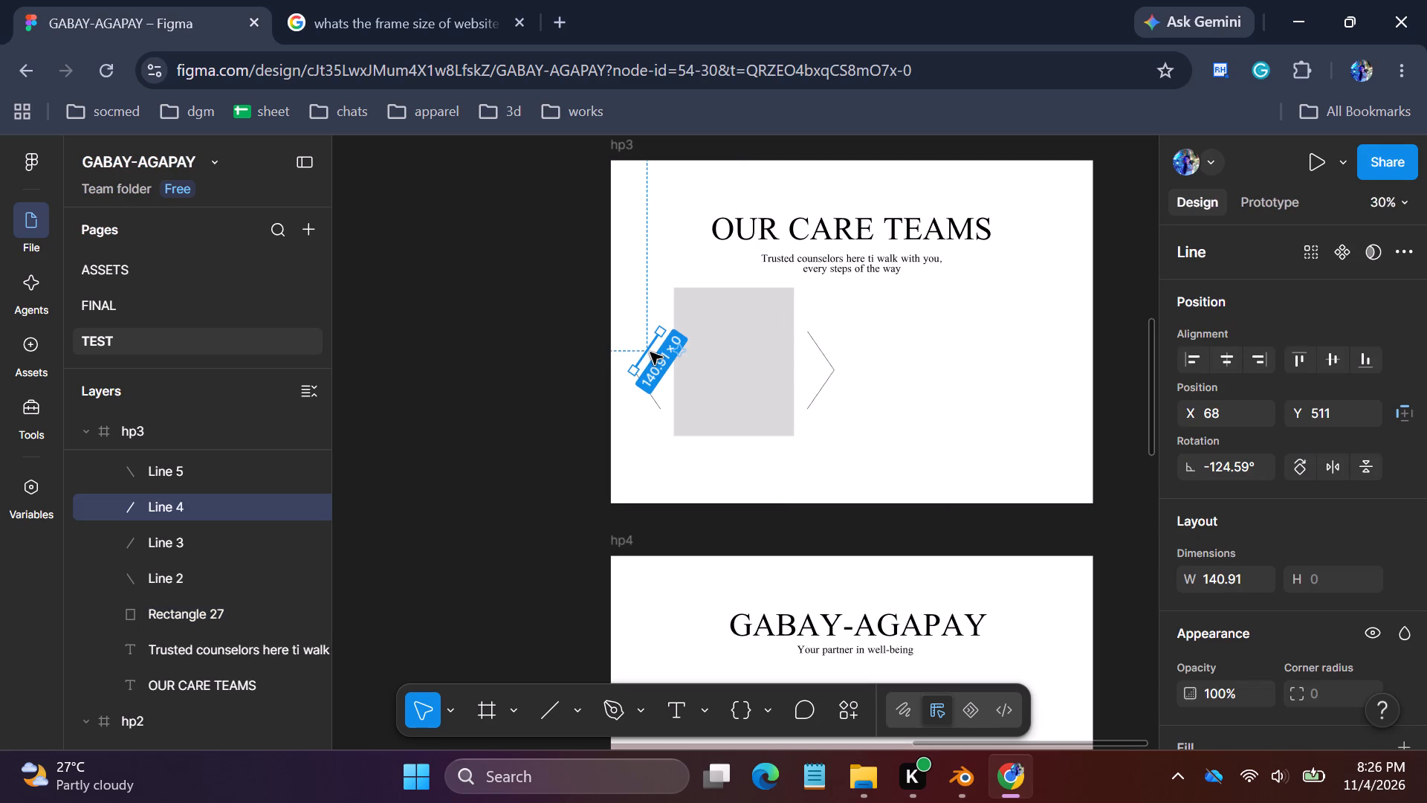
left_click(654, 398, "shift")
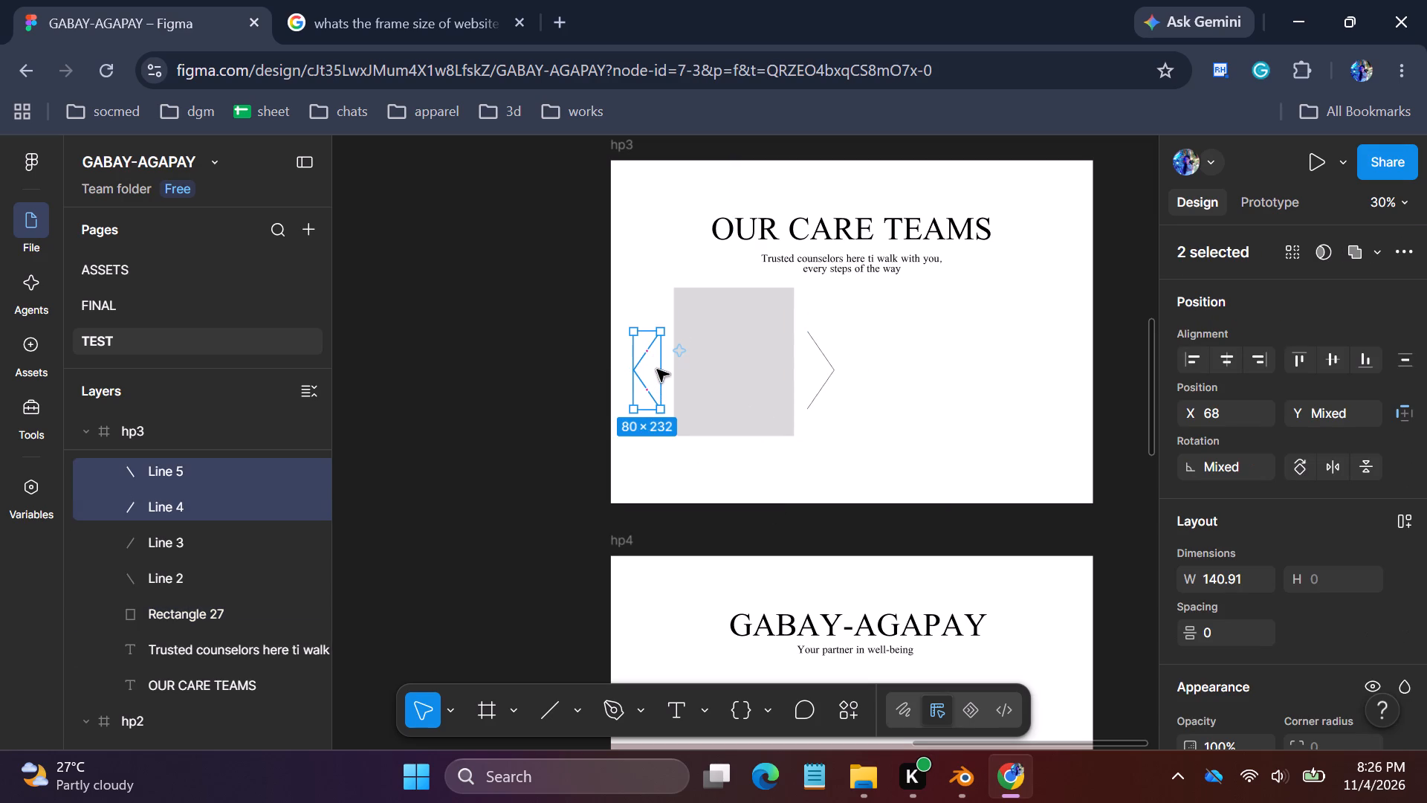
left_click_drag(657, 370, 658, 356)
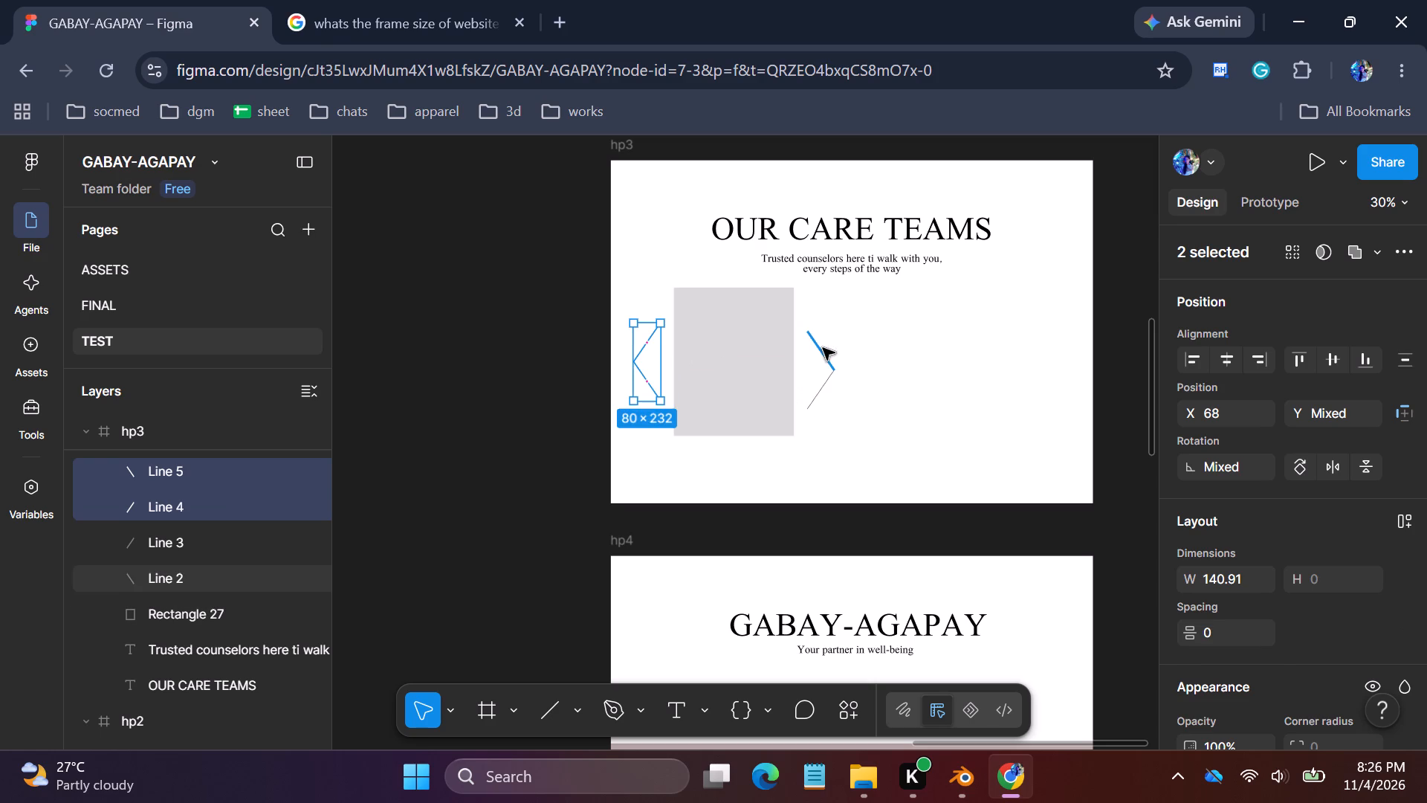
left_click(823, 348)
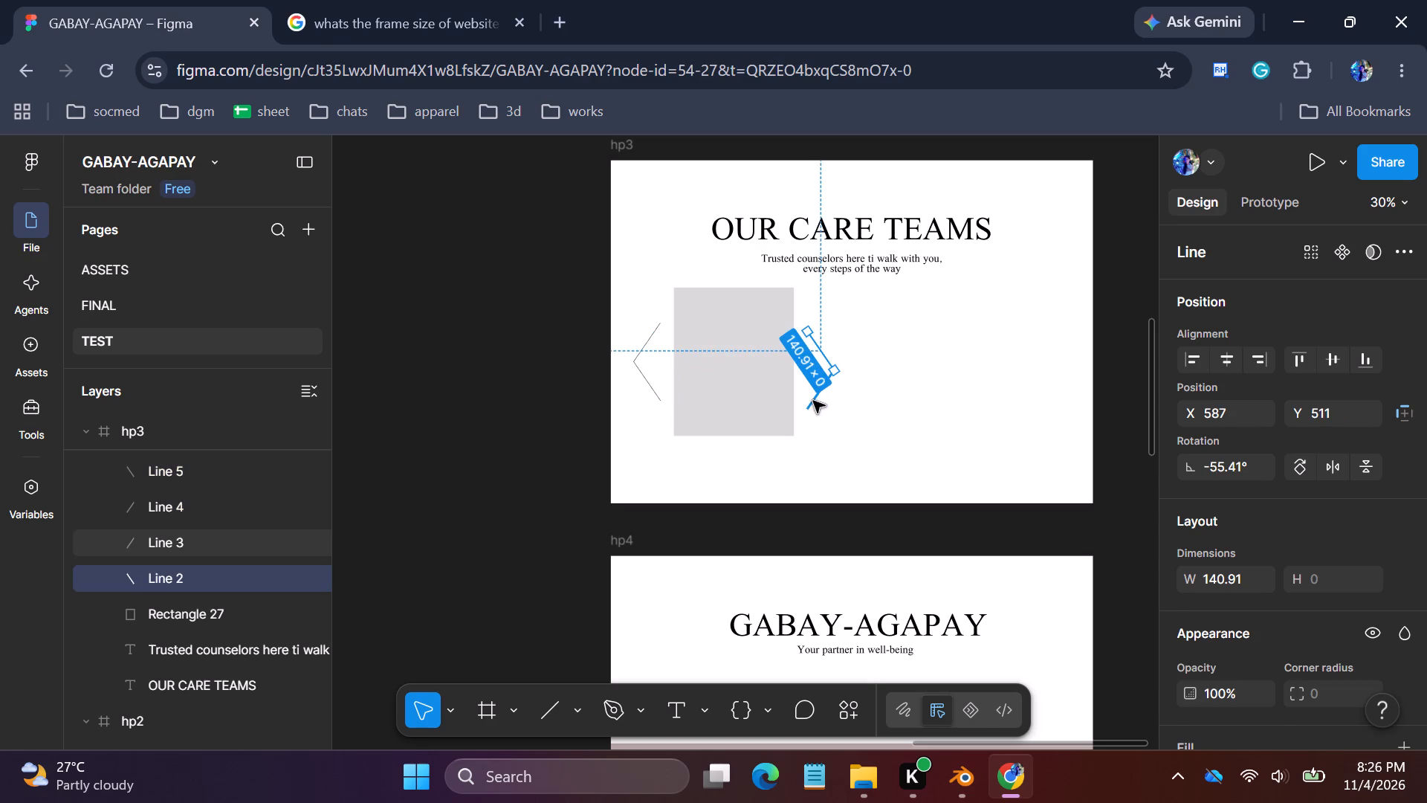
left_click(813, 401, "shift")
left_click_drag(818, 375, 817, 364)
left_click(887, 375)
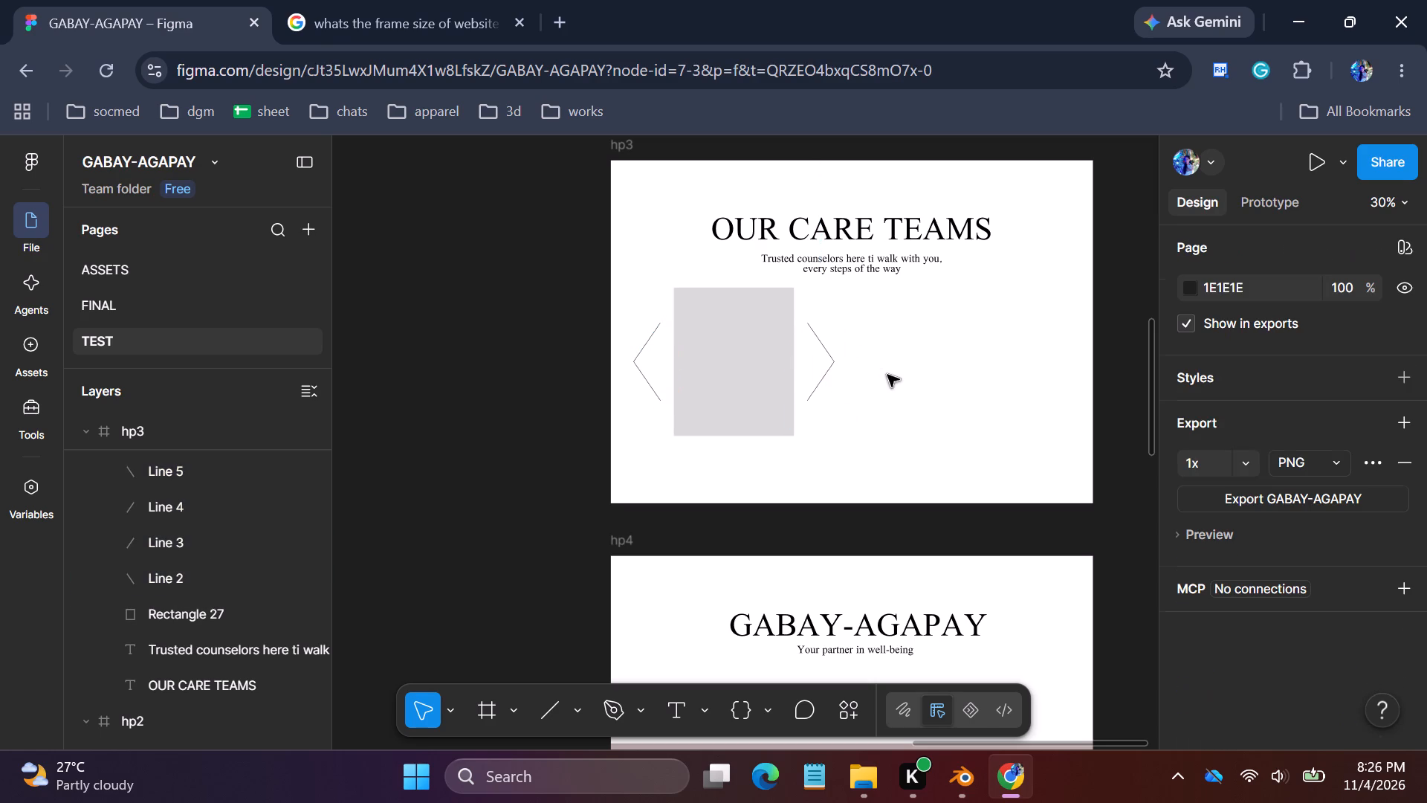
Copy the "Your Information is safe with us." text from the hp4 footer and place it centred under hp3's grey rectangle at about X 171, Y 823.
scroll(837, 457, "down", 1)
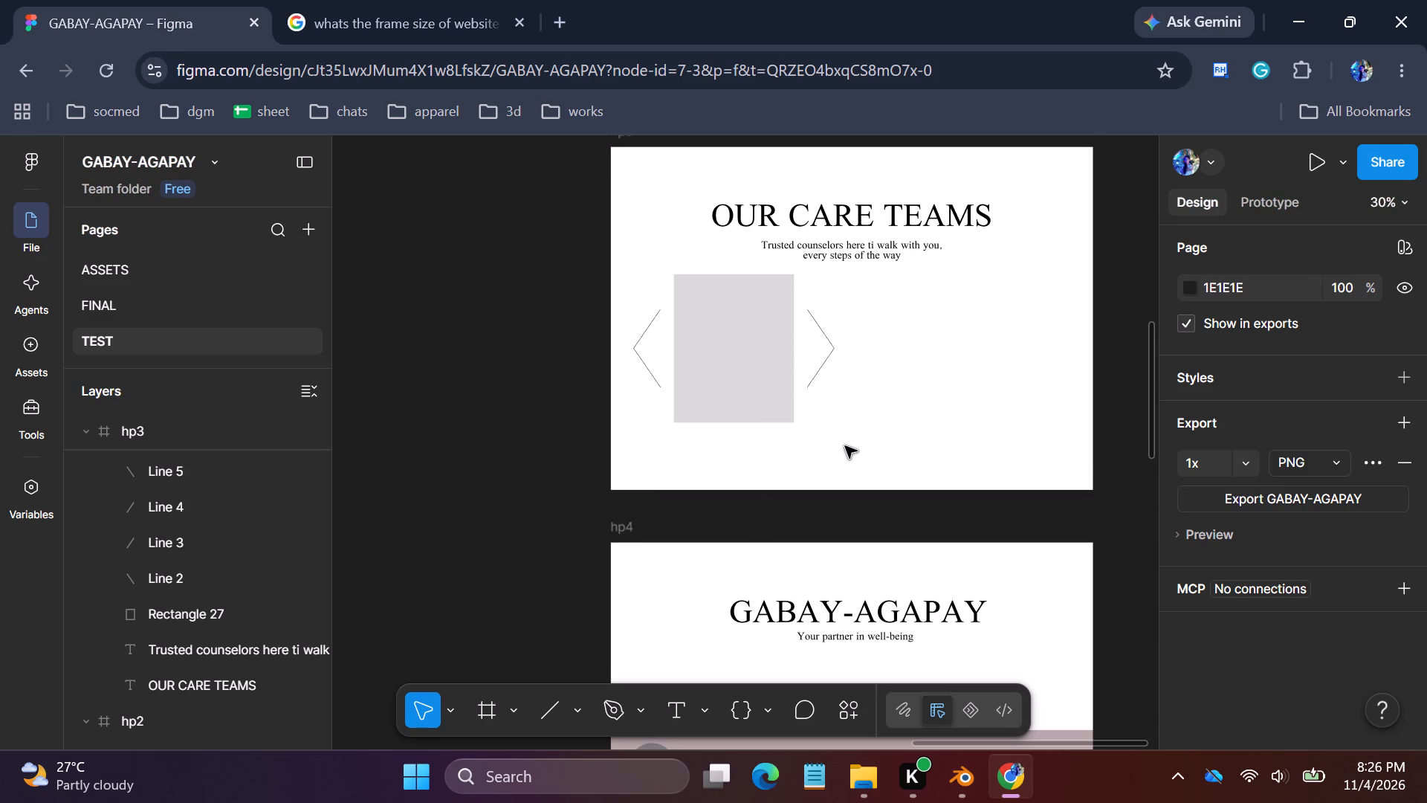
scroll(845, 446, "down", 2)
scroll(845, 450, "up", 1)
scroll(845, 450, "down", 3)
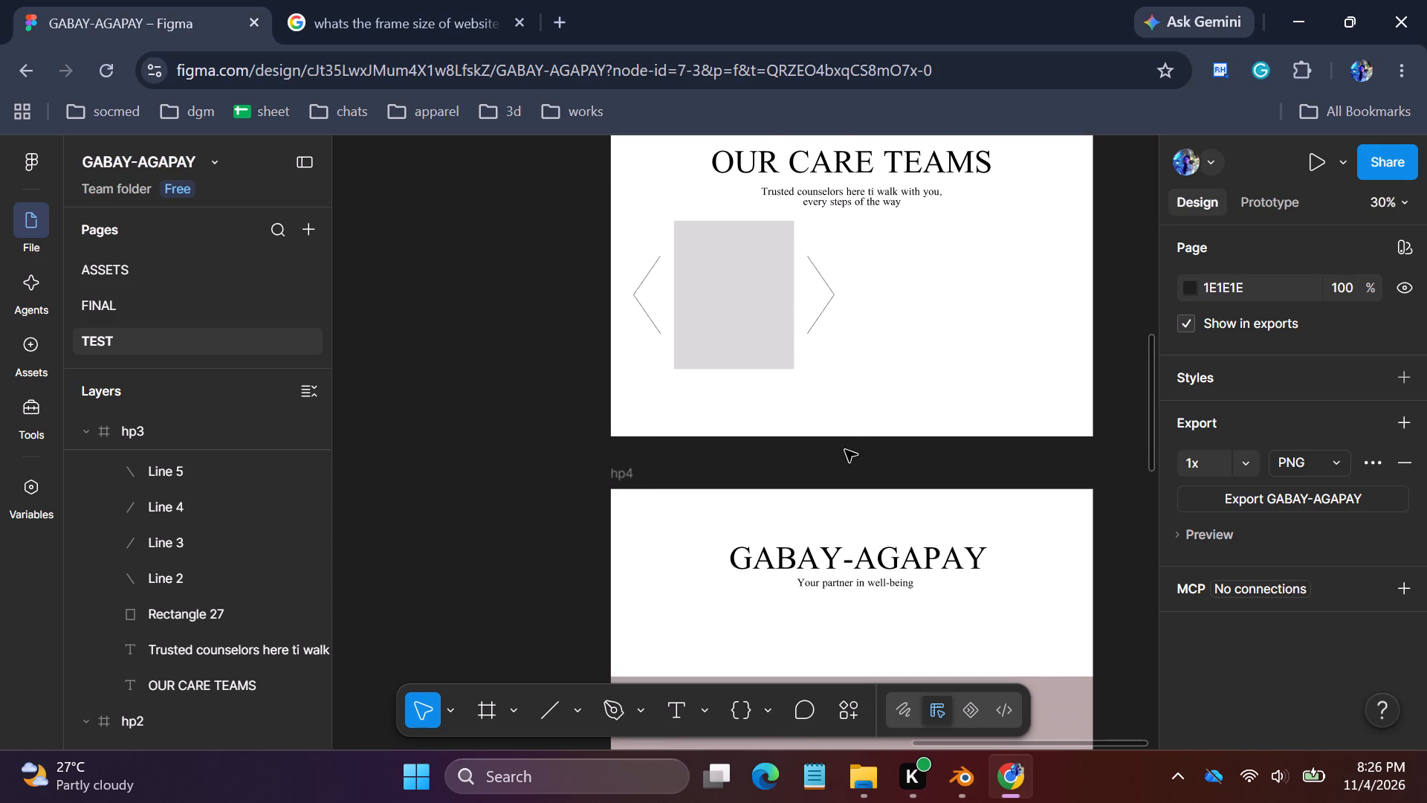
scroll(844, 449, "down", 6)
scroll(844, 449, "up", 1)
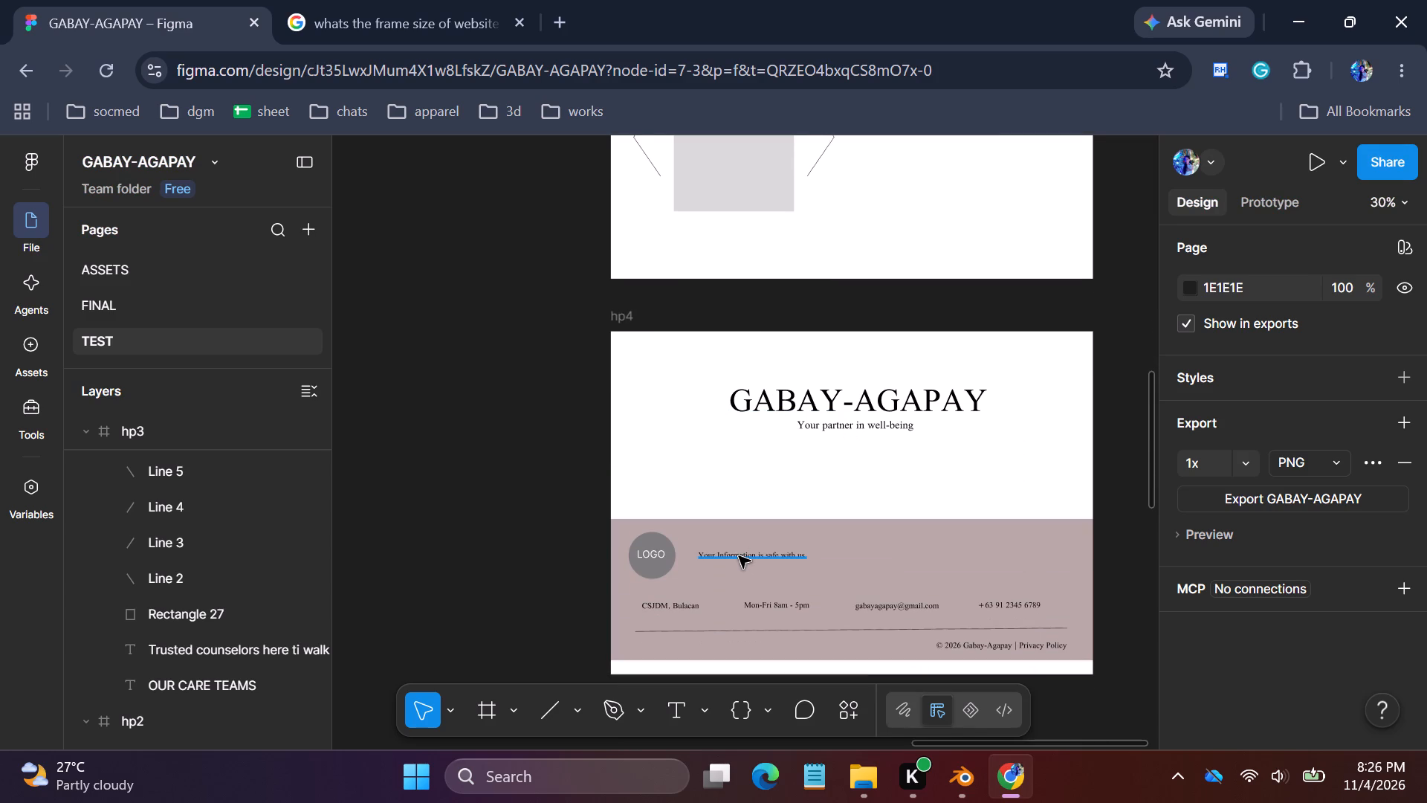
left_click(739, 556)
key("ctrl+c")
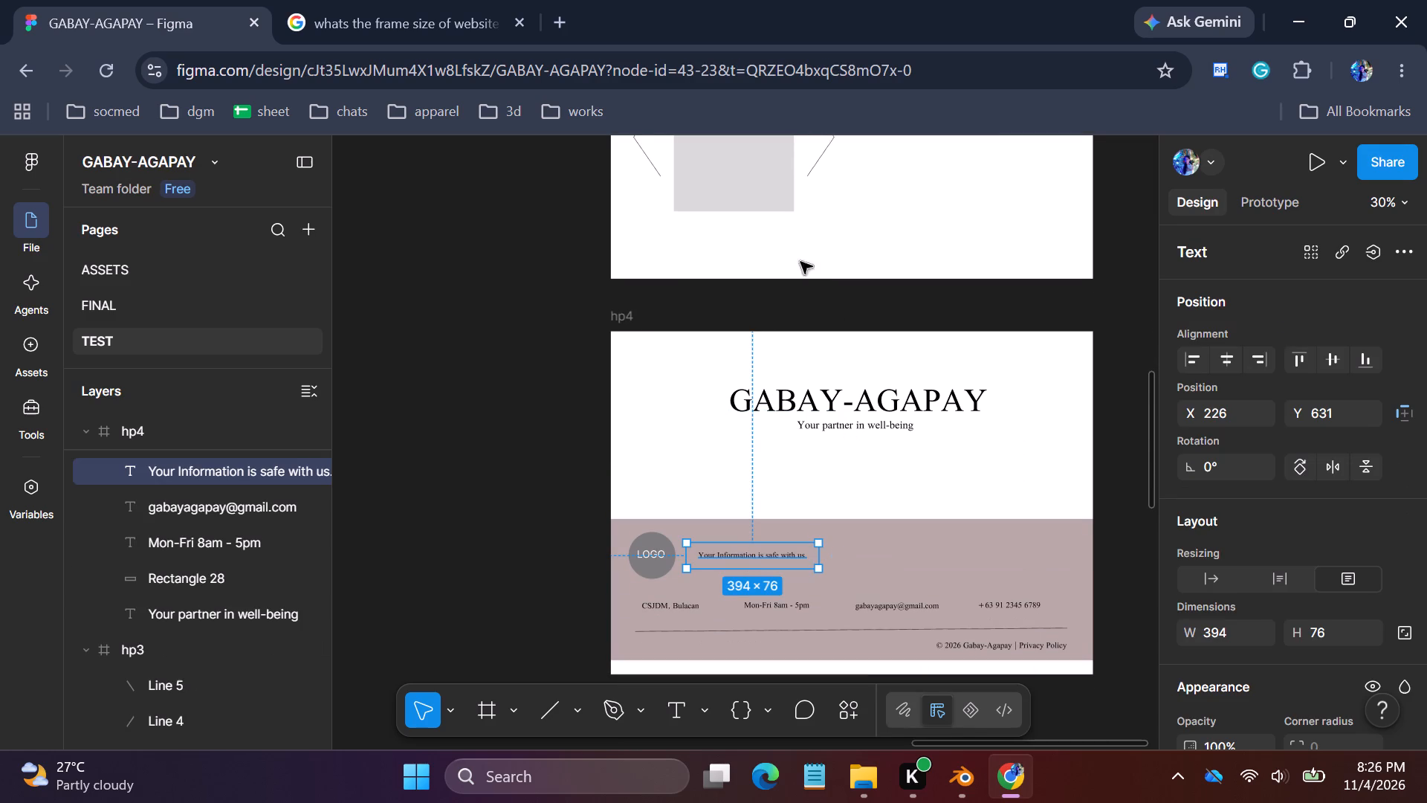
left_click(737, 232)
key("ctrl+v")
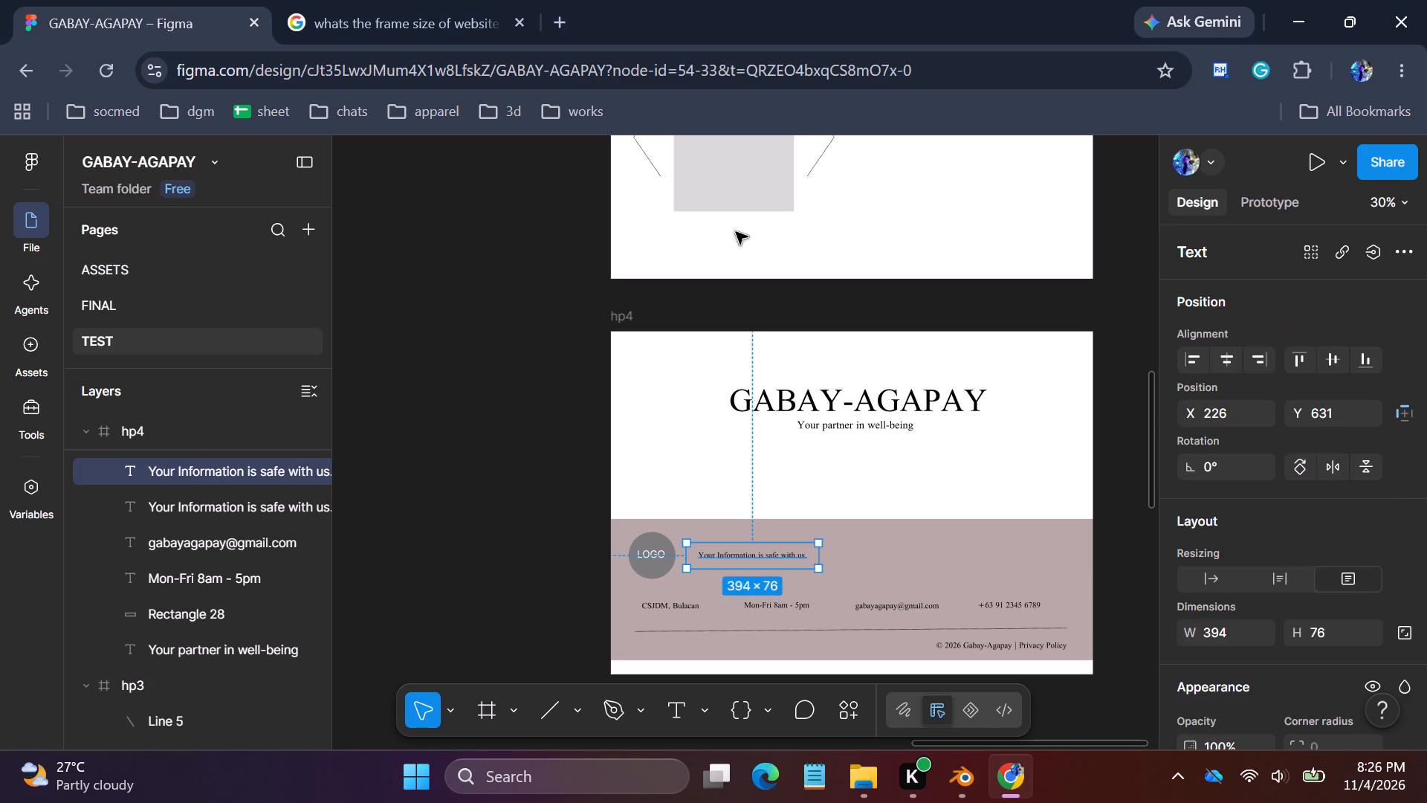
left_click_drag(786, 549, 752, 248)
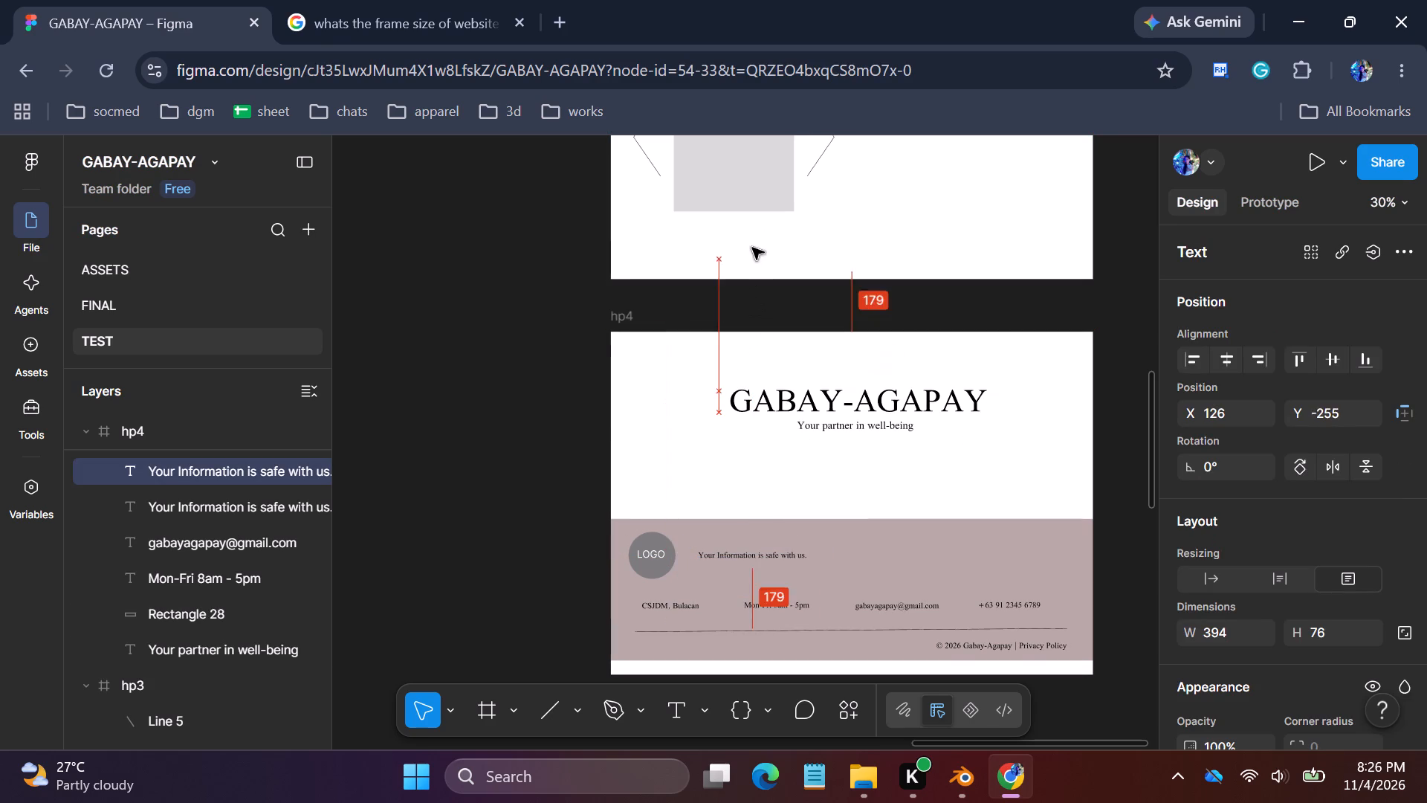
left_click_drag(752, 248, 770, 224)
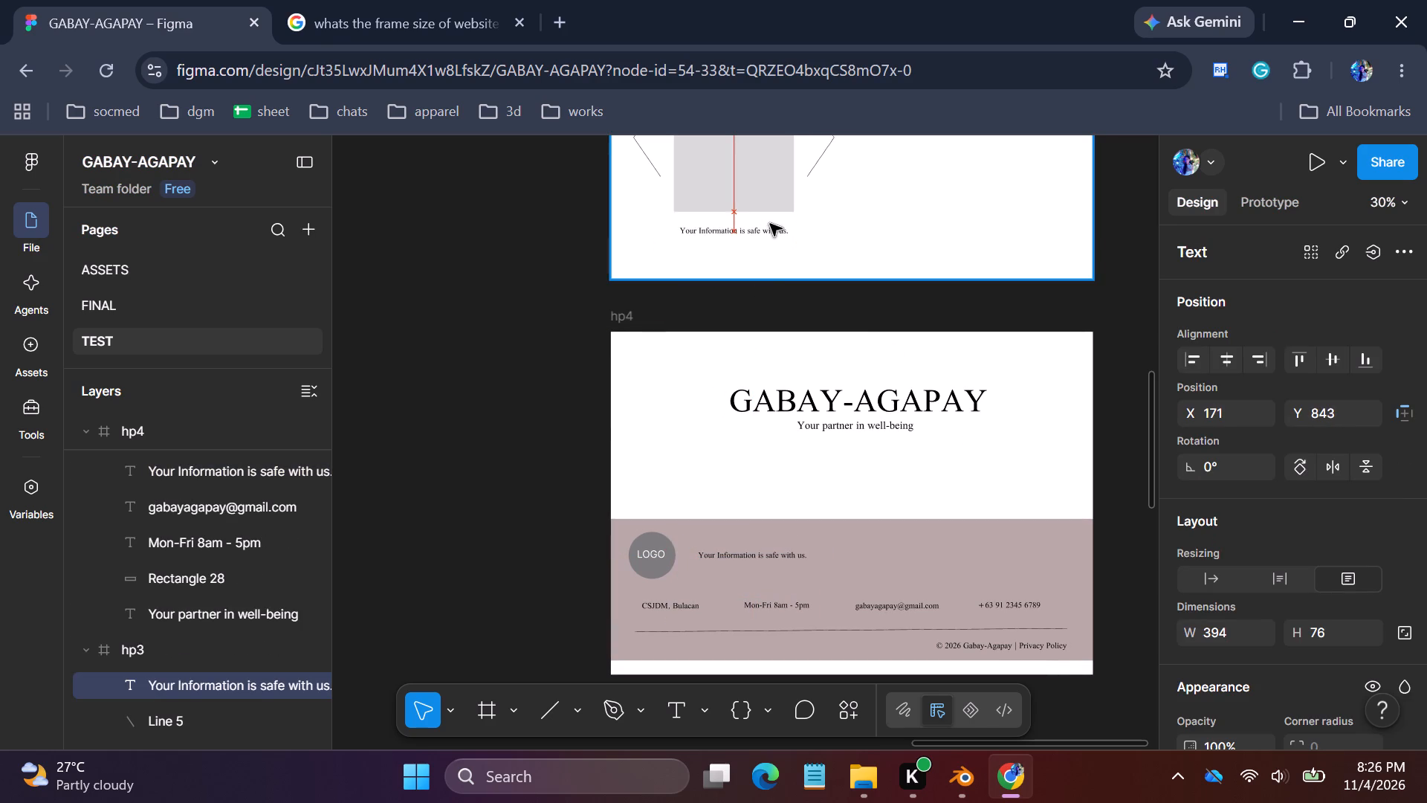
left_click_drag(770, 224, 770, 222)
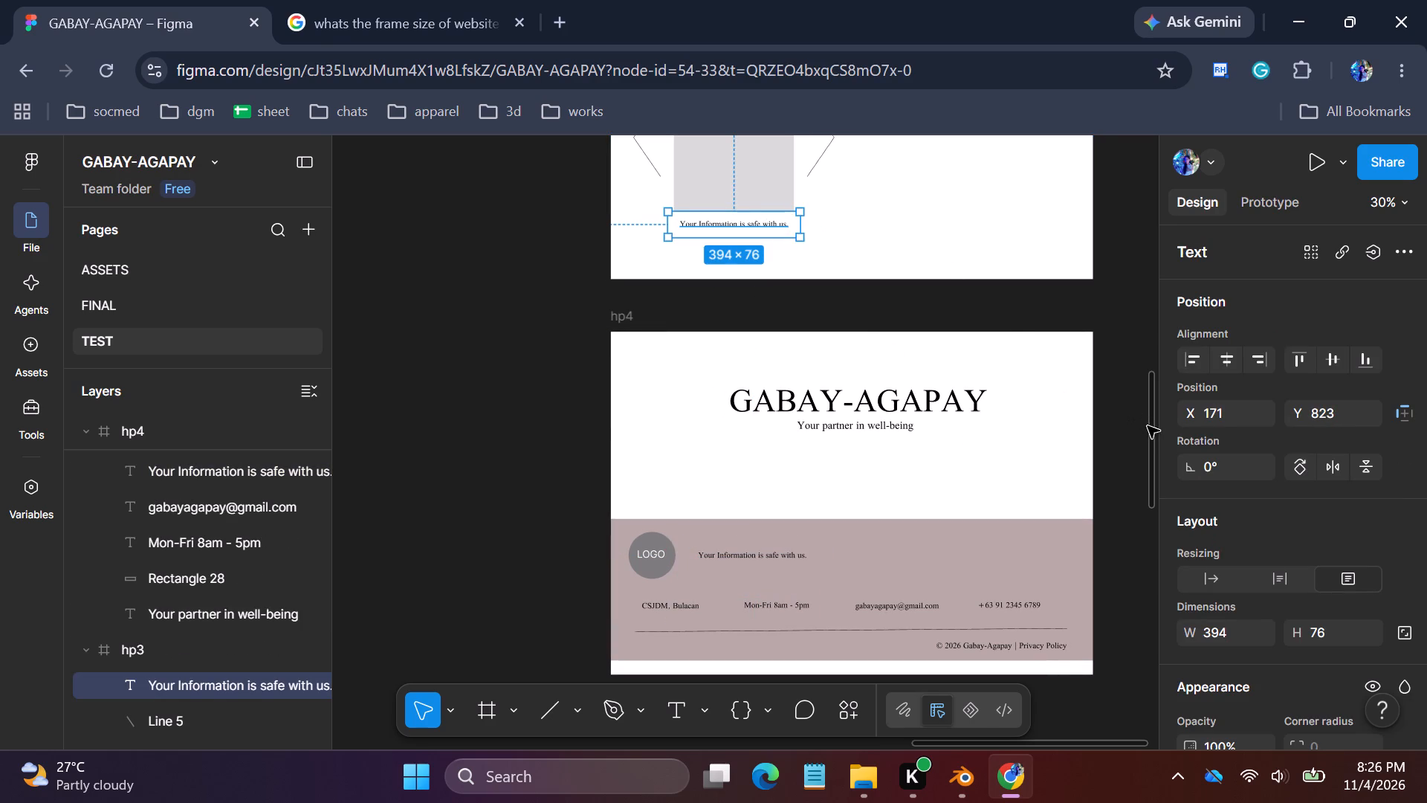
Replace the copied text under the grey rectangle with the placeholder name "Juan Dela Cruz".
left_click(1152, 434)
left_click(1148, 439)
middle_click(1148, 439)
left_click_drag(1148, 439, 1148, 398)
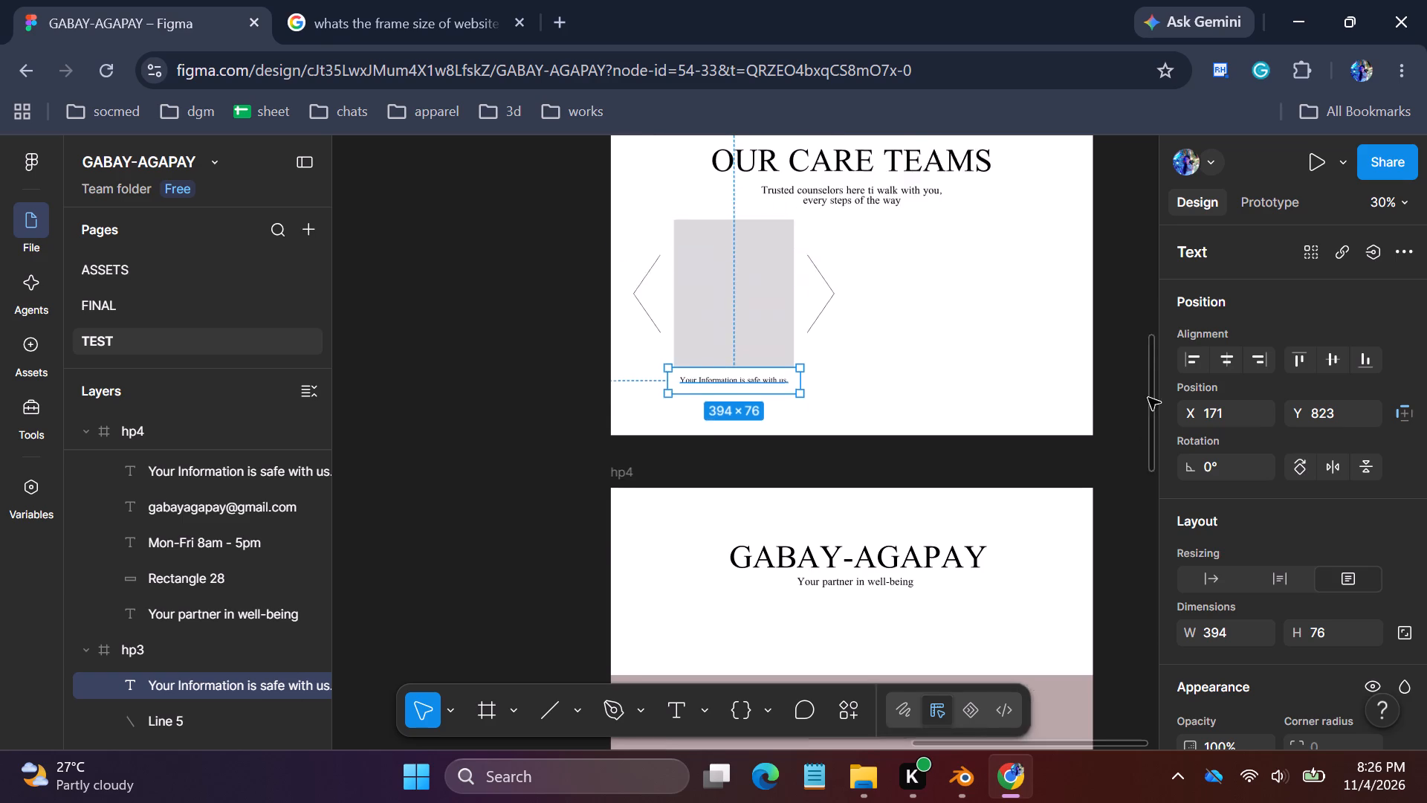
left_click_drag(1148, 398, 1151, 389)
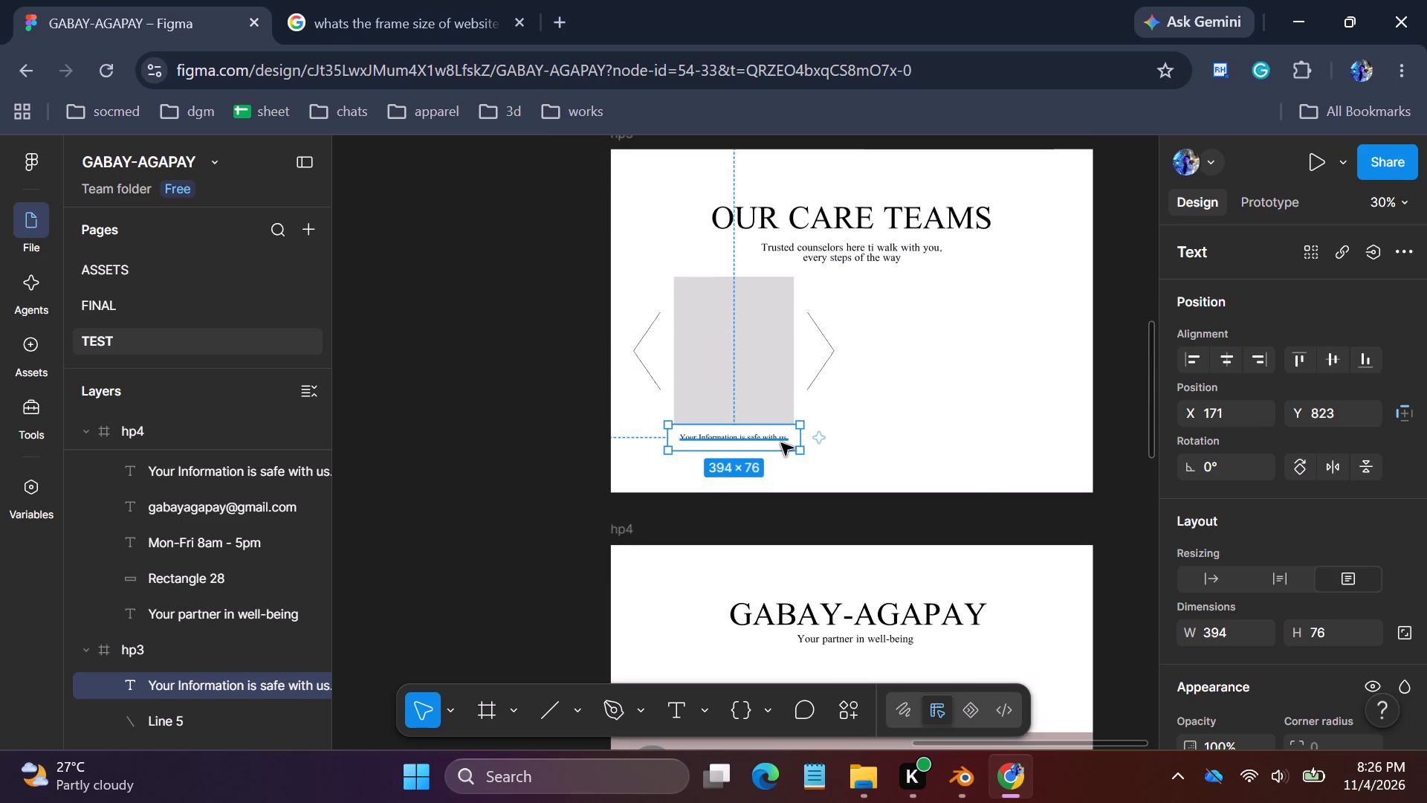
double_click(781, 443)
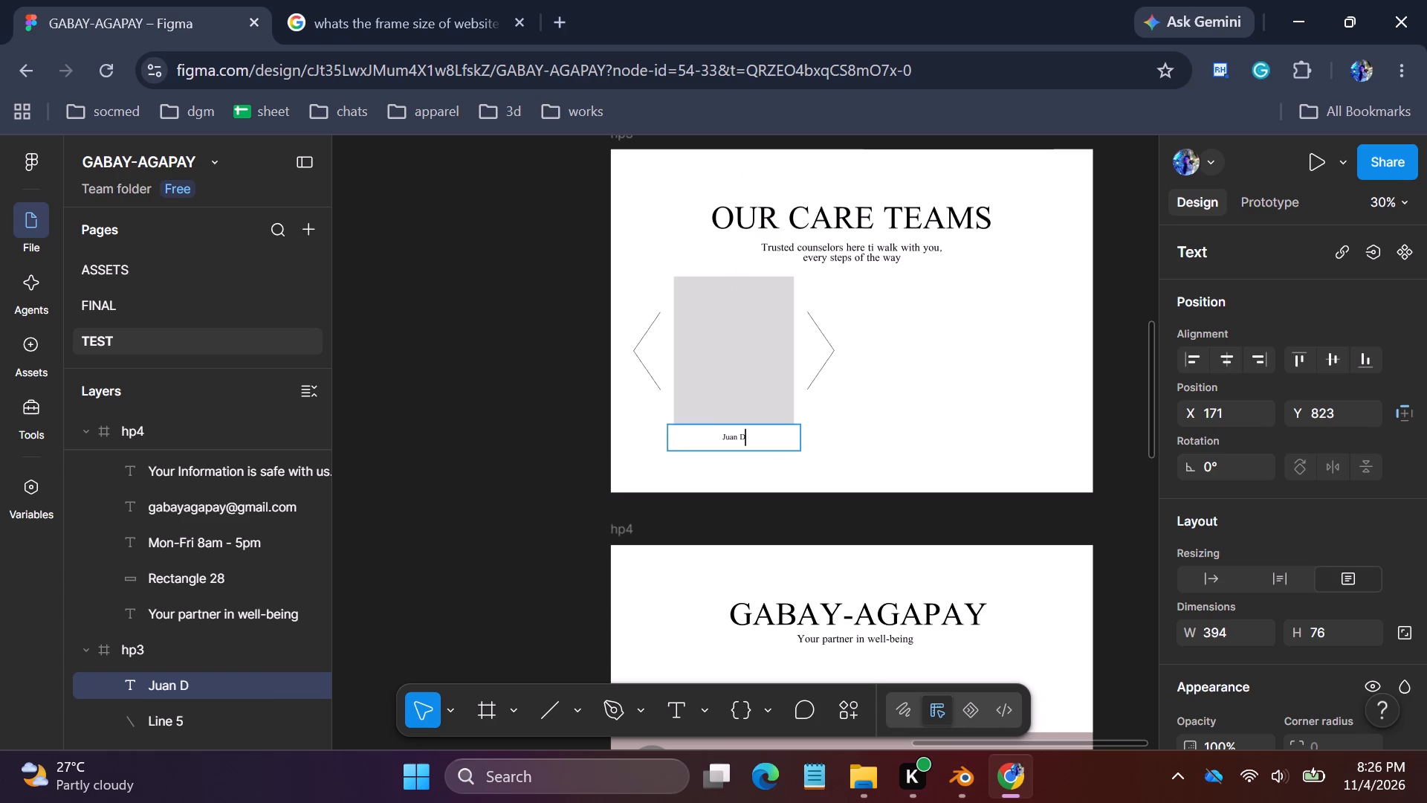
key("e")
key("c")
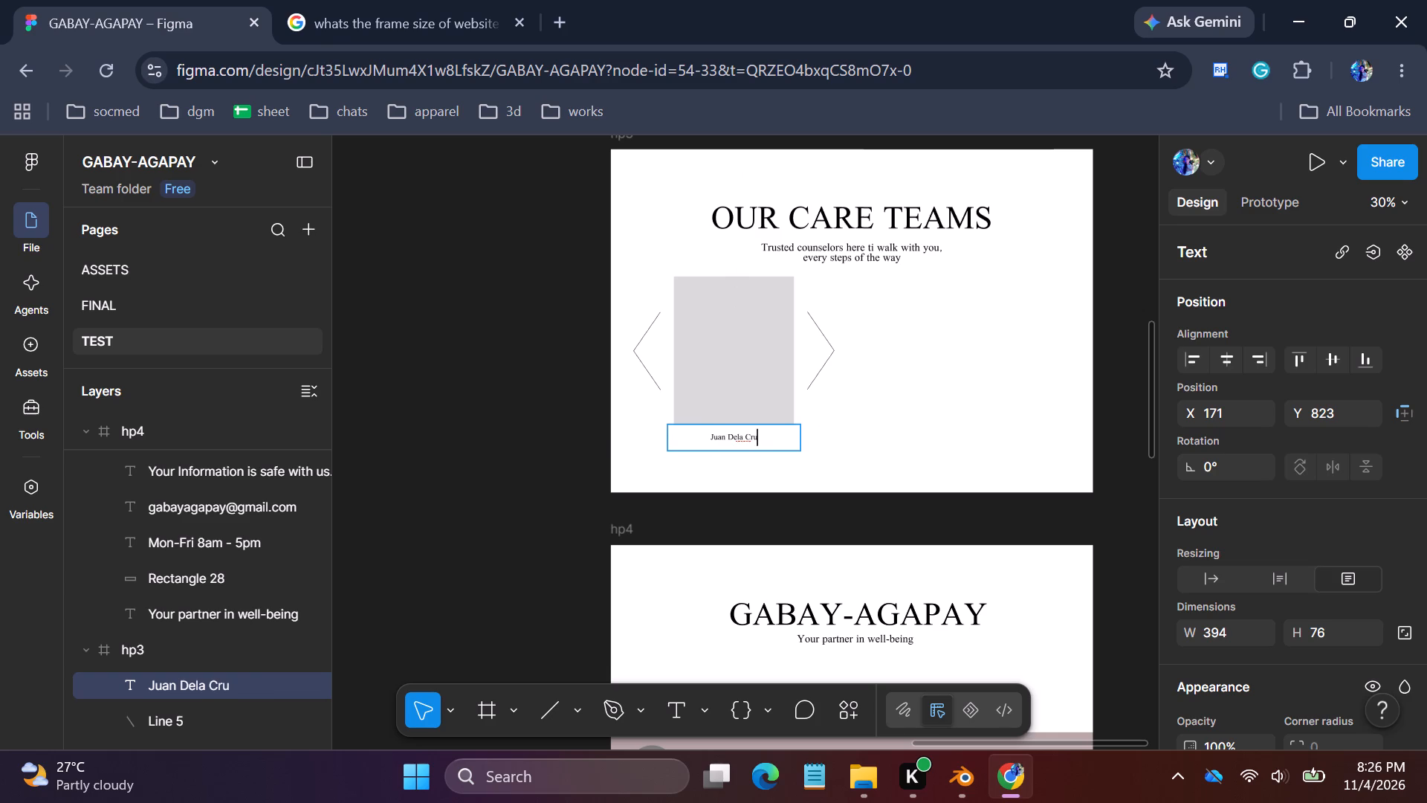
key("z")
Add a second line reading "Registered Guidance Counselor" to the caption under hp3's grey rectangle.
key("Return")
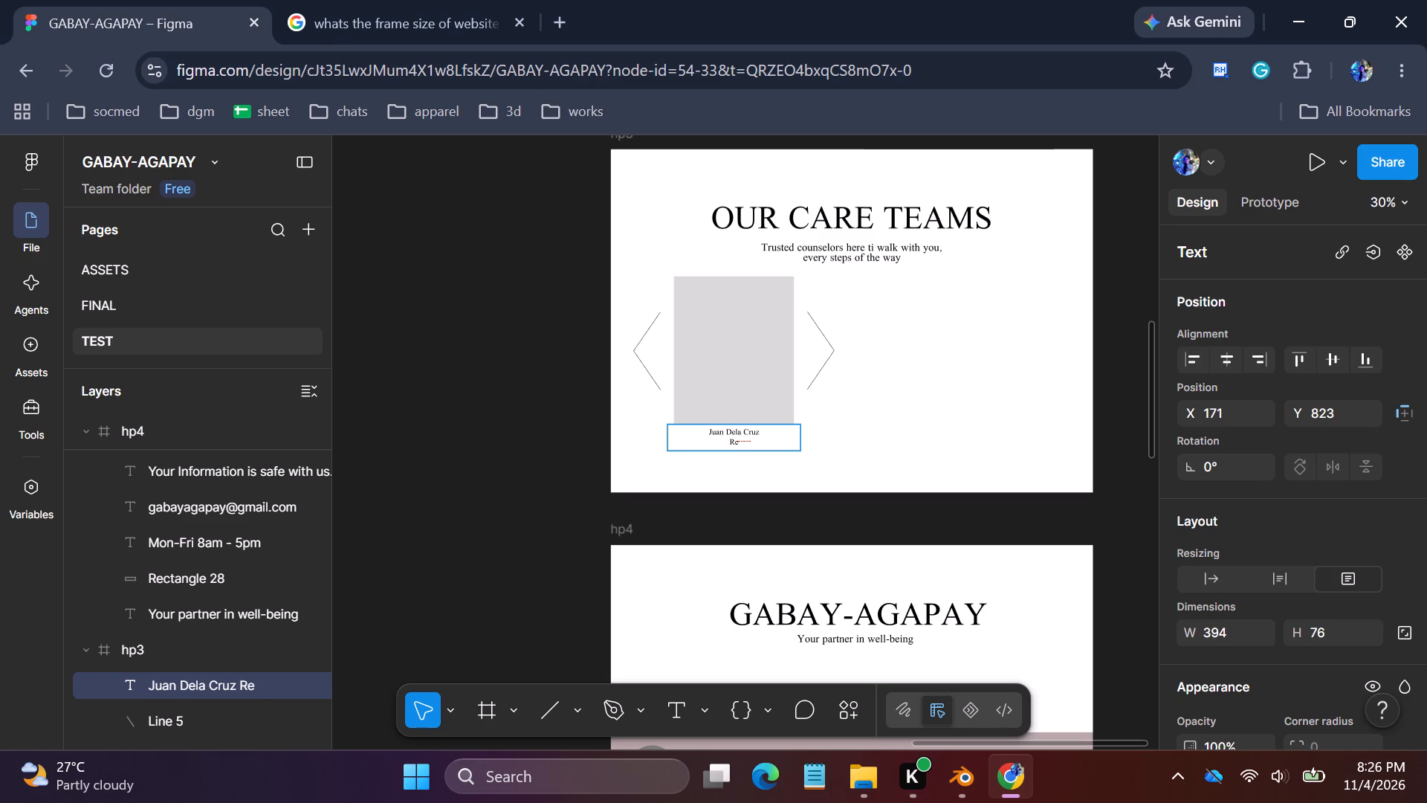
type("gistered")
key("space")
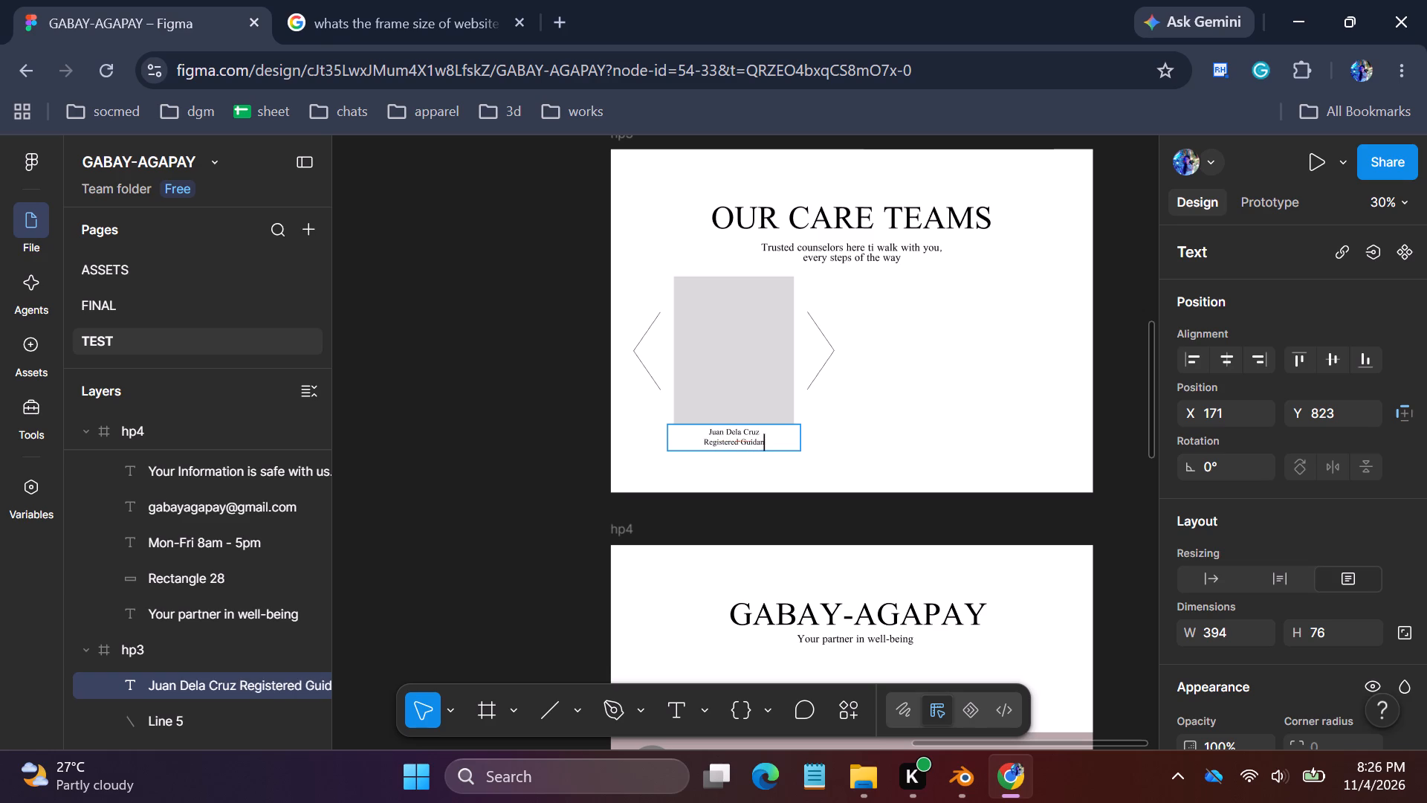
key("space")
key("c")
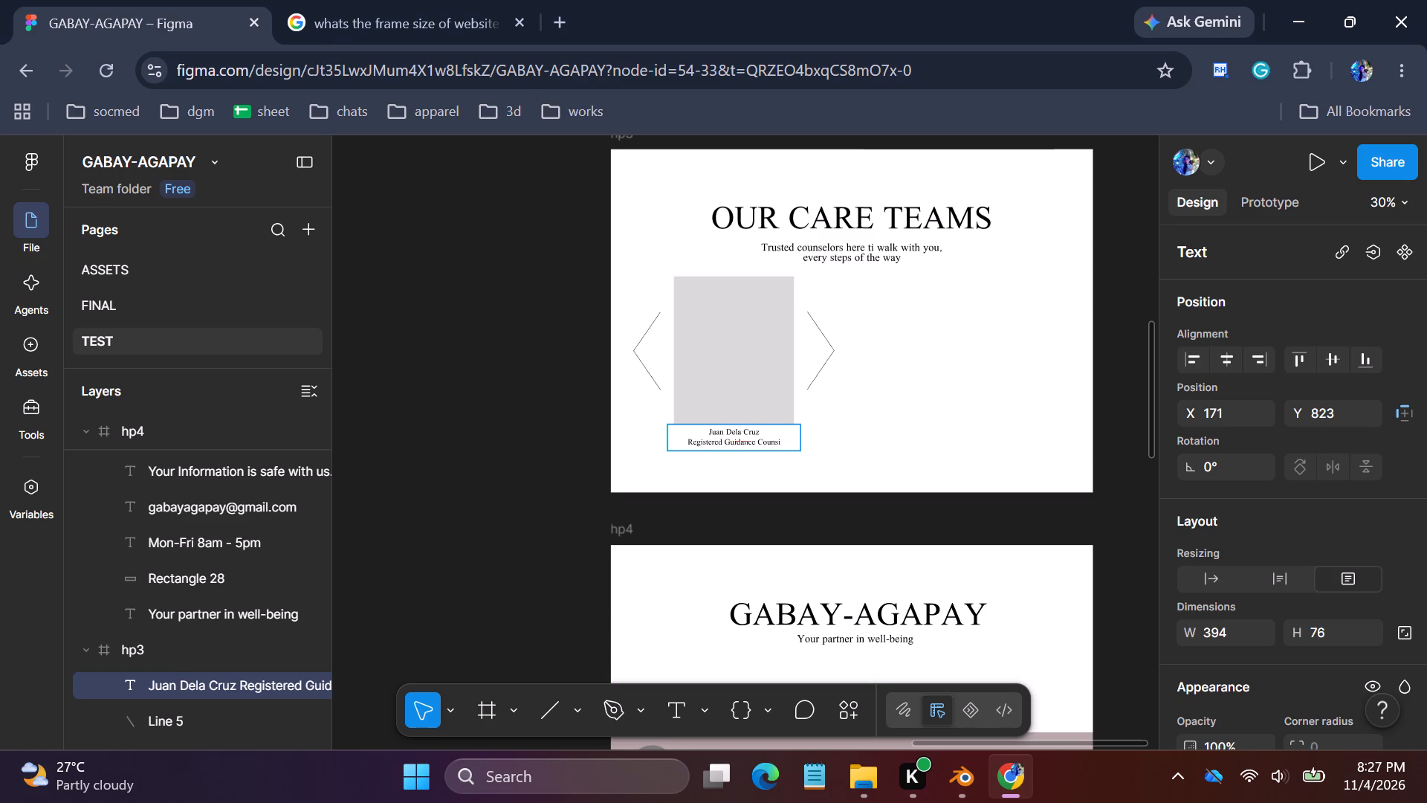
key("BackSpace")
scroll(773, 451, "down", 1)
scroll(773, 451, "up", 1)
scroll(773, 451, "down", 1)
scroll(773, 451, "up", 1)
scroll(773, 451, "down", 1)
scroll(773, 451, "up", 3)
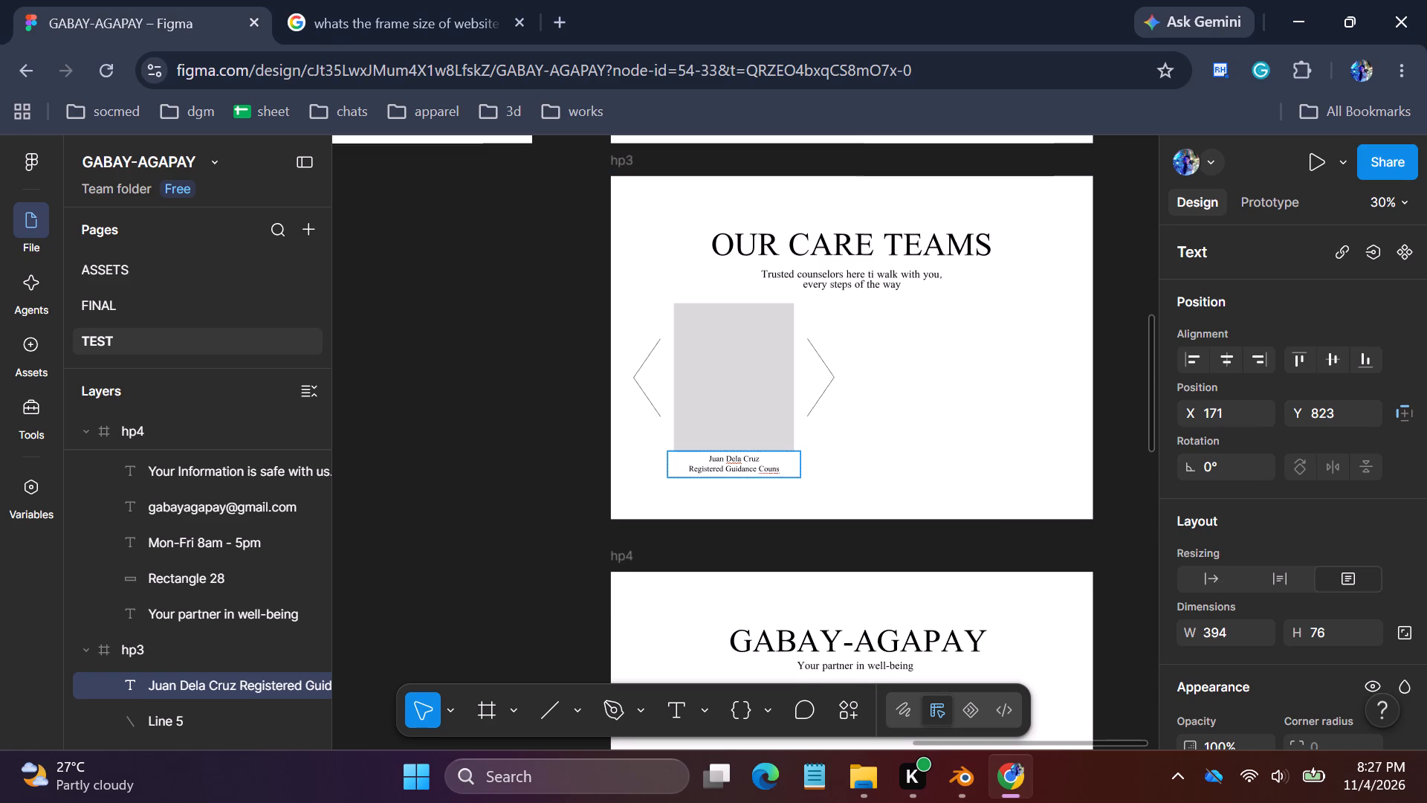
scroll(773, 451, "up", 1)
scroll(773, 451, "down", 2)
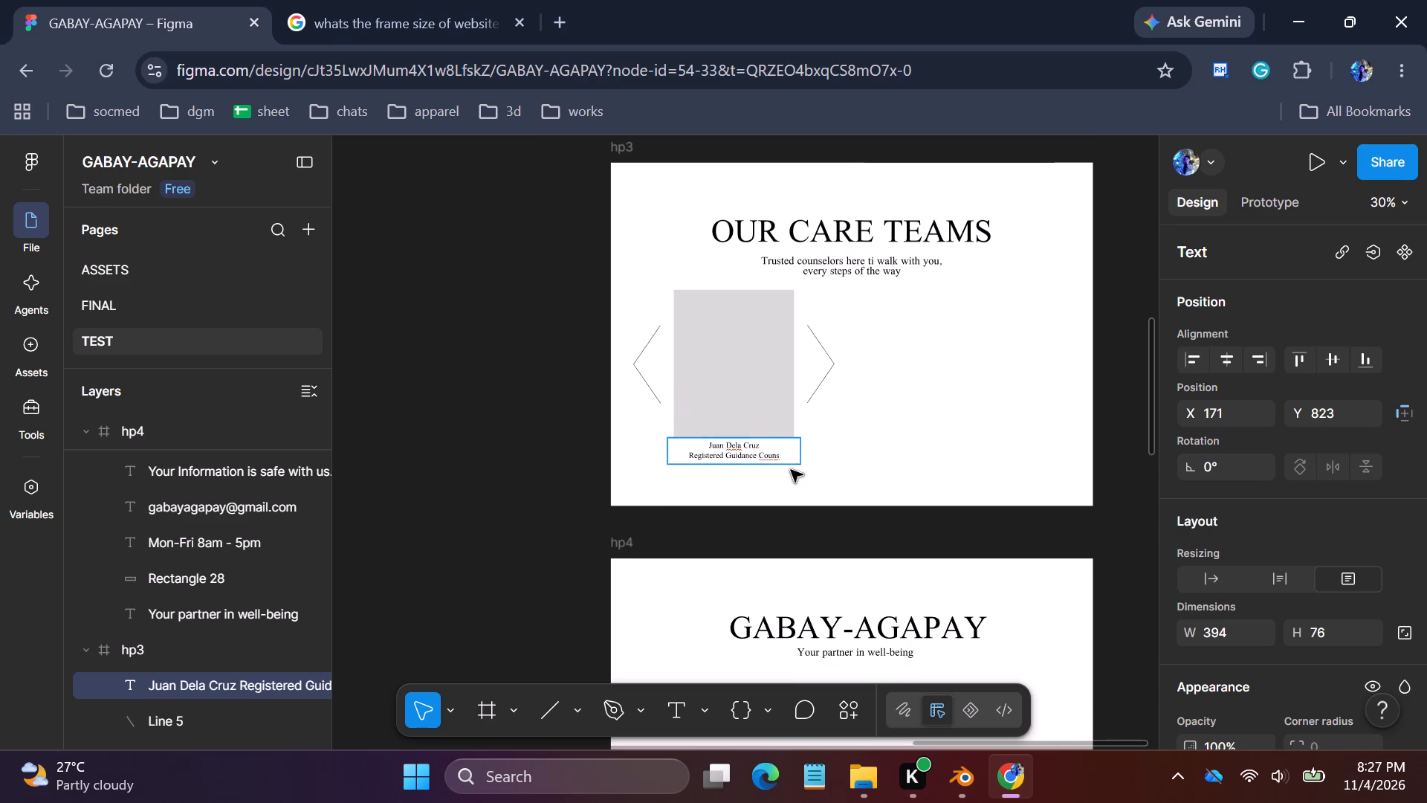
type("elor")
Add a third caption line reading "view full profile: http..." beneath the counselor title in hp3.
key("Return")
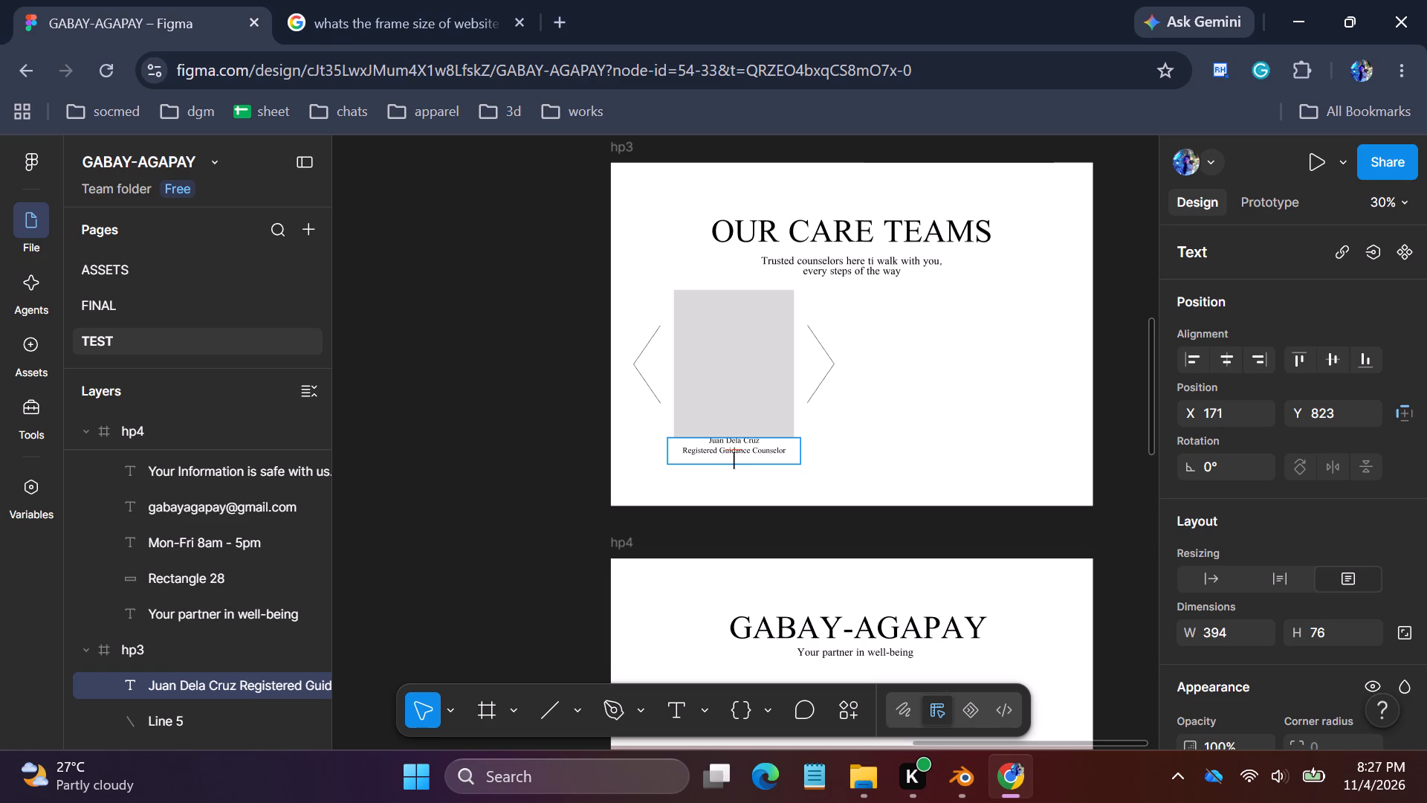
type("vier")
key("BackSpace")
key("w")
key("space")
type("full profile")
type(":")
key("space")
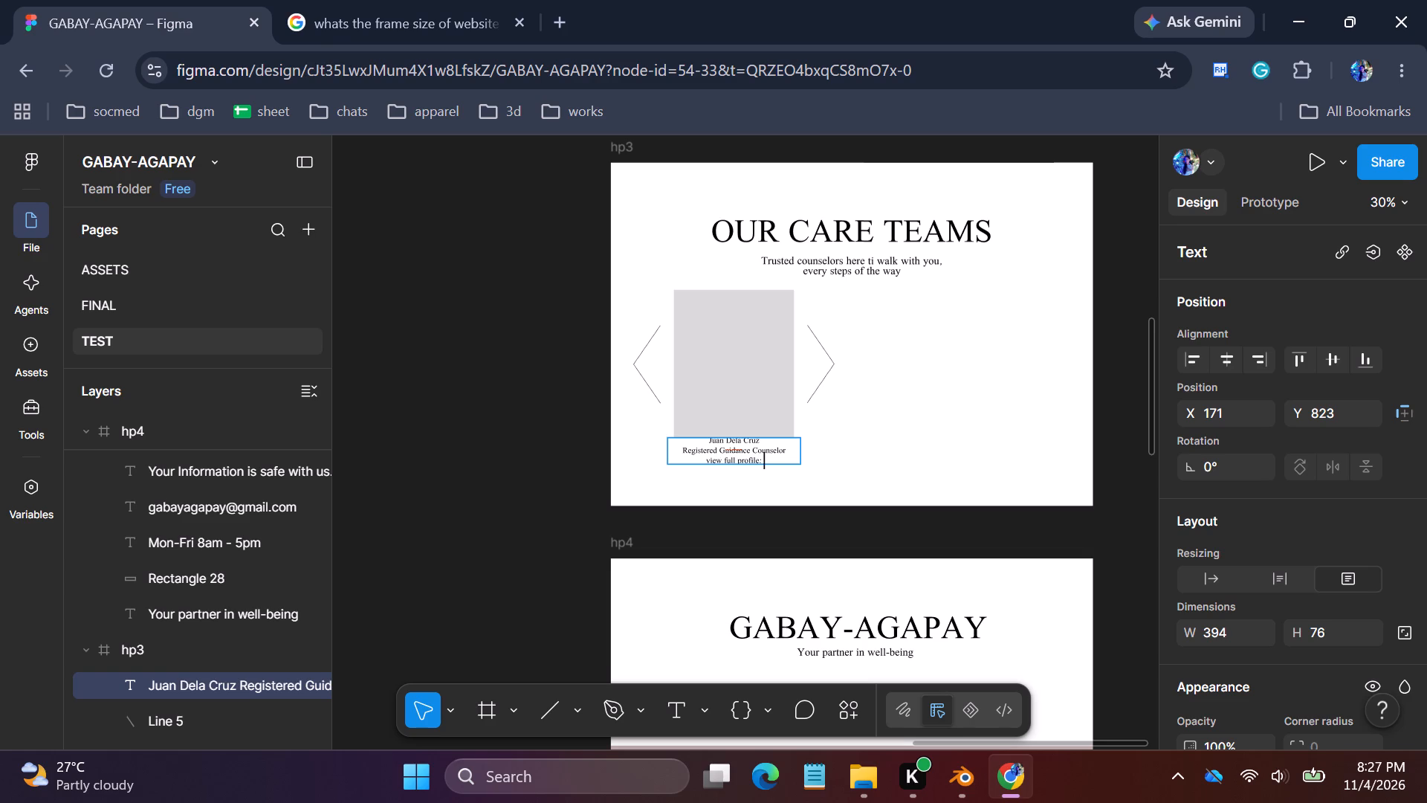
type("htt")
key("p")
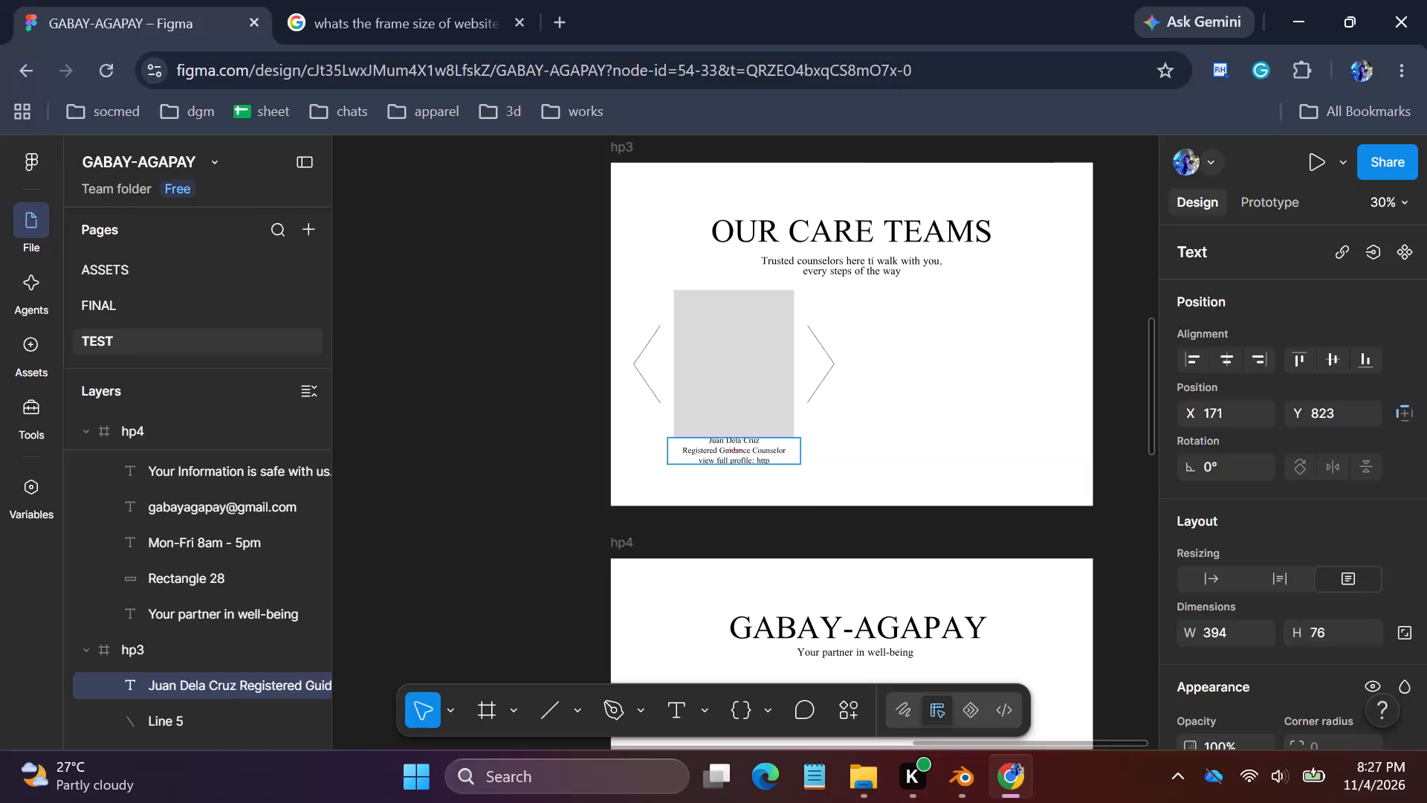
type("...")
left_click(839, 429)
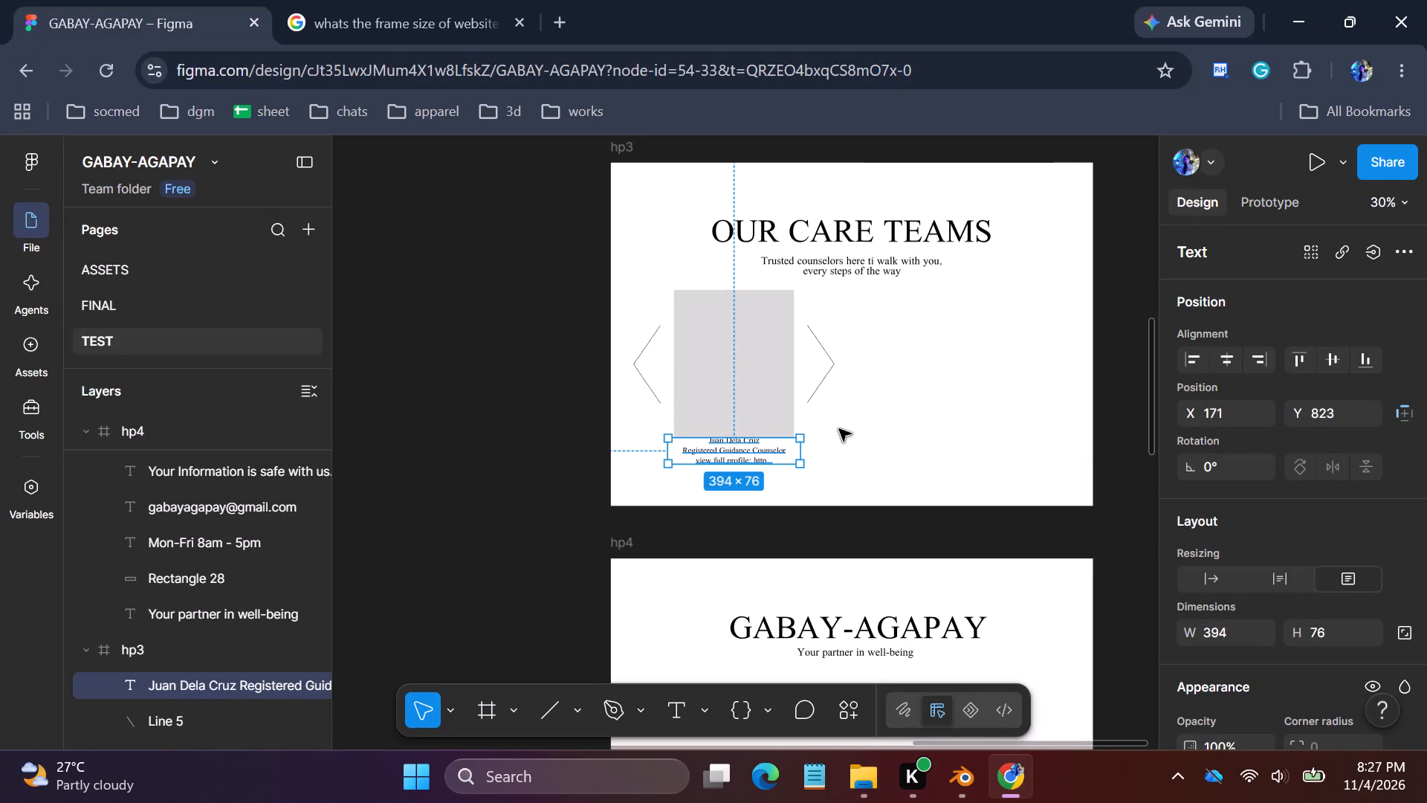
Lower the three-line caption in hp3 to about Y 851, leaving a gap below the grey rectangle.
left_click(745, 452)
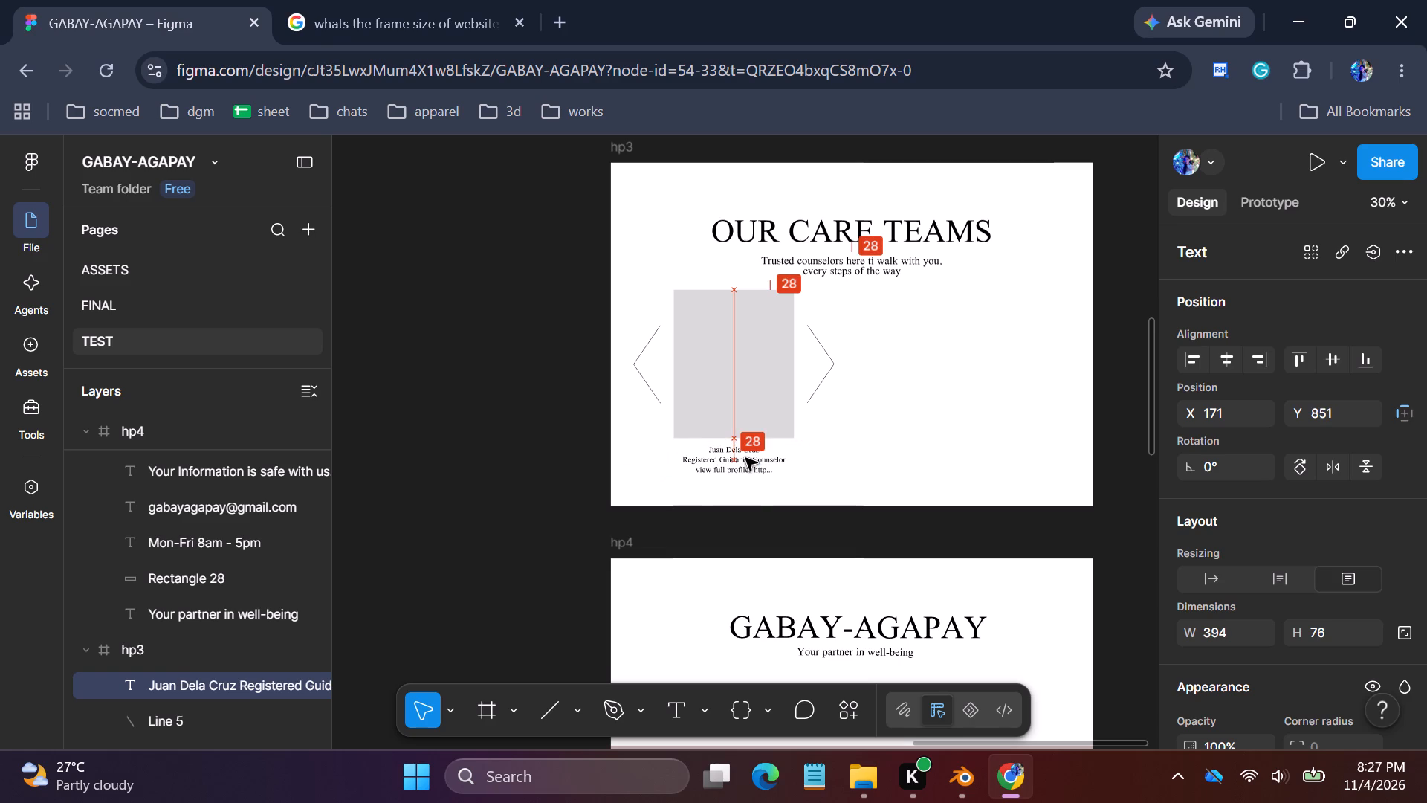
left_click(853, 456)
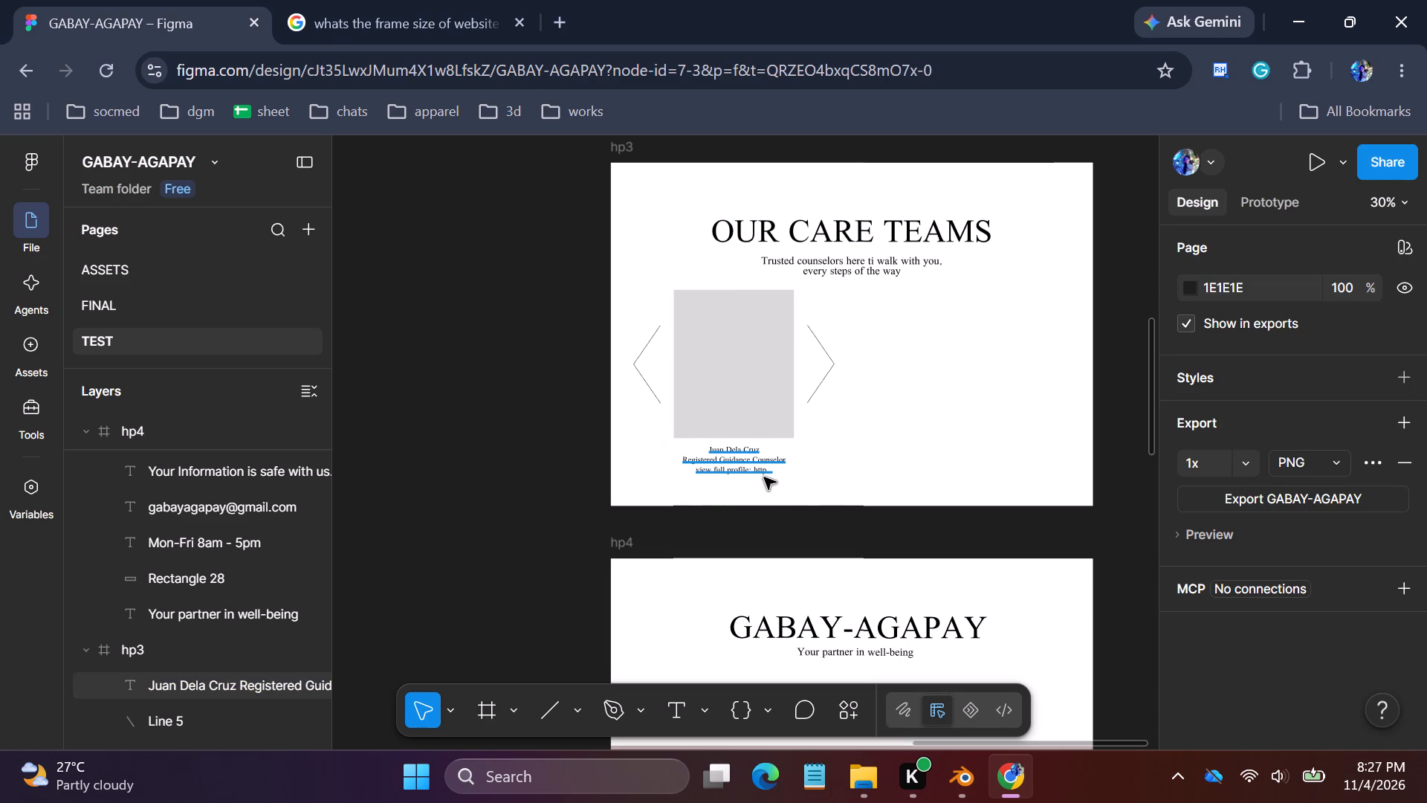
Draw a circle about 40 × 40 beneath the hp3 caption at about X 223, Y 951.
left_click(578, 709)
left_click(635, 577)
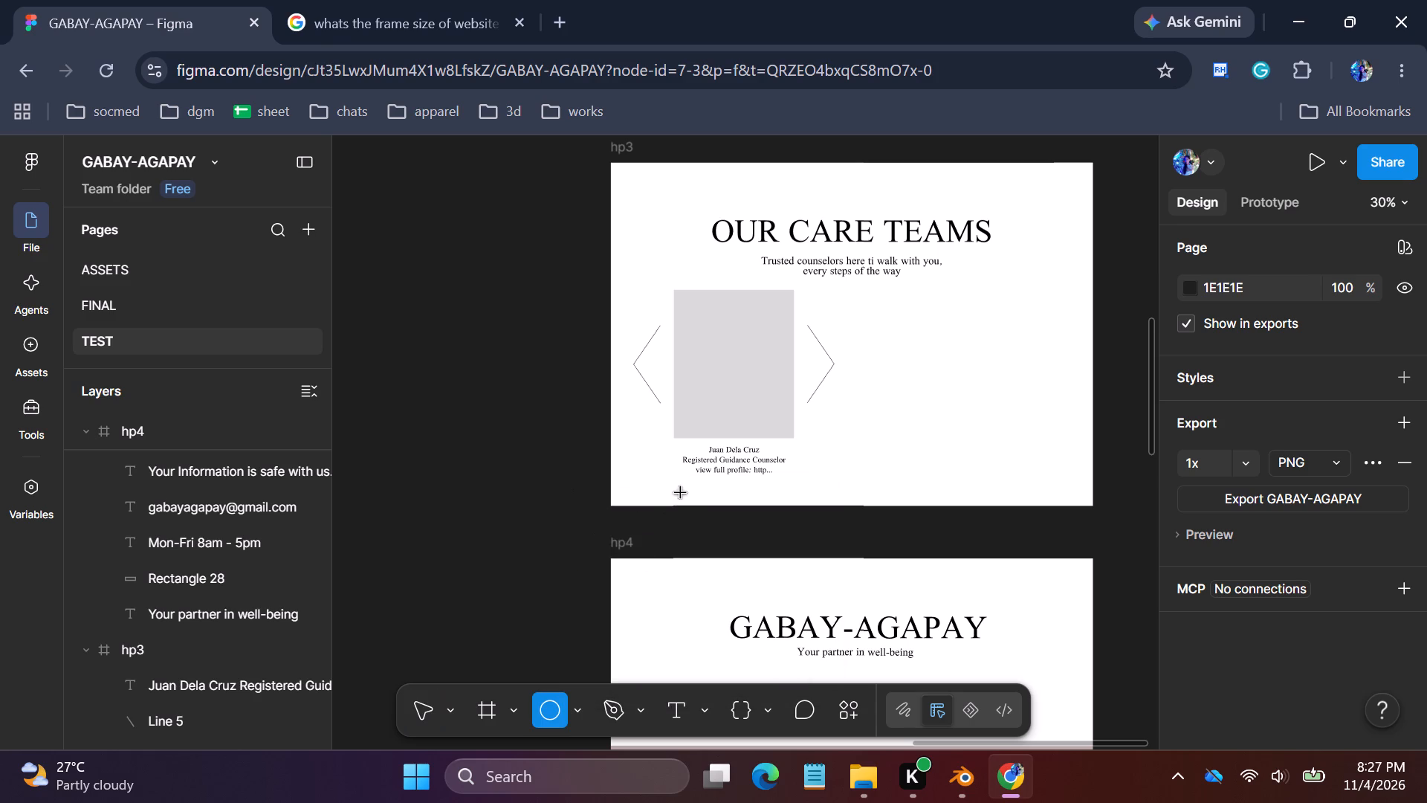
left_click_drag(686, 480, 696, 486)
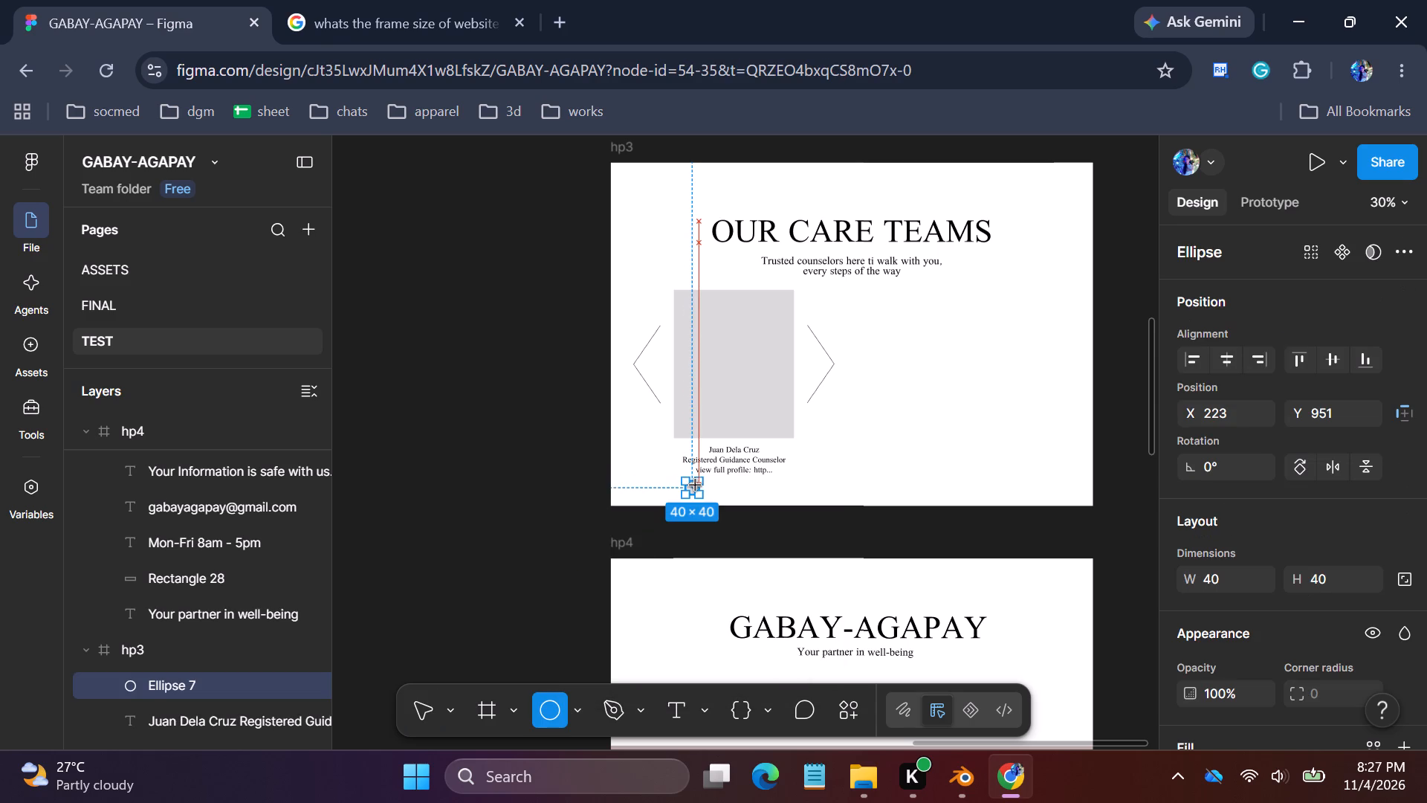
left_click_drag(696, 486, 704, 490)
left_click_drag(704, 490, 705, 490)
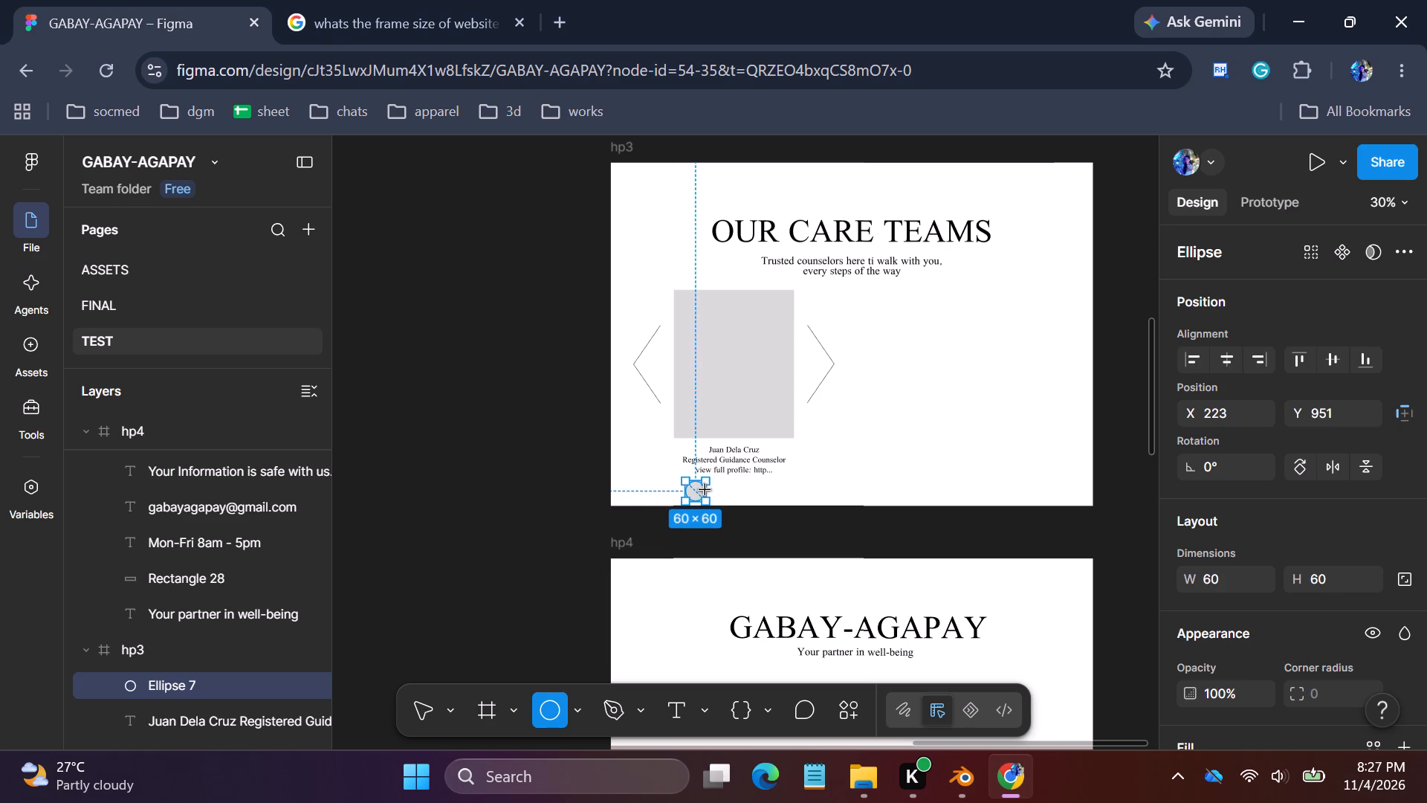
left_click_drag(705, 490, 702, 483)
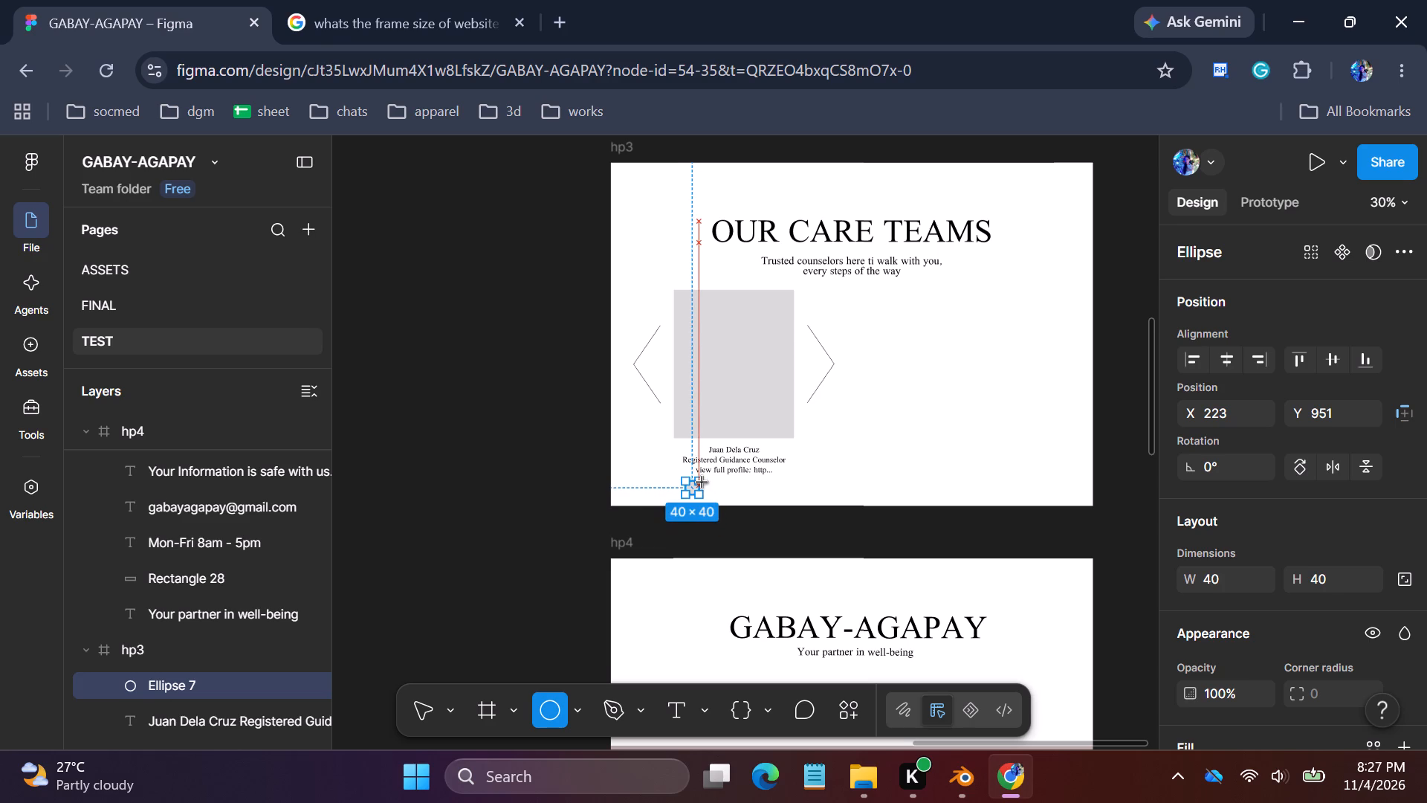
left_click_drag(702, 483, 704, 483)
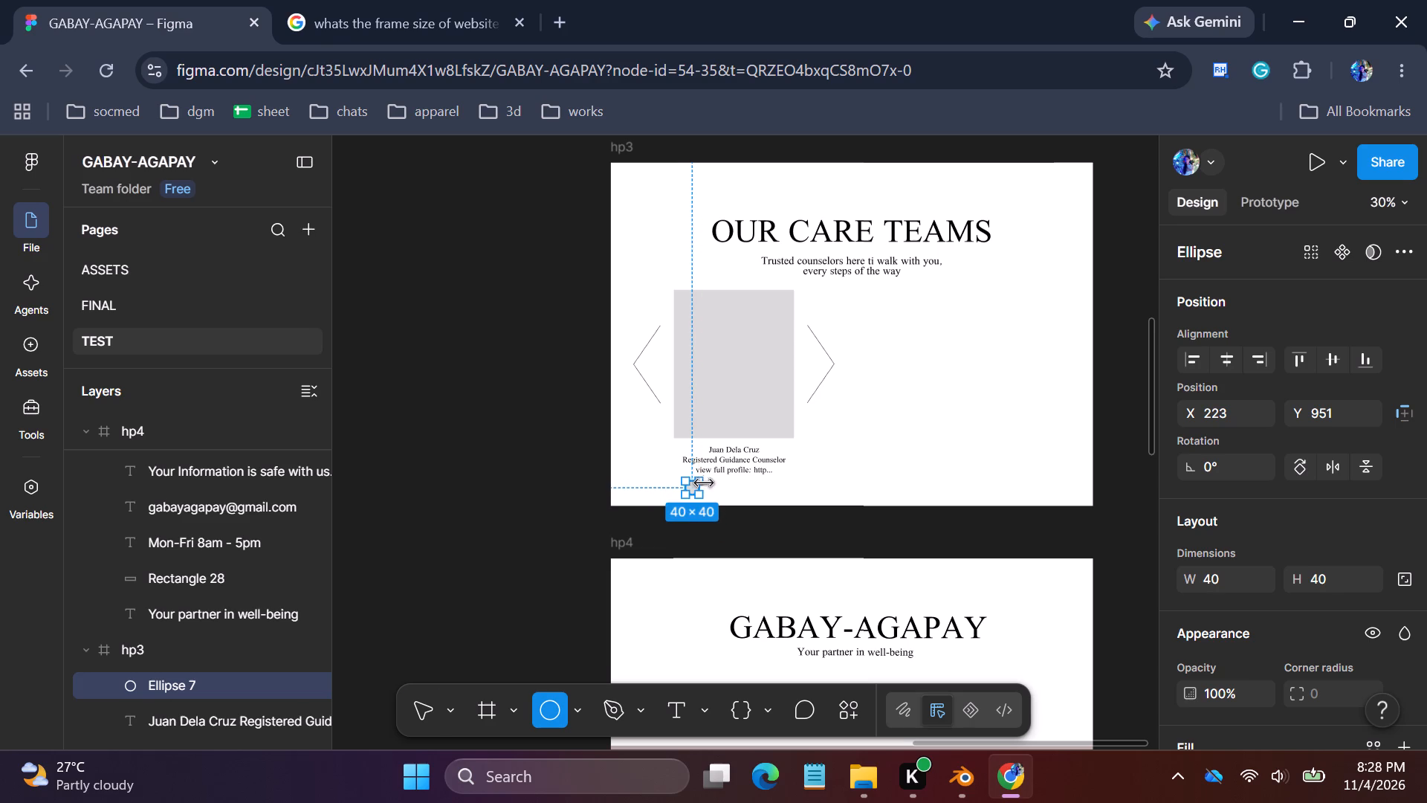
left_click(731, 494)
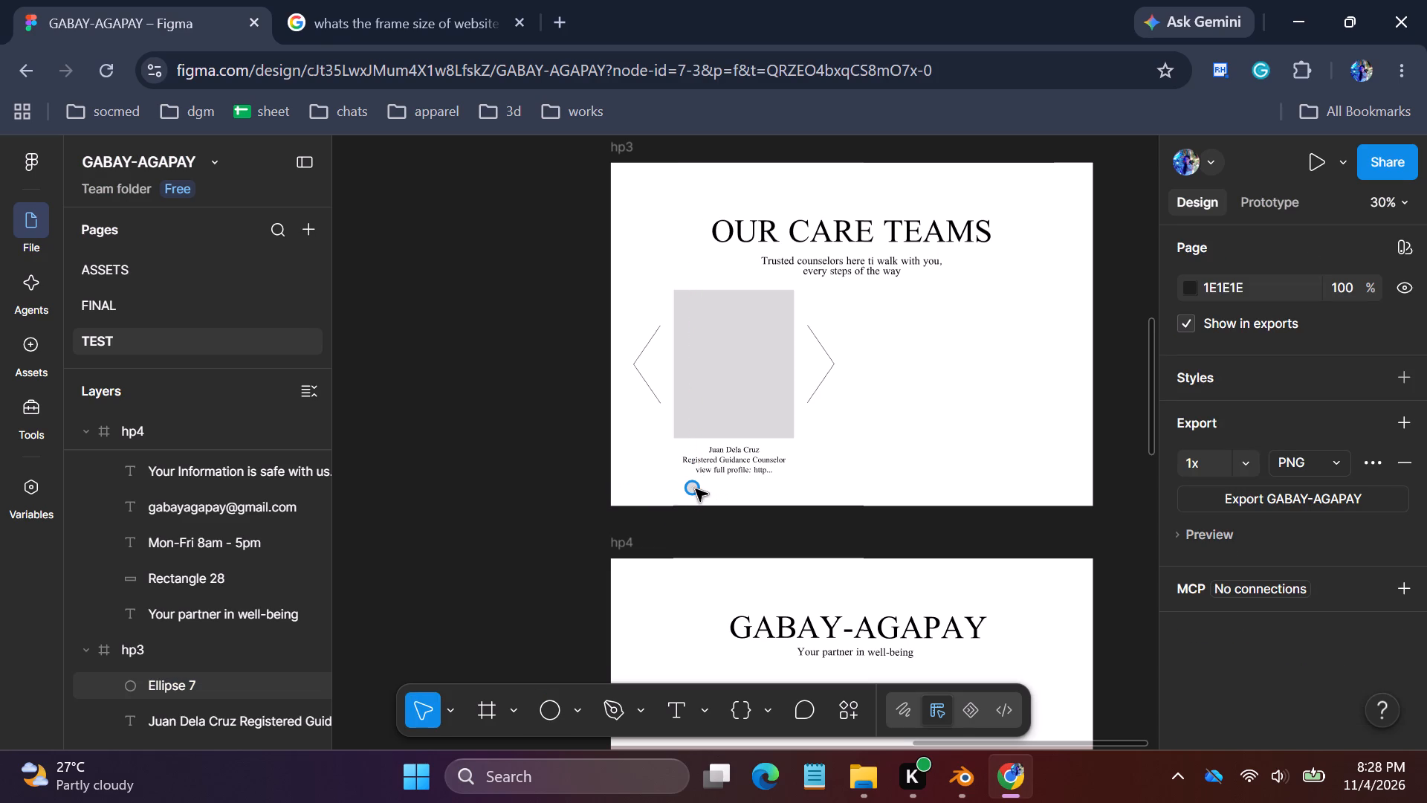
Move the small circle beneath the hp3 caption to about X 263, Y 955.
left_click(693, 488)
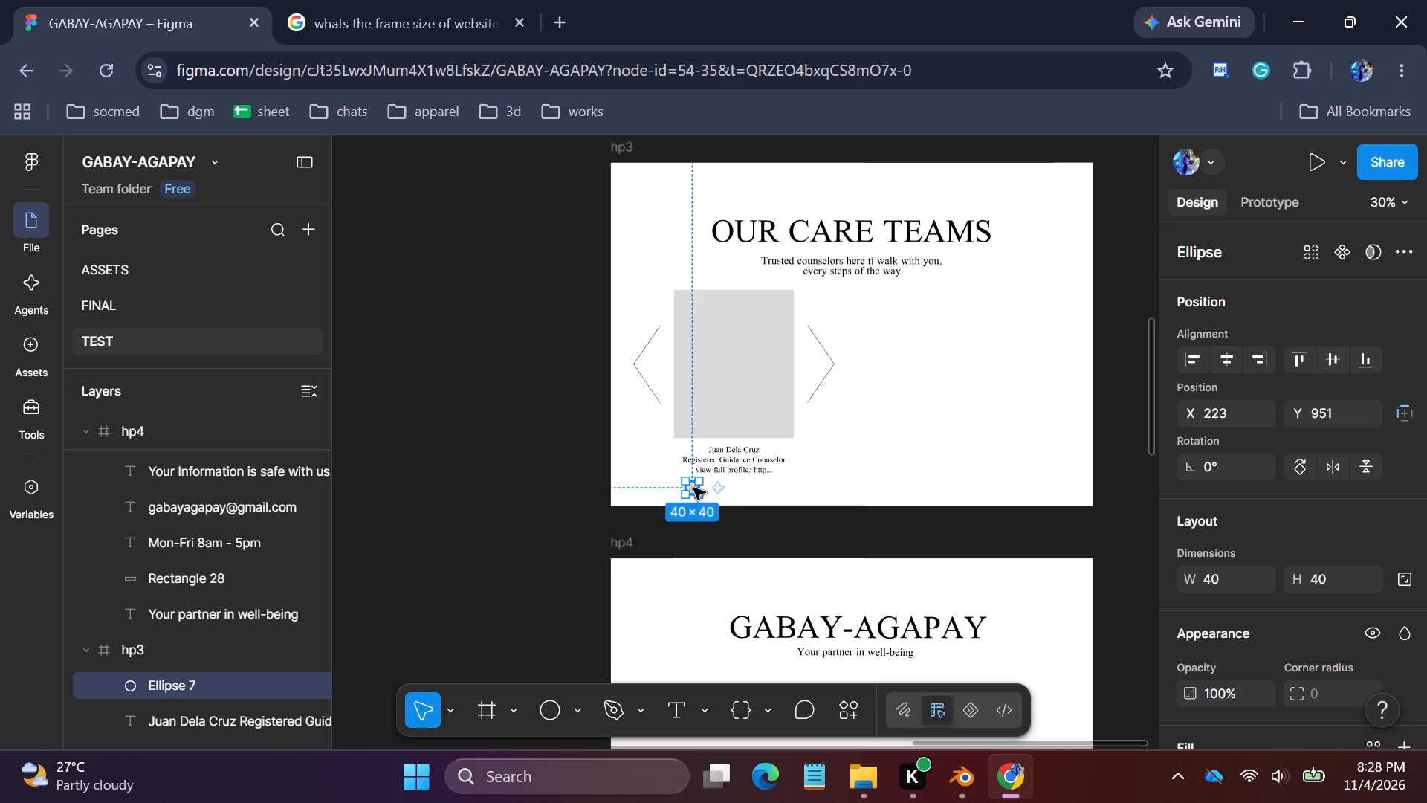
left_click_drag(693, 488, 702, 486)
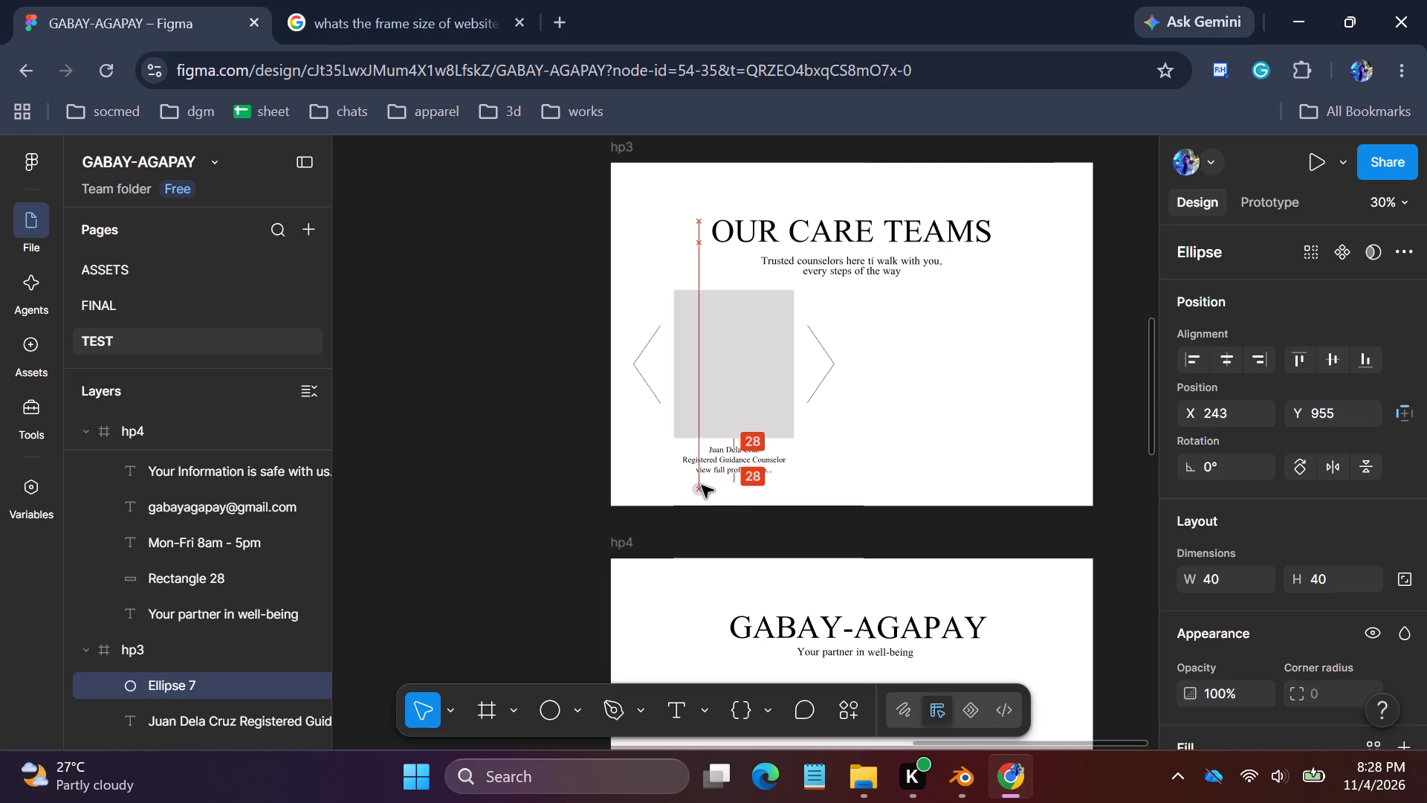
left_click_drag(702, 486, 705, 484)
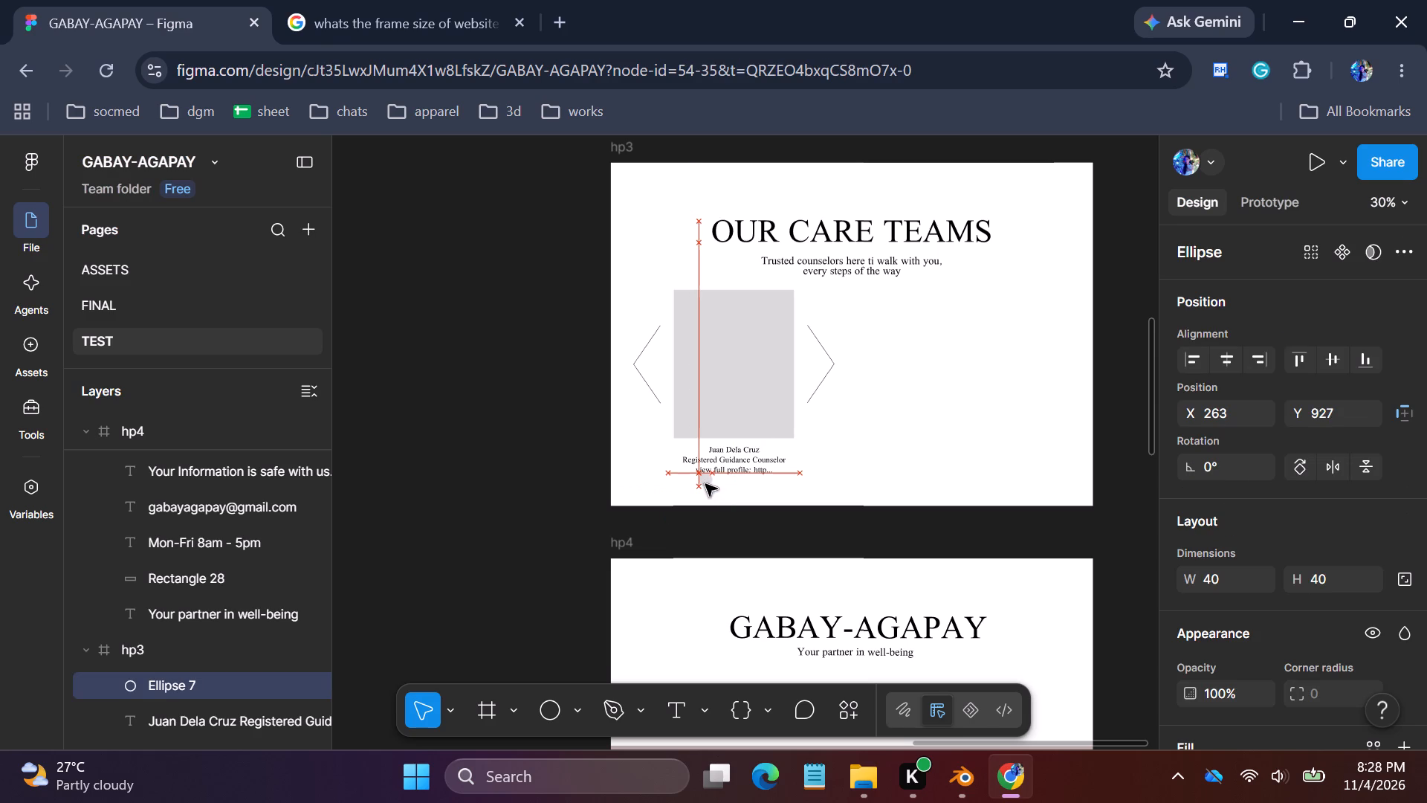
left_click_drag(705, 484, 705, 486)
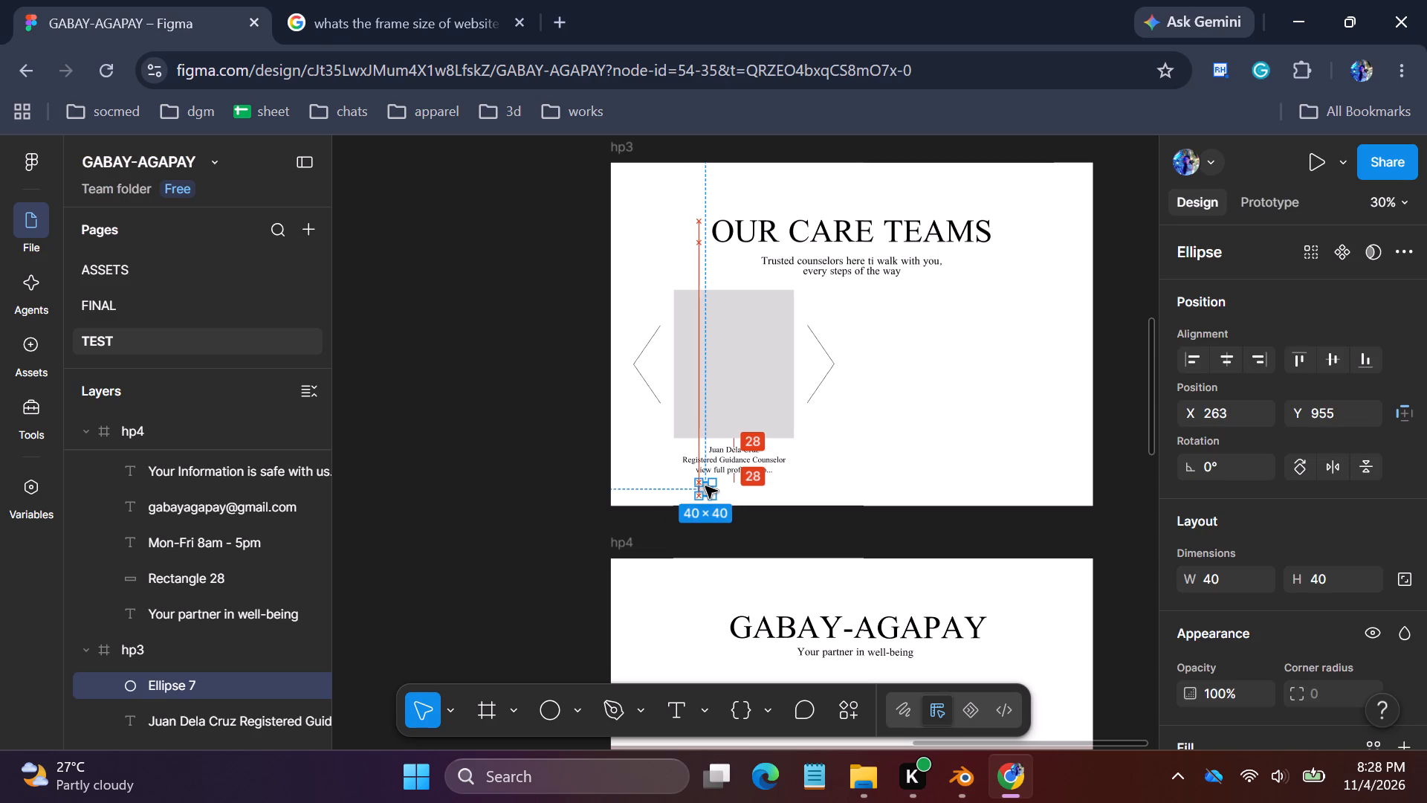
left_click_drag(705, 486, 705, 485)
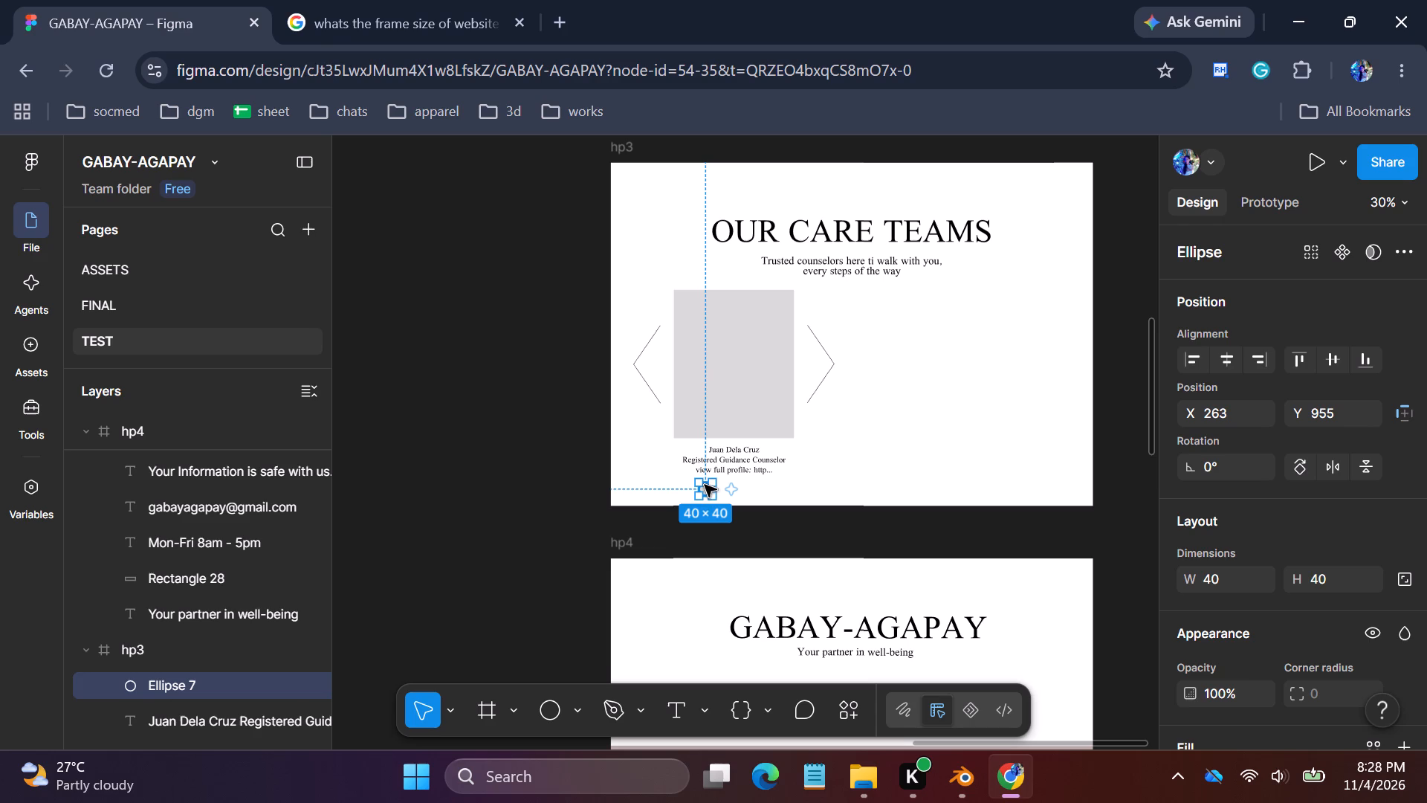
Duplicate the small circle and place the copy level with it, centred under the caption at about X 348, Y 955.
key("ctrl+c")
left_click(763, 491)
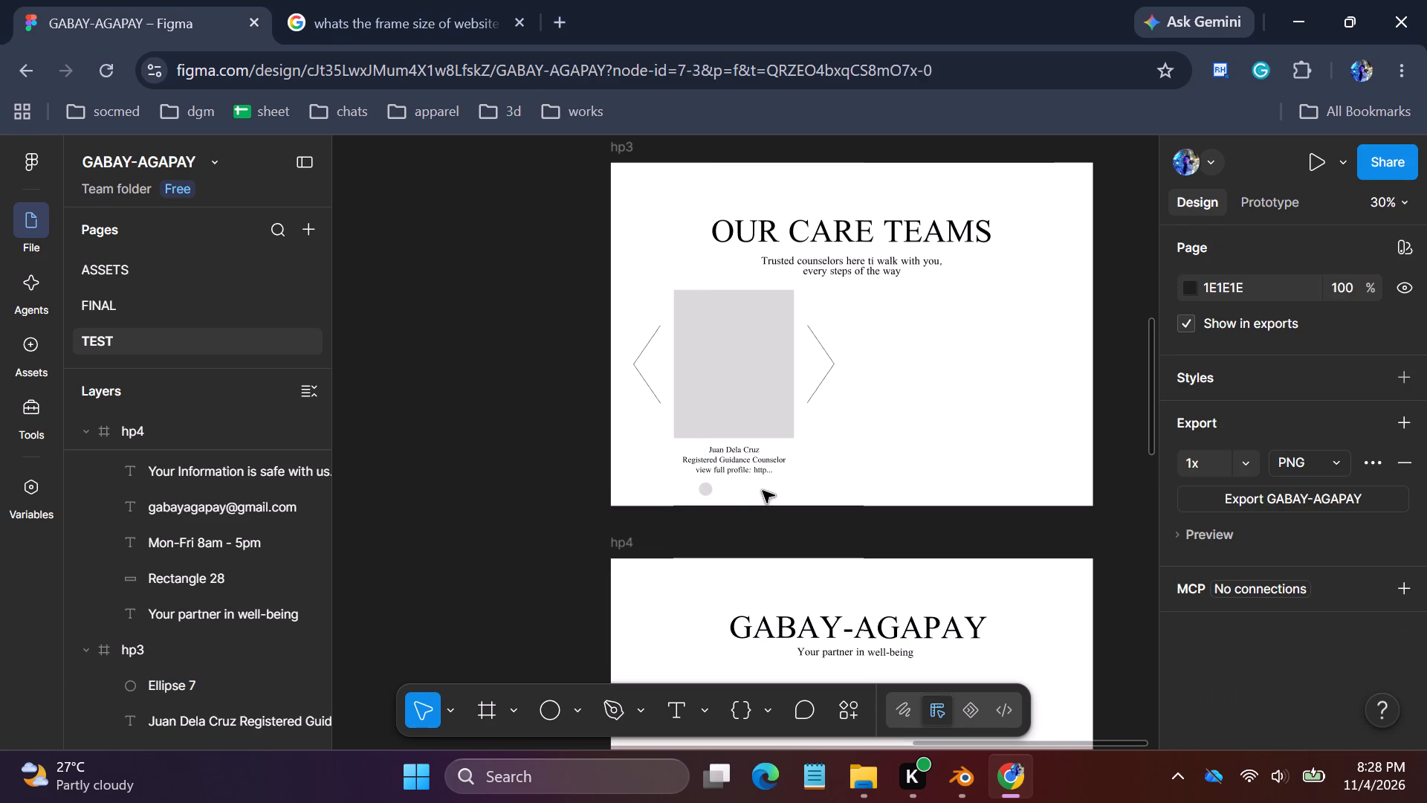
key("ctrl+v")
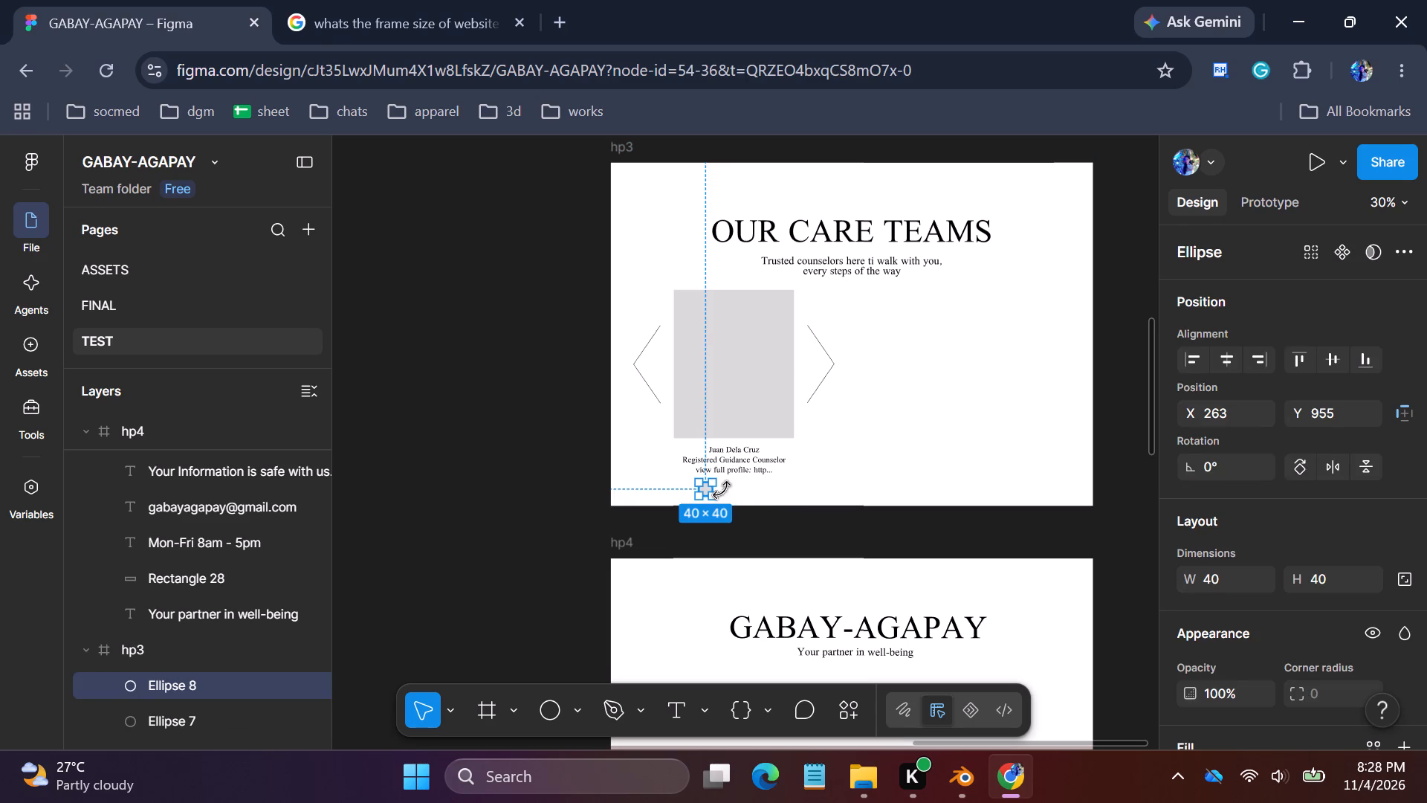
left_click_drag(706, 488, 725, 488)
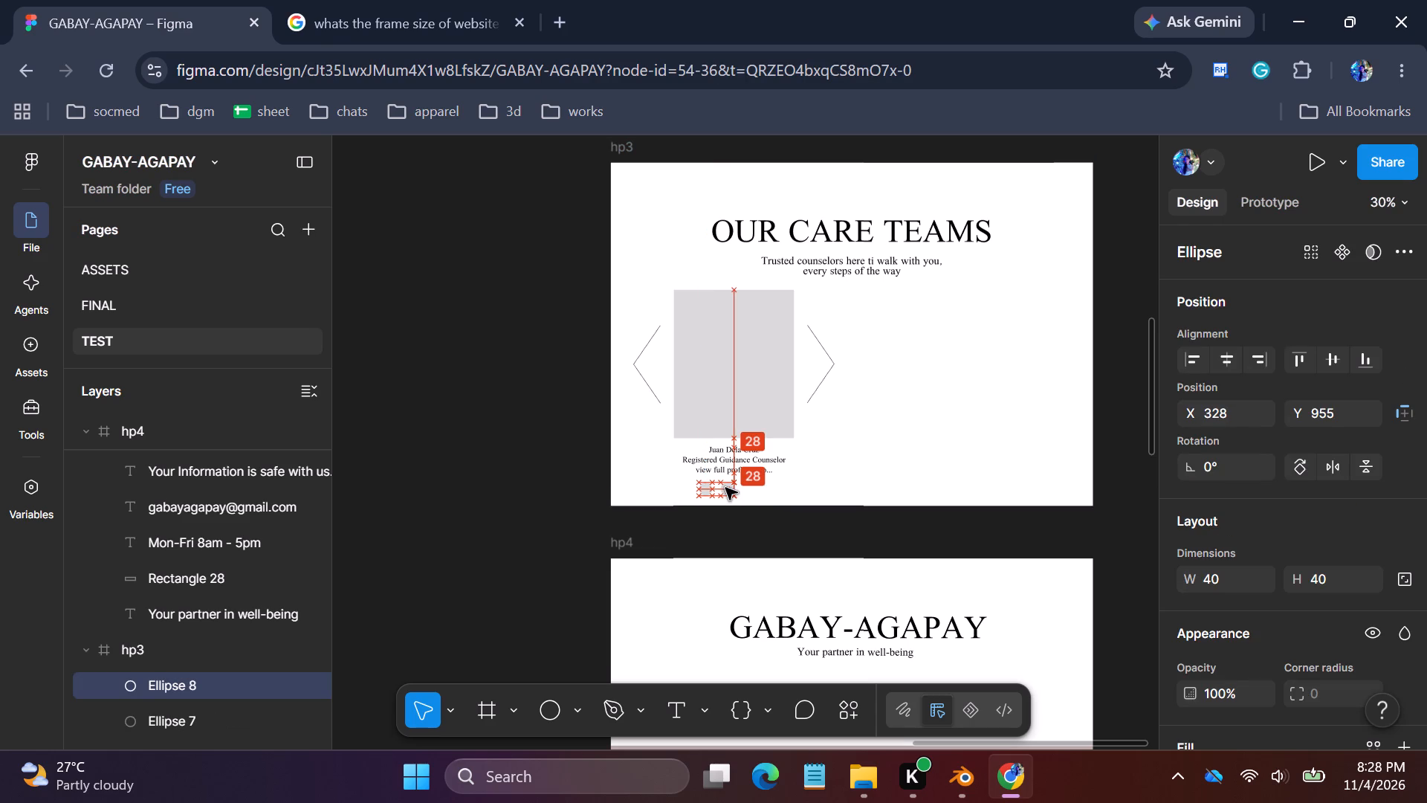
left_click_drag(725, 488, 732, 488)
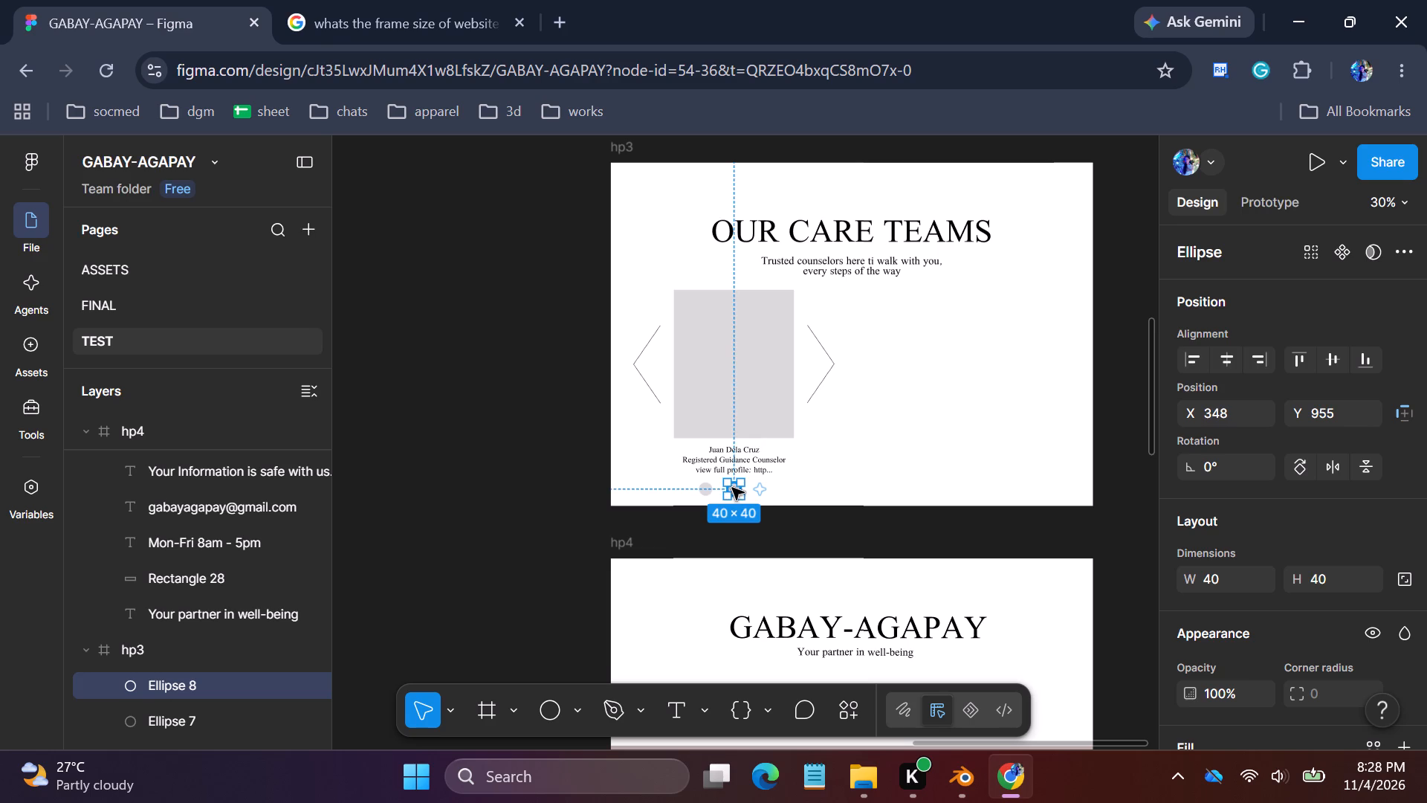
Duplicate the middle circle in hp3 and place the copy level with it at about X 433, Y 955.
key("ctrl+c")
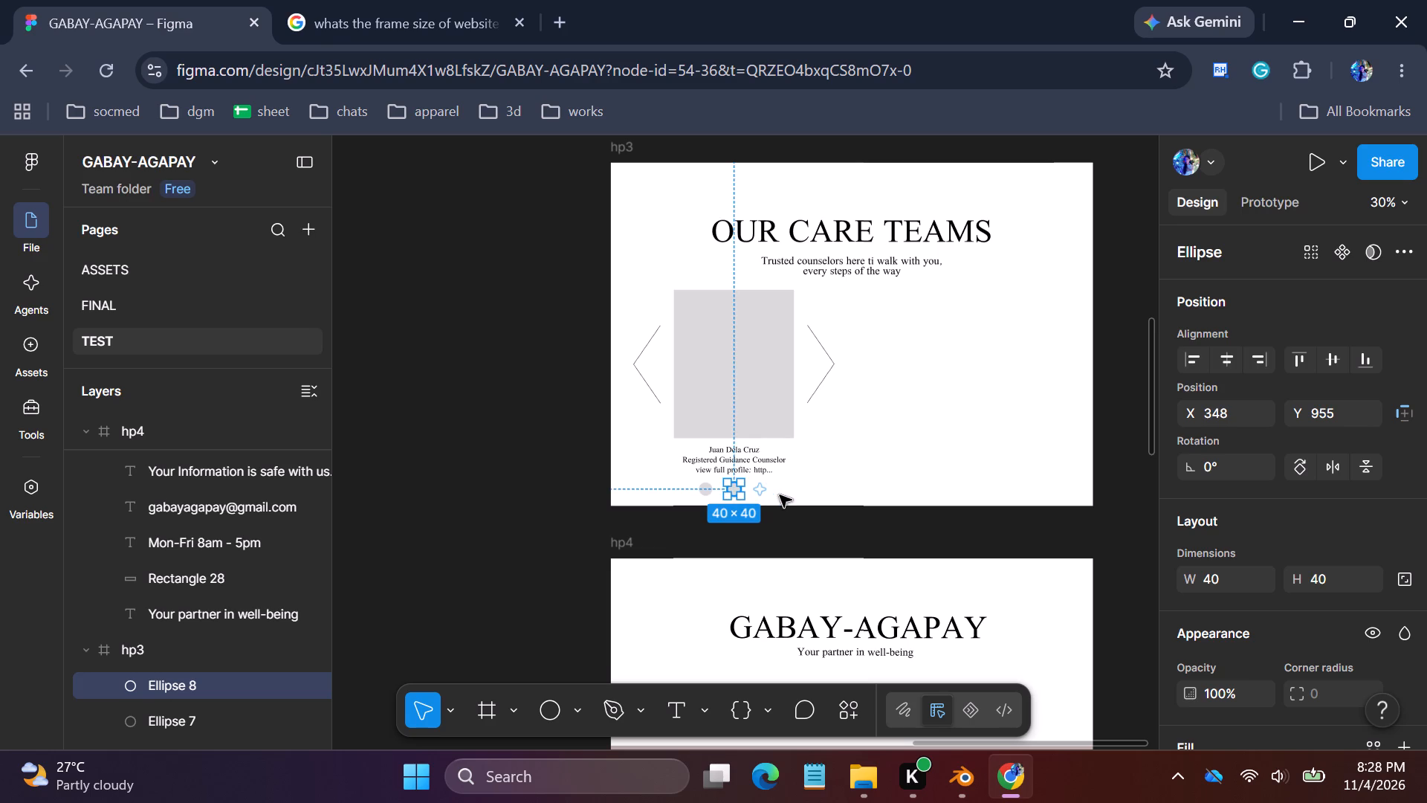
left_click(783, 493)
key("ctrl+v")
left_click_drag(735, 490, 766, 490)
left_click(873, 481)
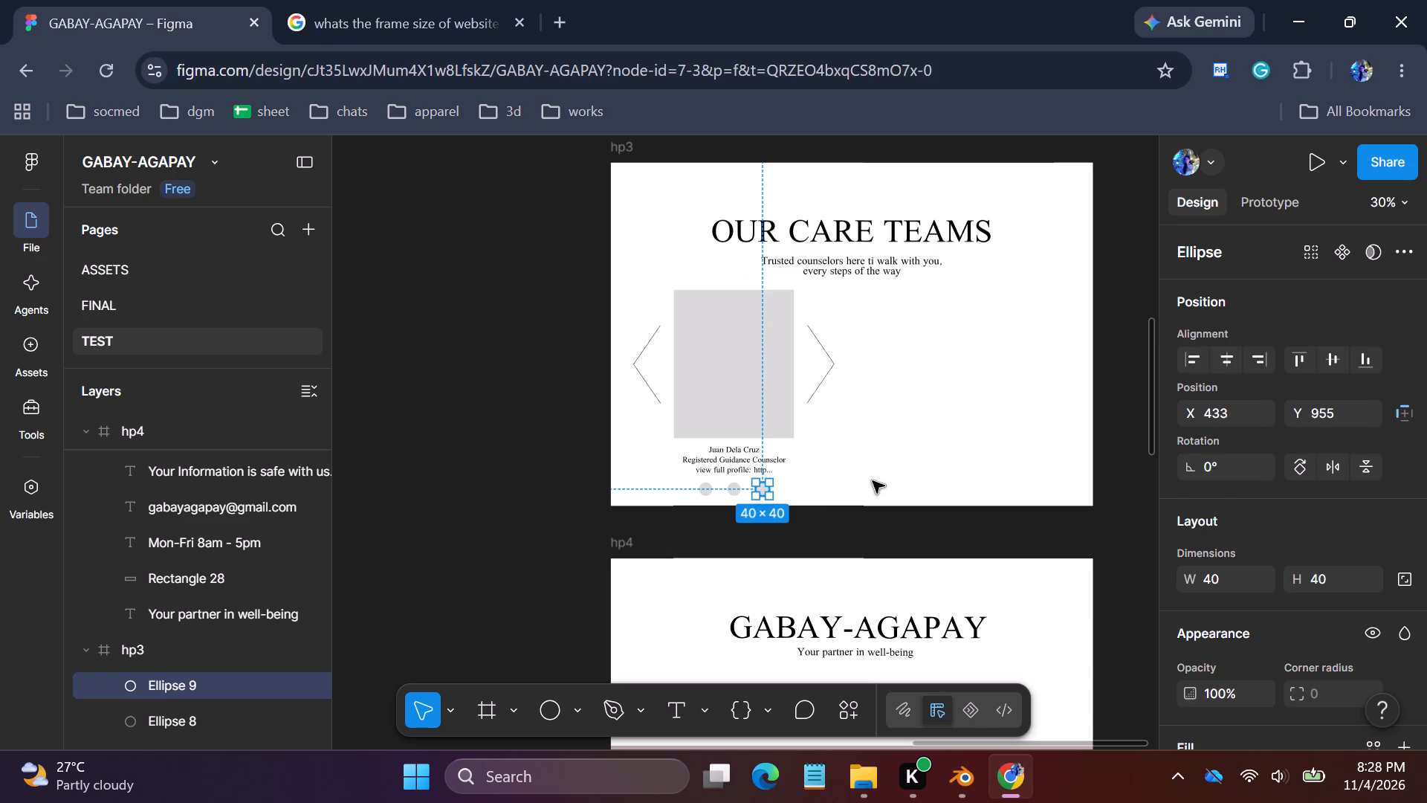
Give the leftmost of the three hp3 circles a black (000000) inside stroke of weight 1 and a 9D9696 fill.
left_click(712, 490)
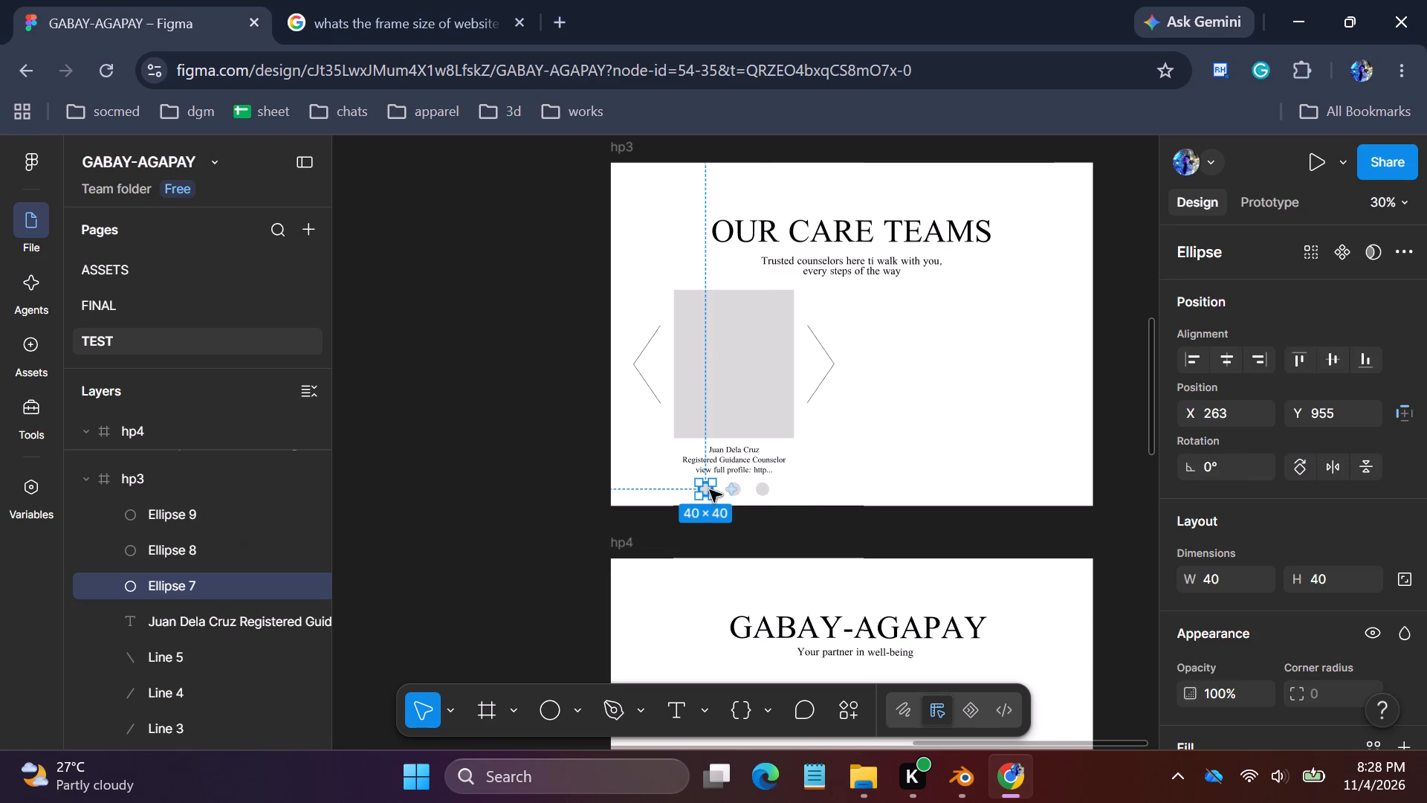
scroll(1362, 488, "down", 1)
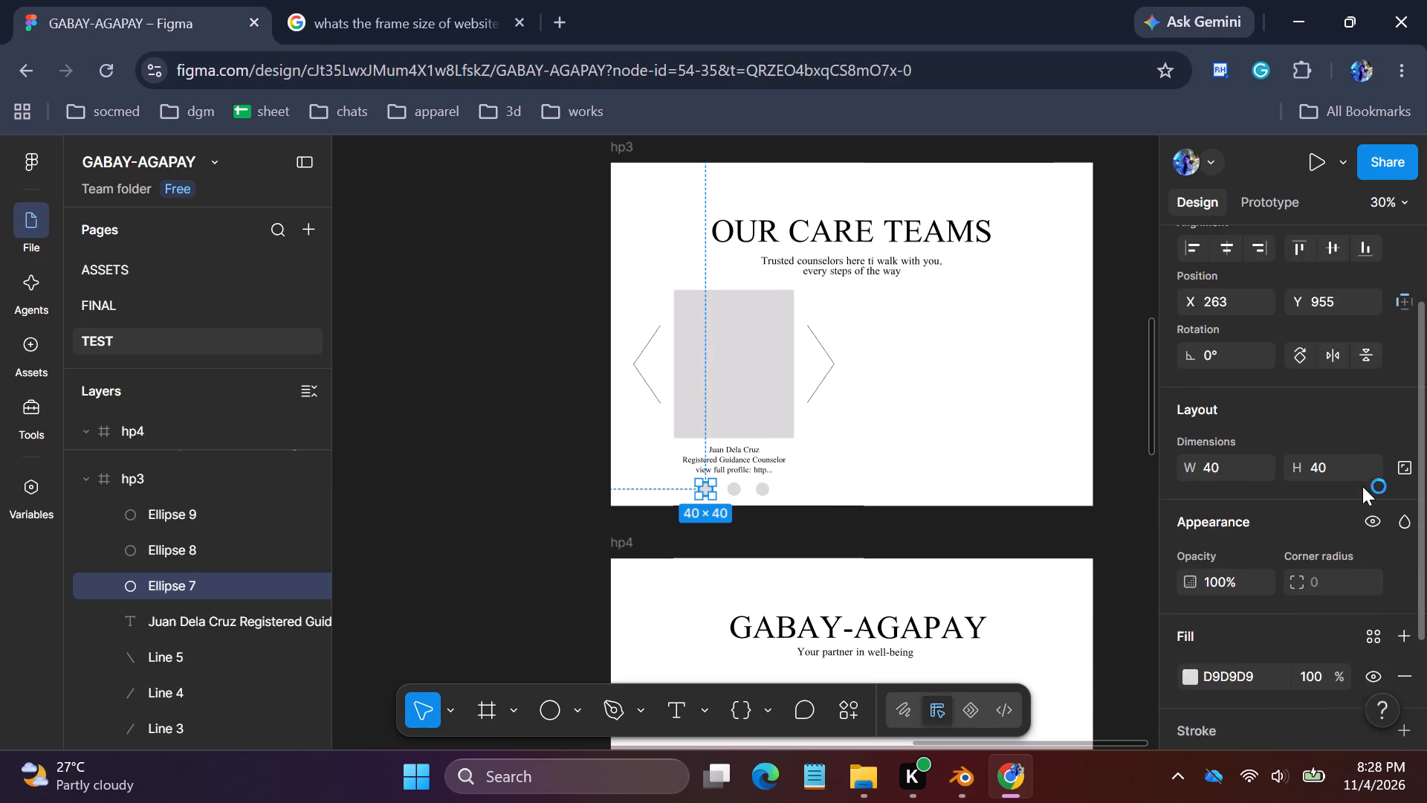
scroll(1362, 486, "down", 1)
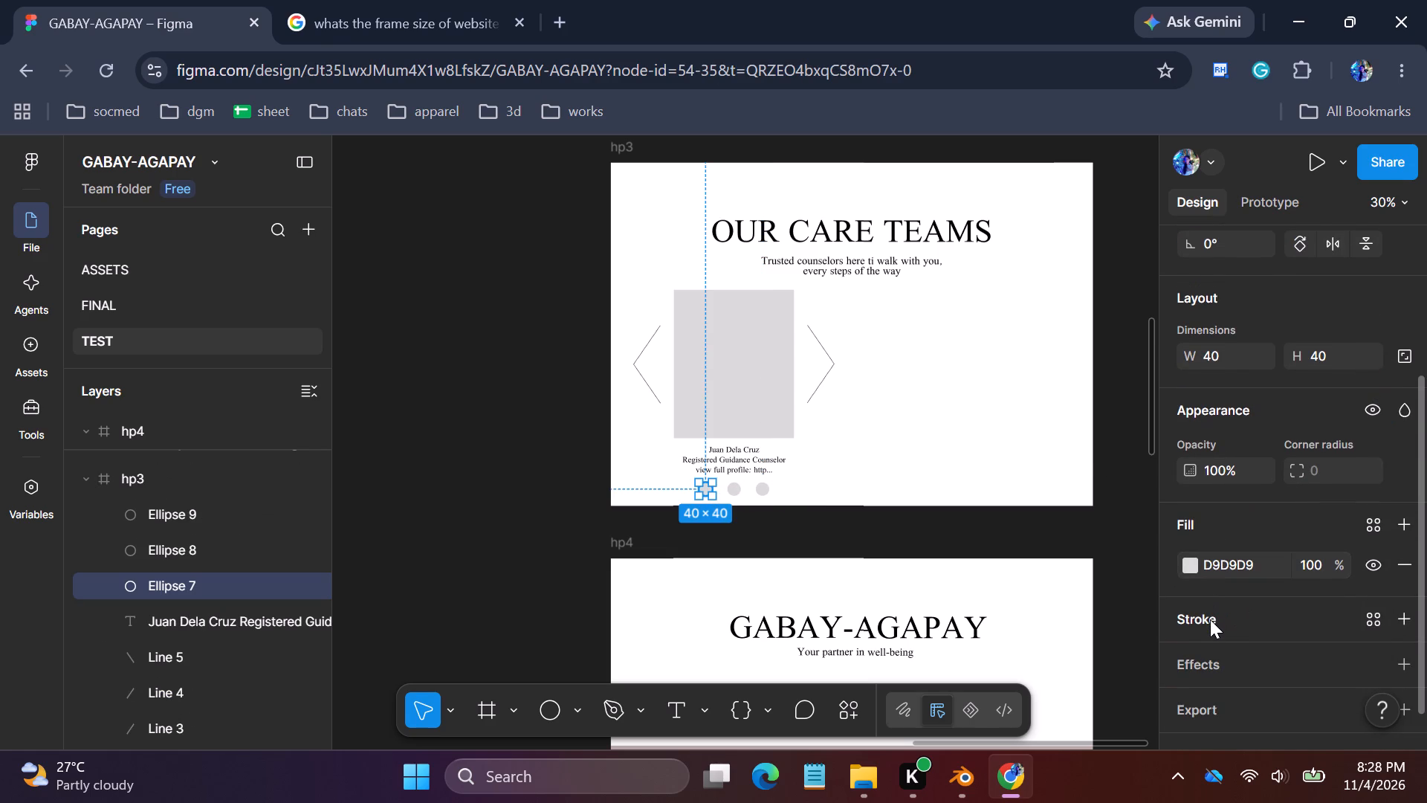
left_click(1216, 619)
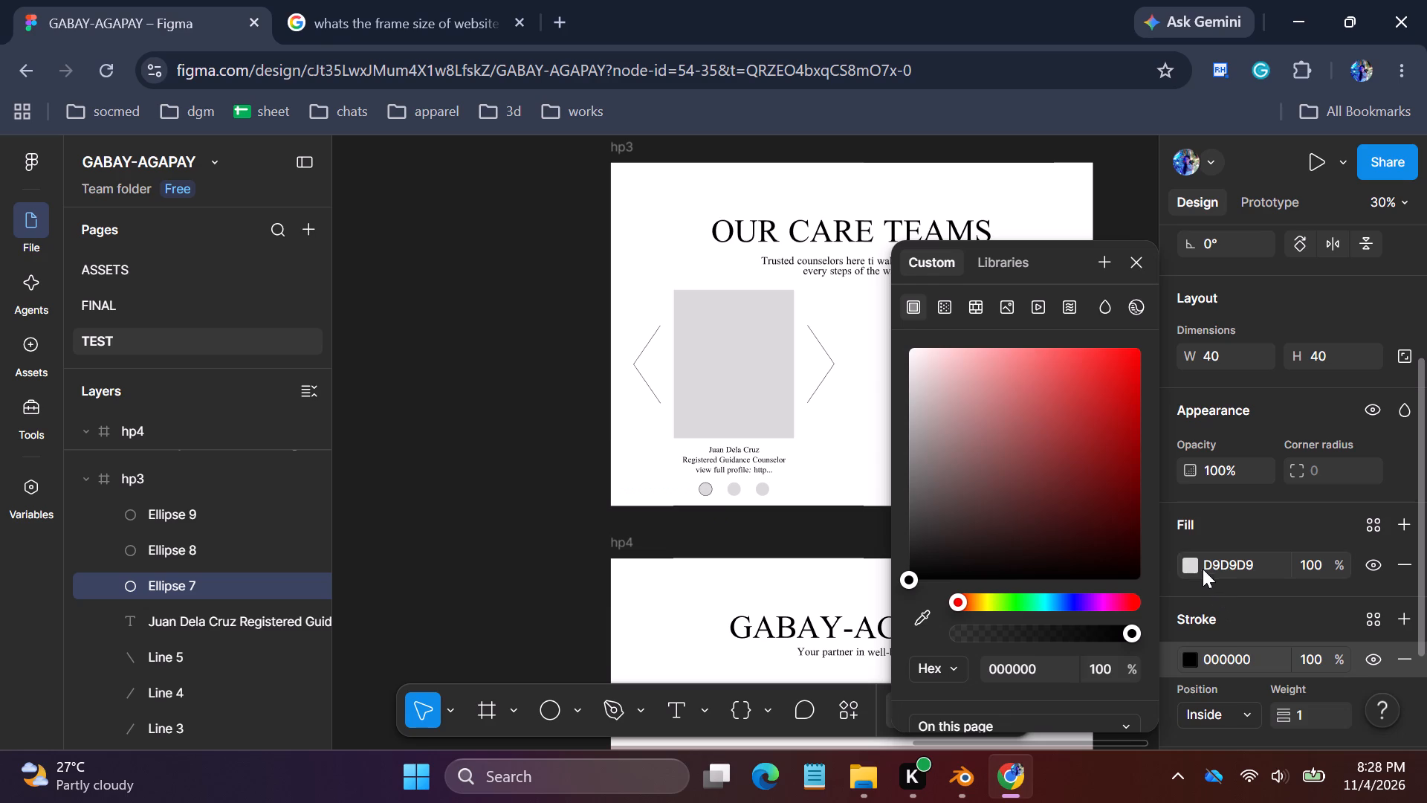
left_click(1196, 559)
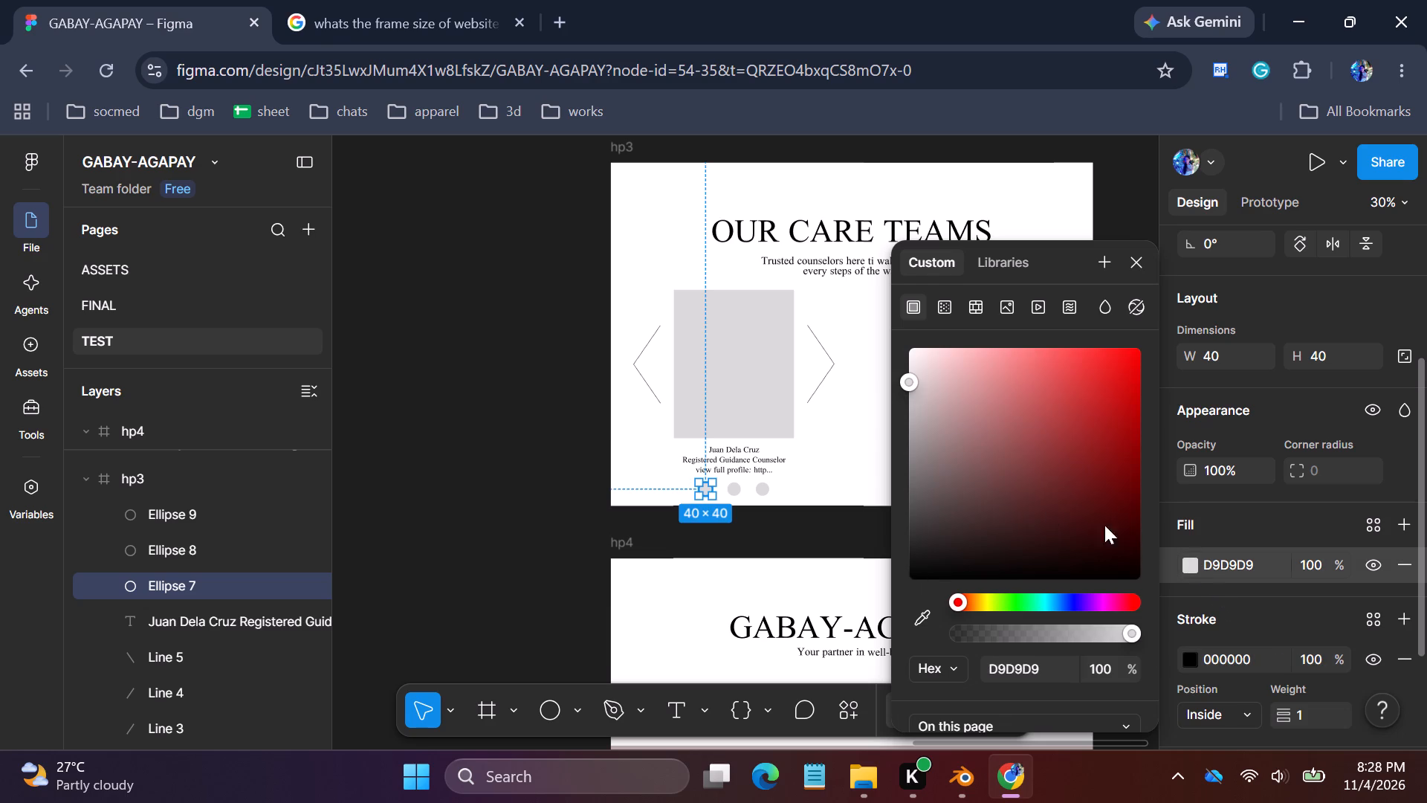
left_click(919, 437)
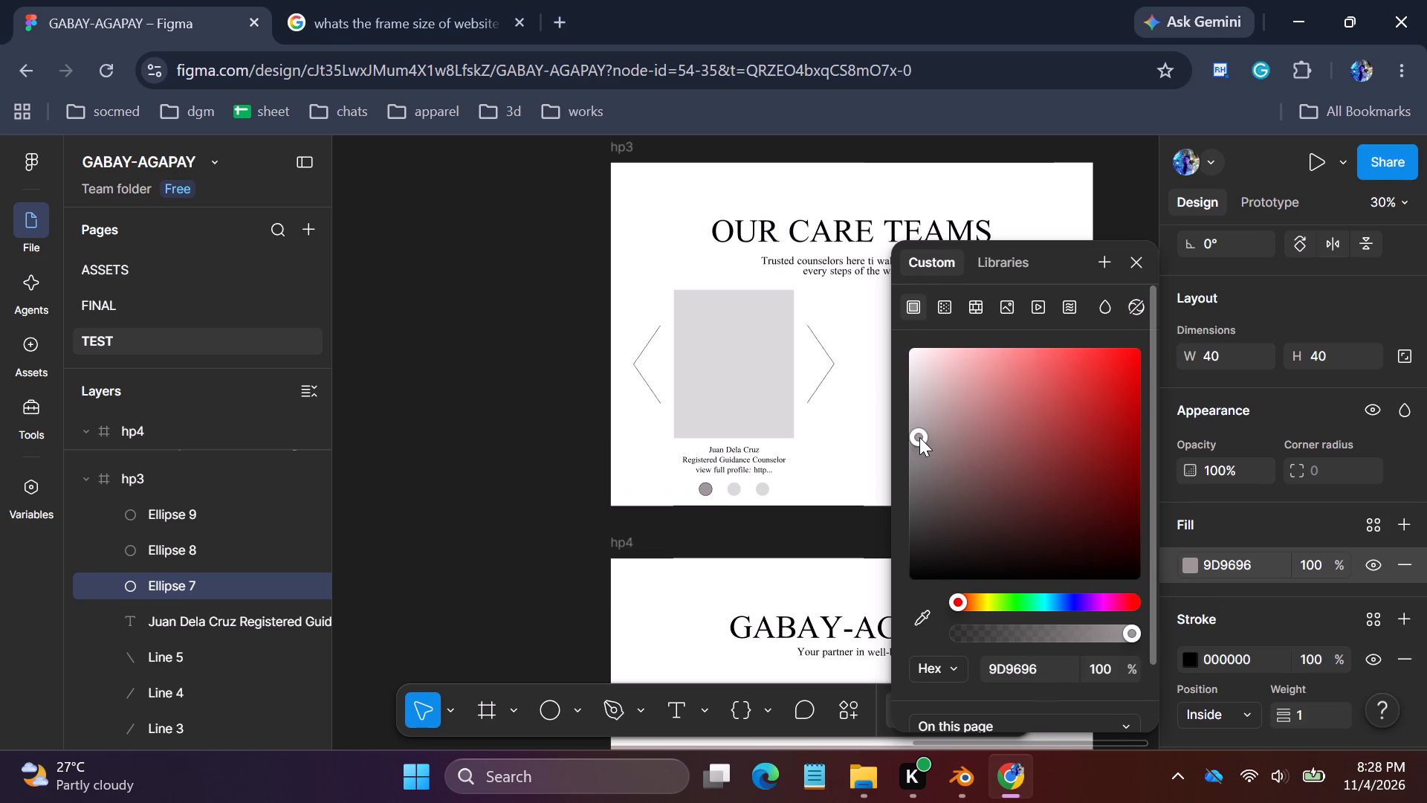
left_click(560, 404)
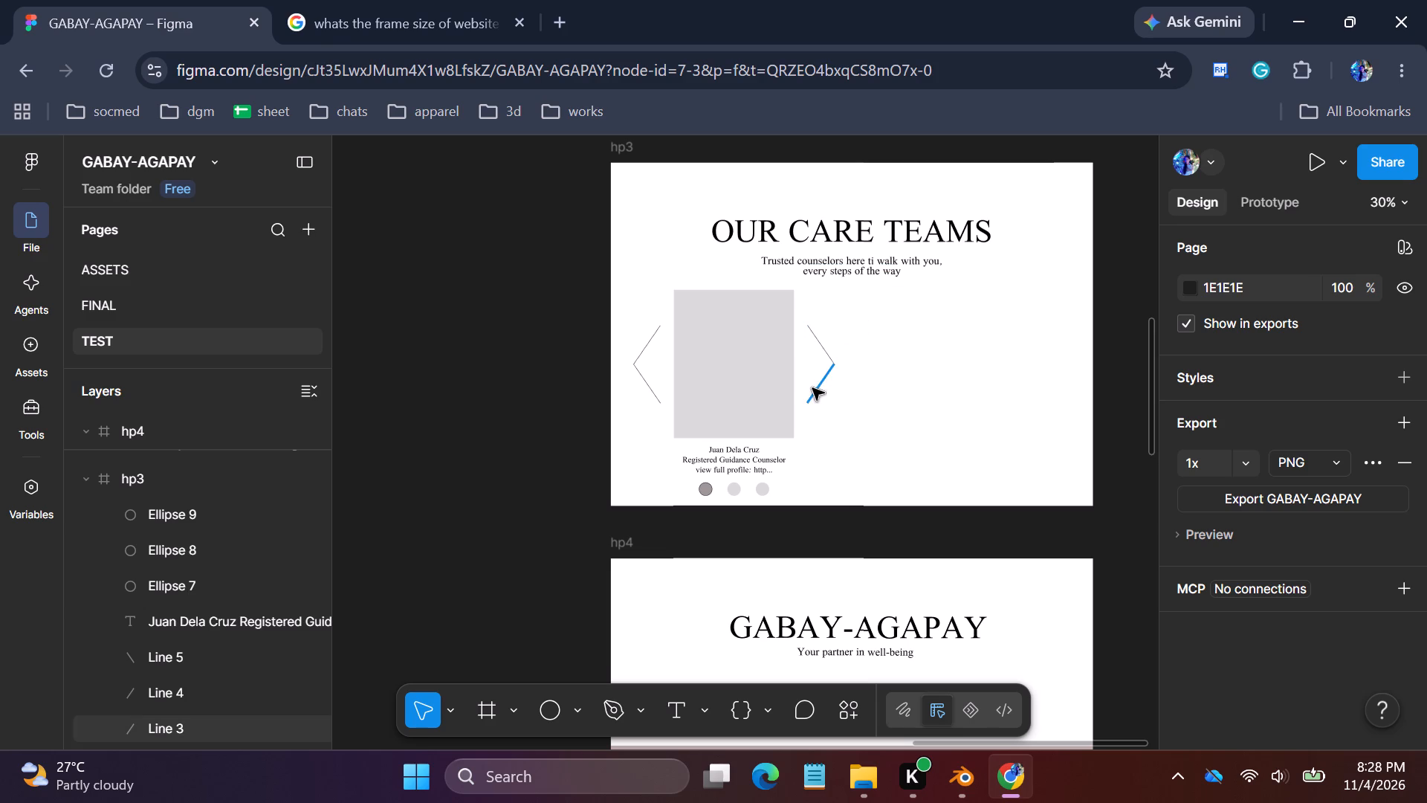
Move the three-line counselor caption in hp3 beside the right-hand arrow, to about X 782, Y 486.
left_click(736, 455)
middle_click(736, 455)
left_click(736, 455)
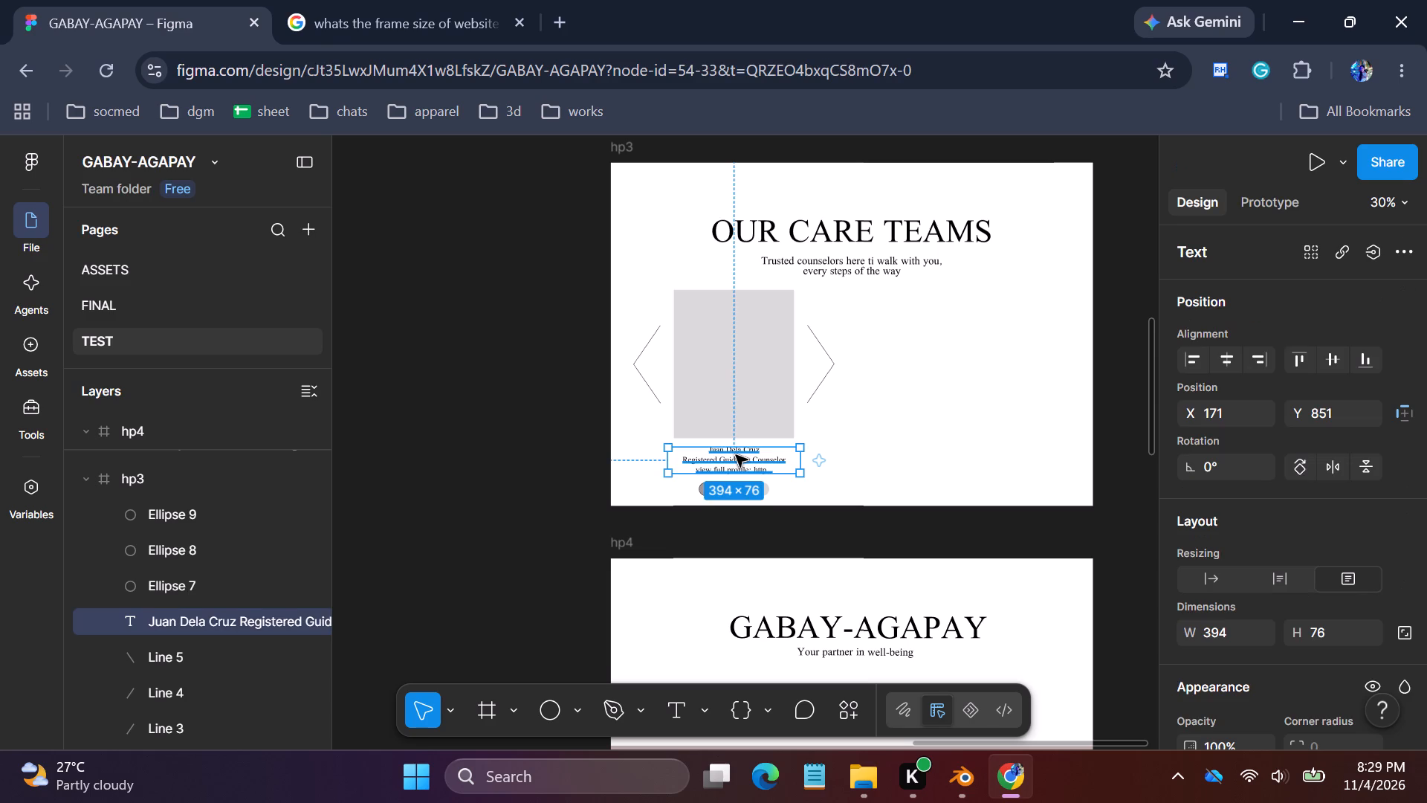
left_click_drag(744, 457, 942, 334)
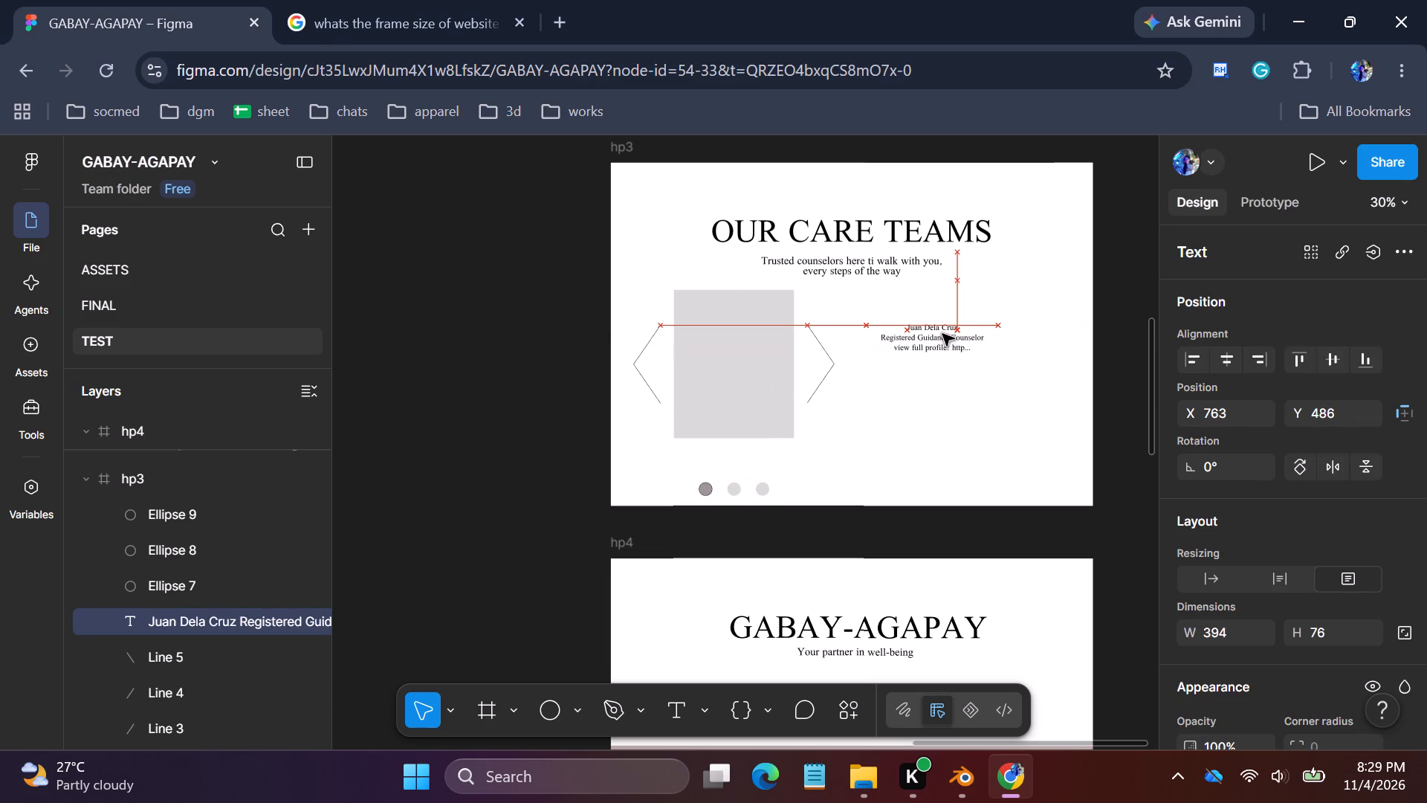
left_click_drag(942, 334, 945, 335)
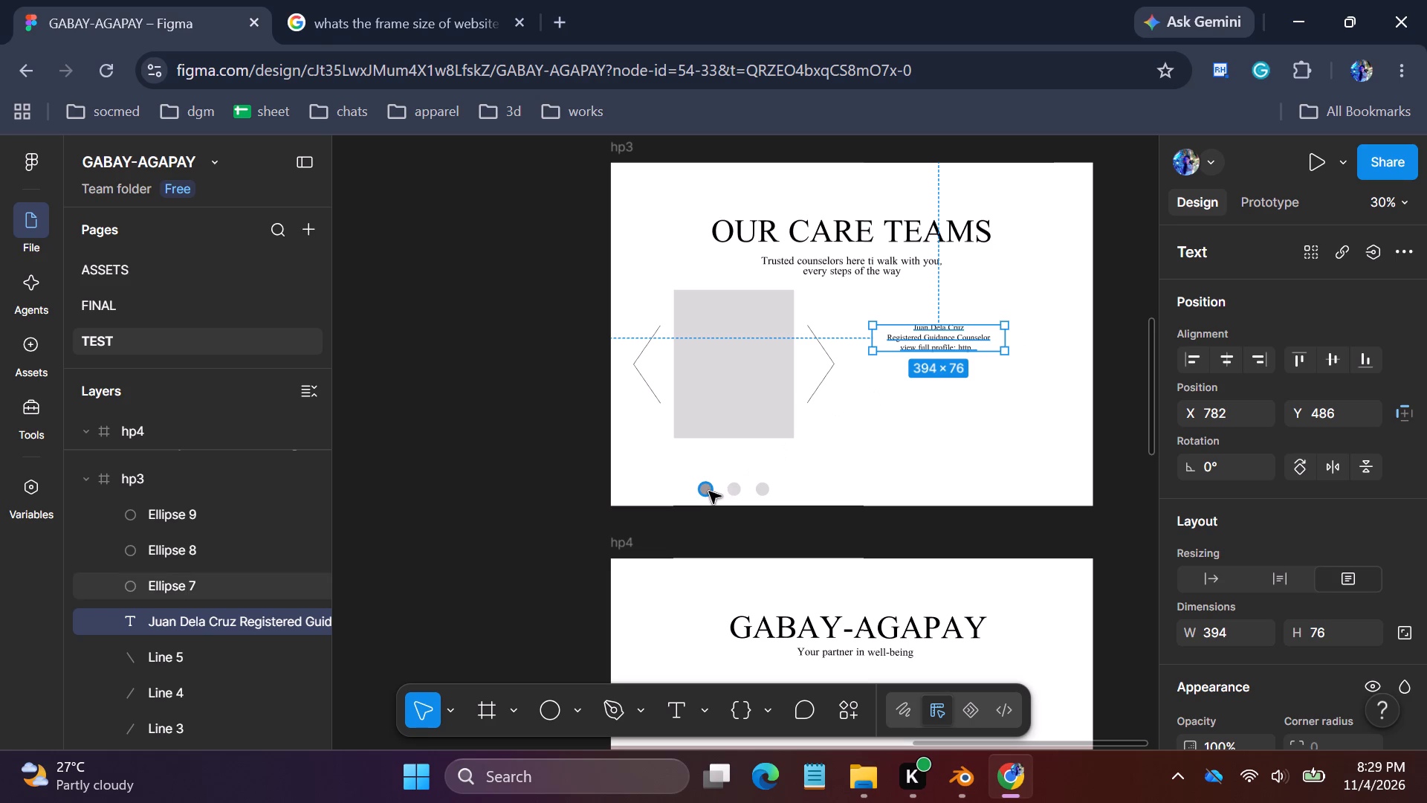
Move the row of three circles in hp3 up to about Y 932 and slightly to the right, keeping their spacing.
left_click(709, 491, "shift")
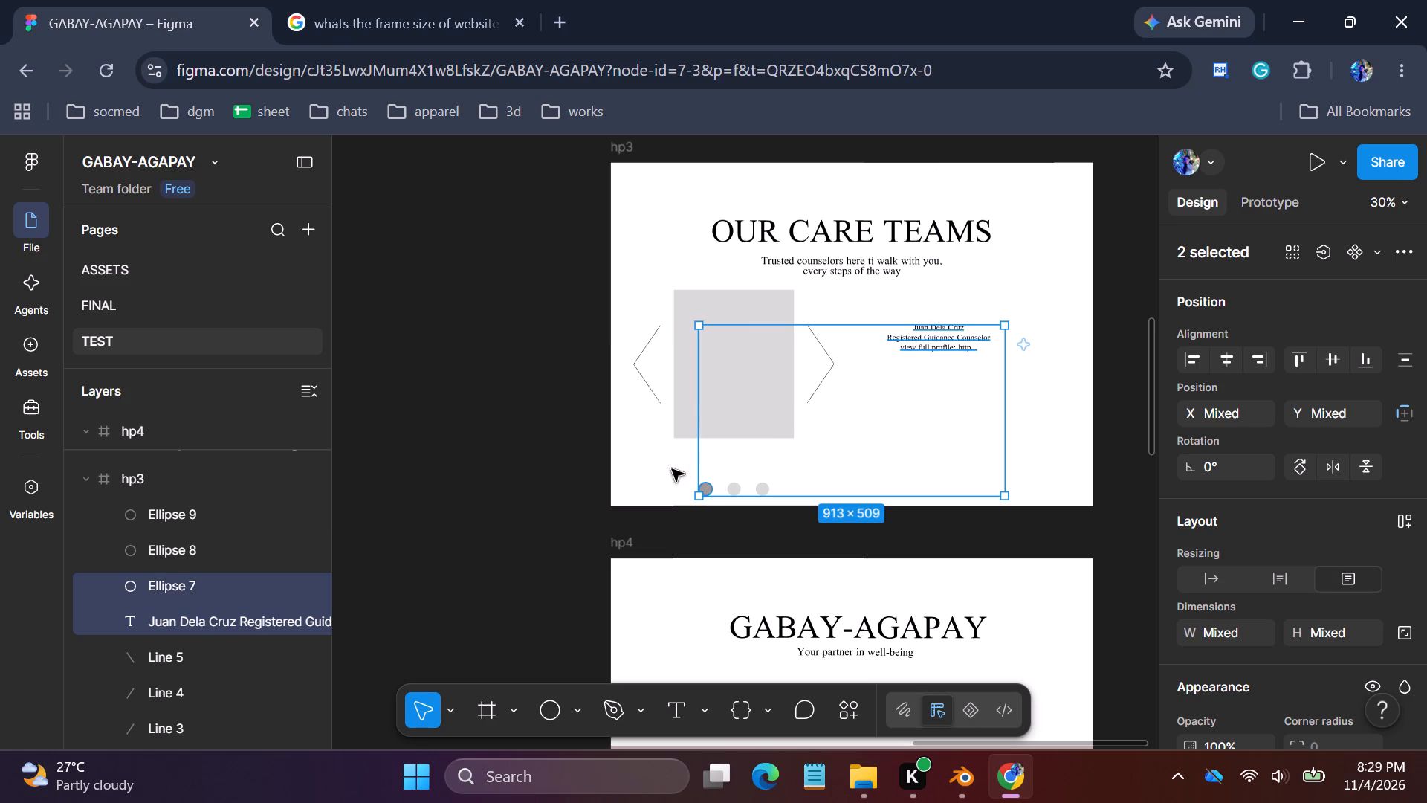
left_click(672, 469)
left_click(707, 487, "shift")
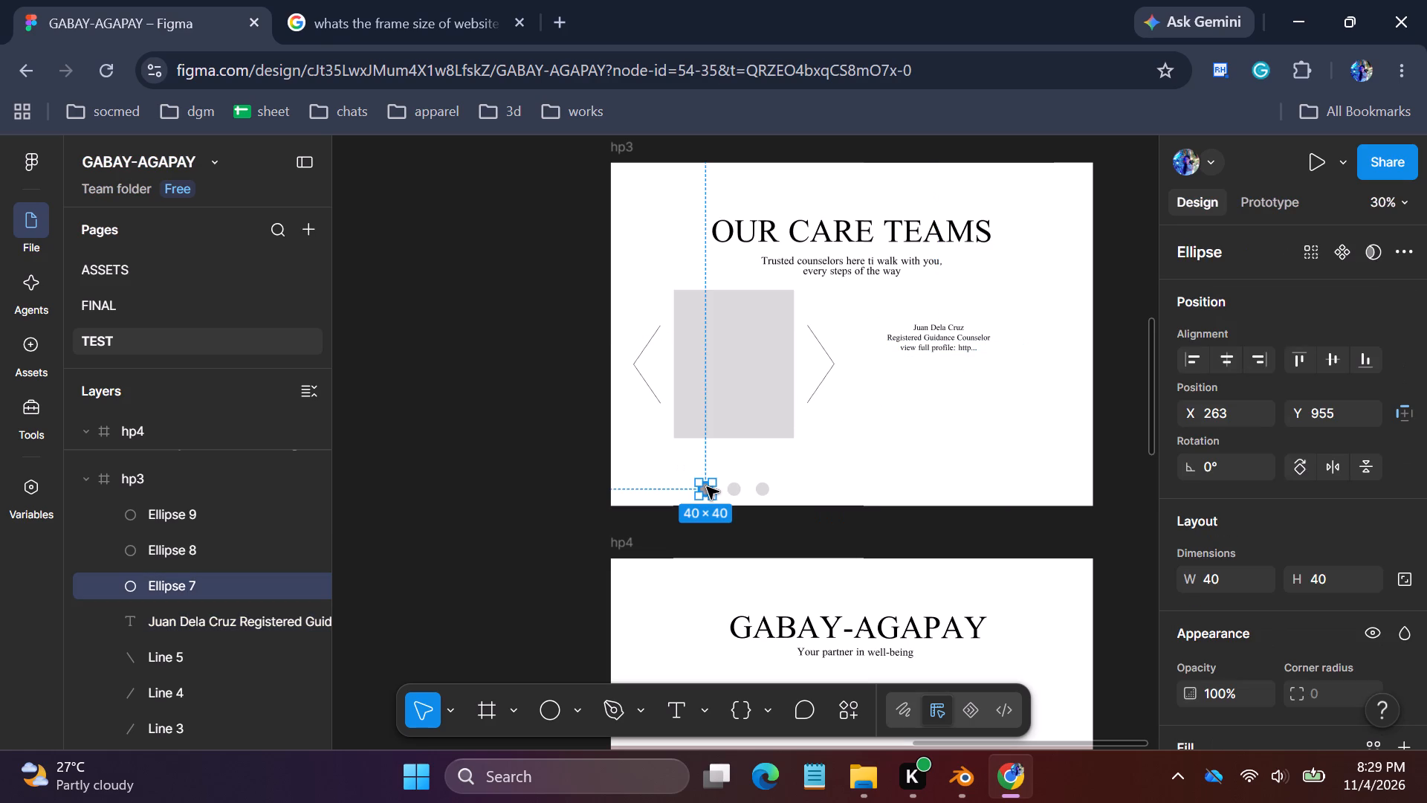
left_click(734, 491, "shift")
left_click(766, 489, "shift")
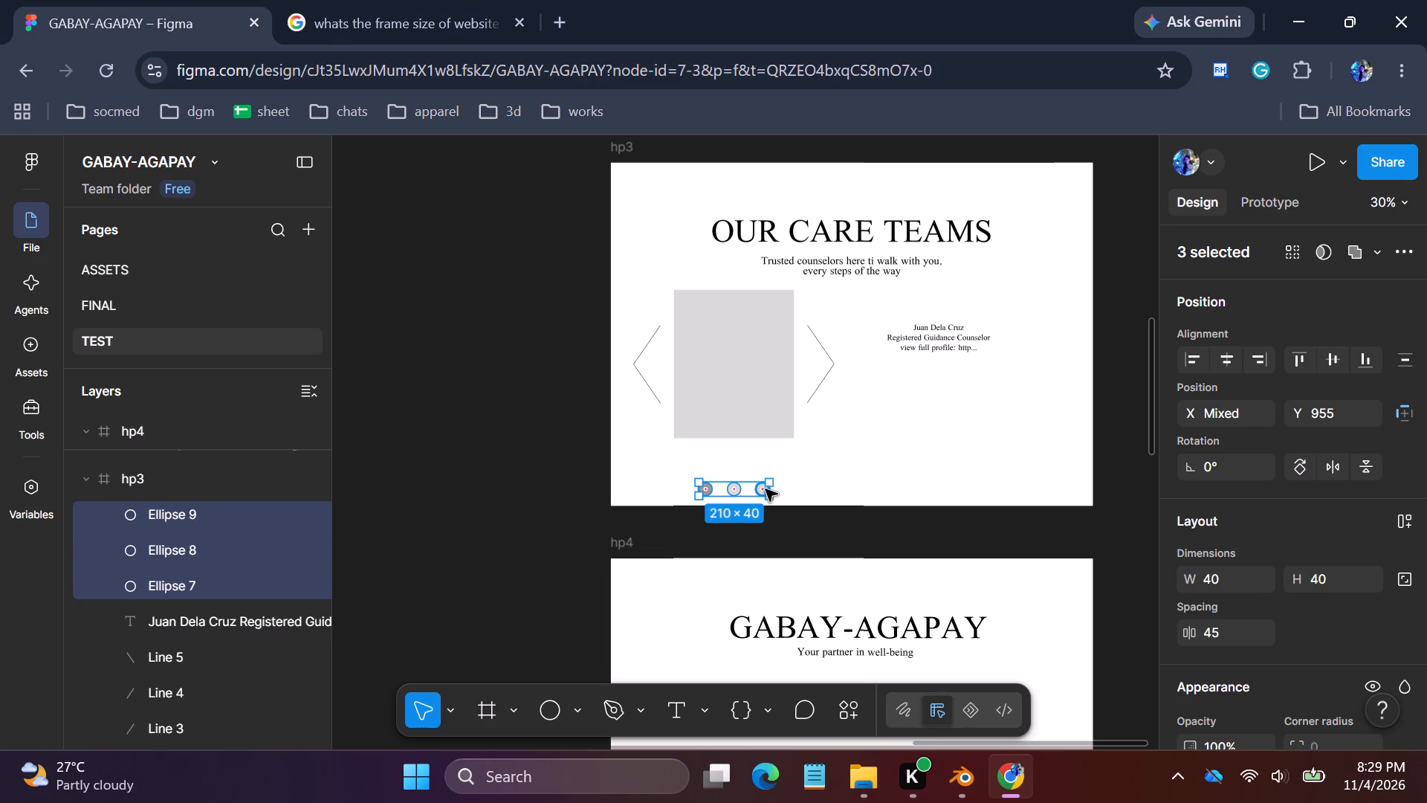
left_click_drag(748, 486, 757, 479)
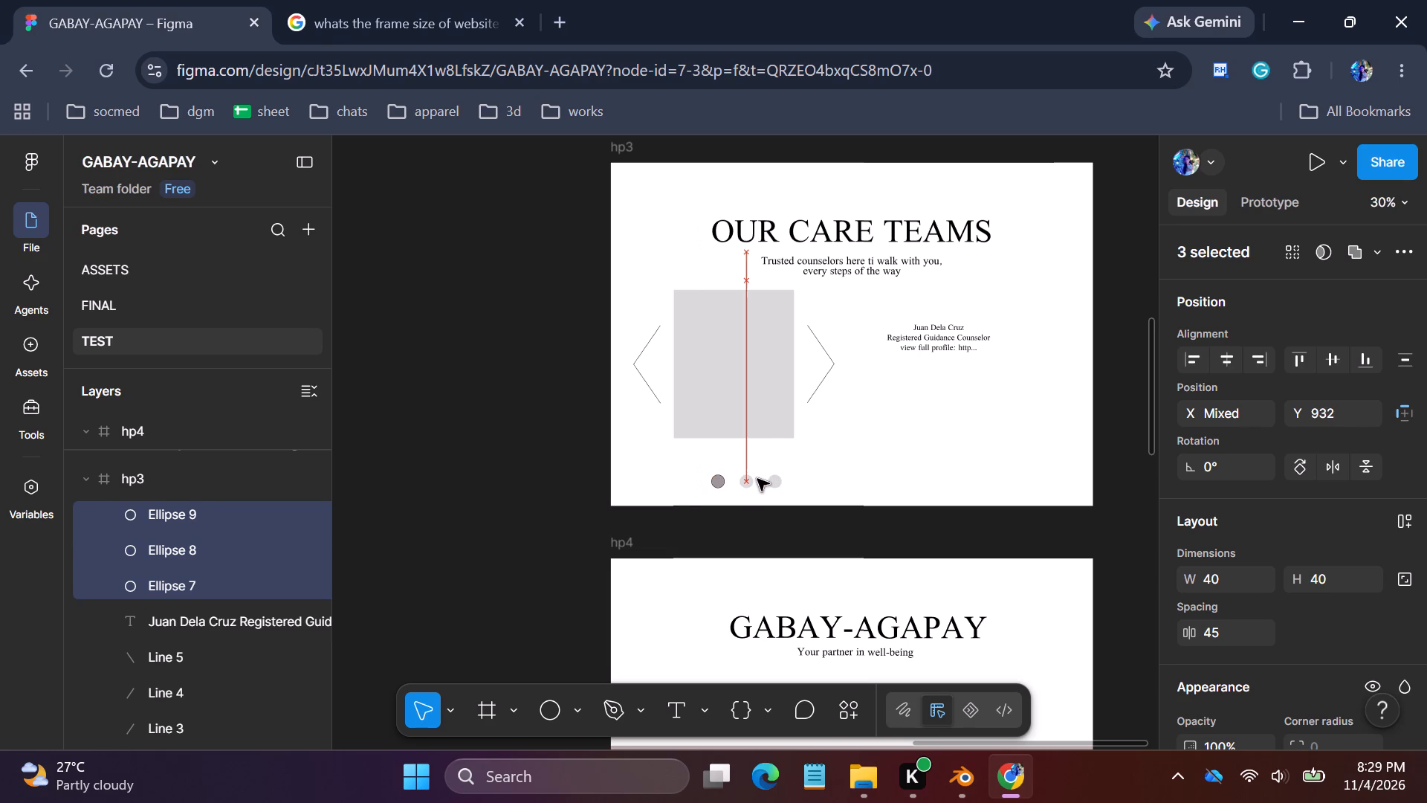
left_click_drag(757, 479, 754, 479)
Enlarge the grey rectangle in hp3 to about 390 × 490 and centre it above the circles at about X 190, Y 397.
left_click(751, 401)
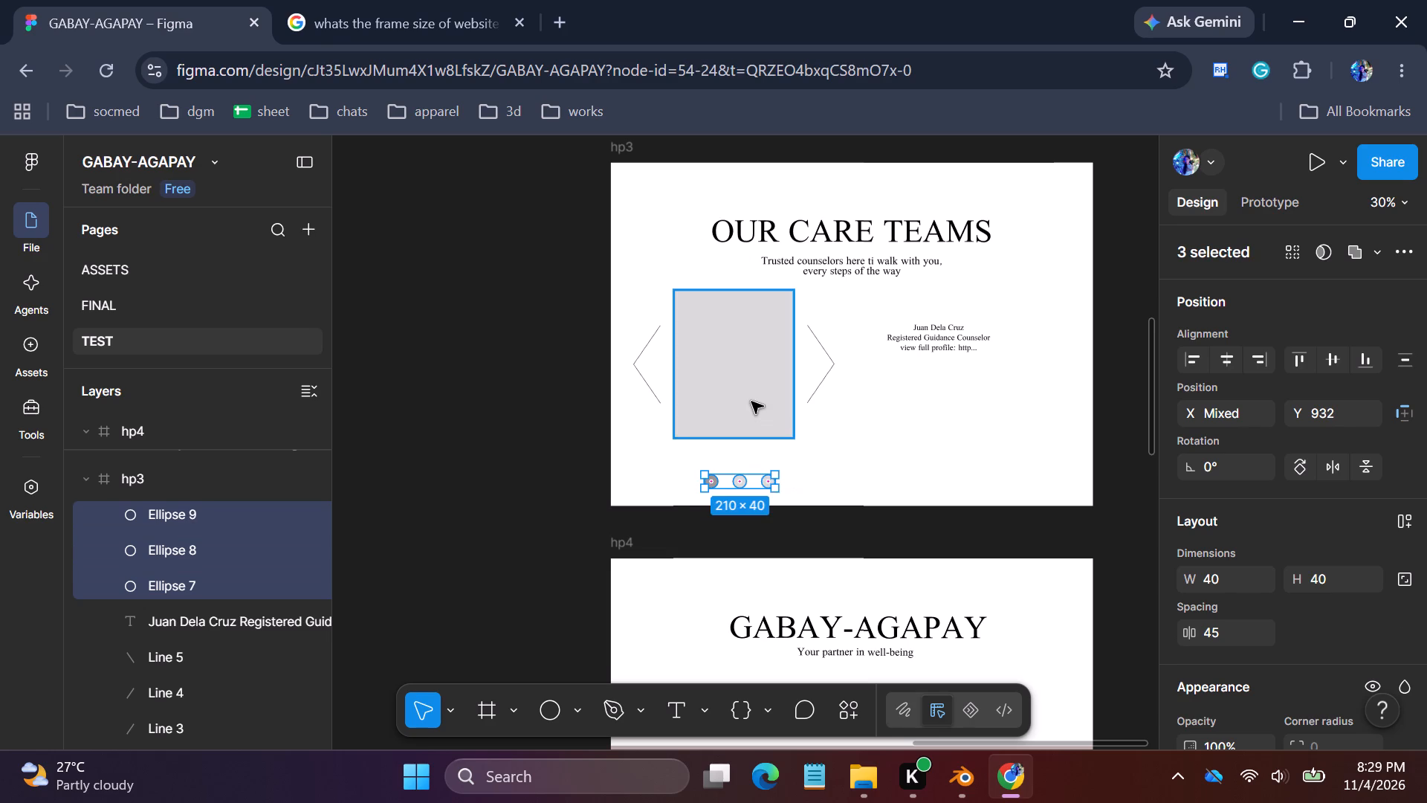
left_click(751, 401)
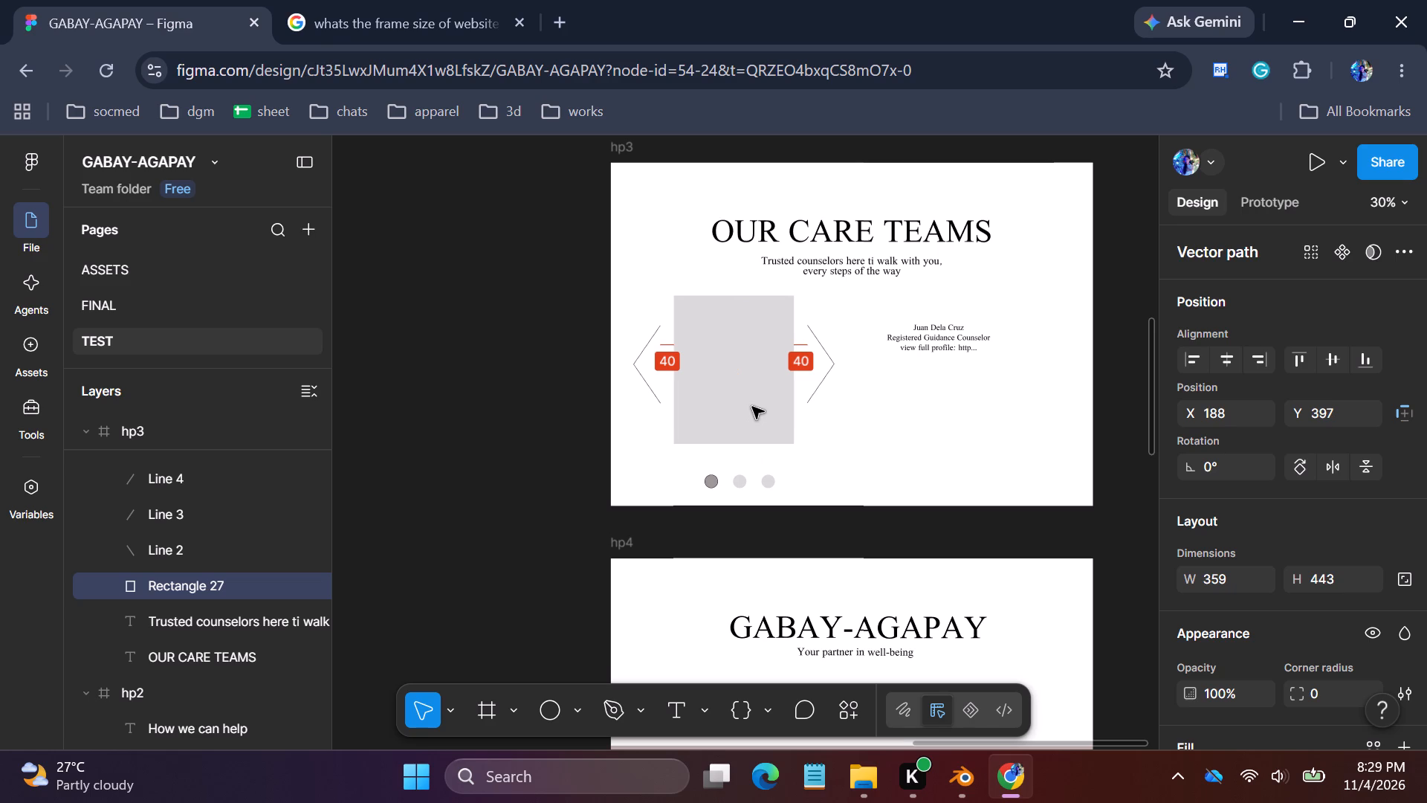
left_click_drag(793, 436, 793, 437)
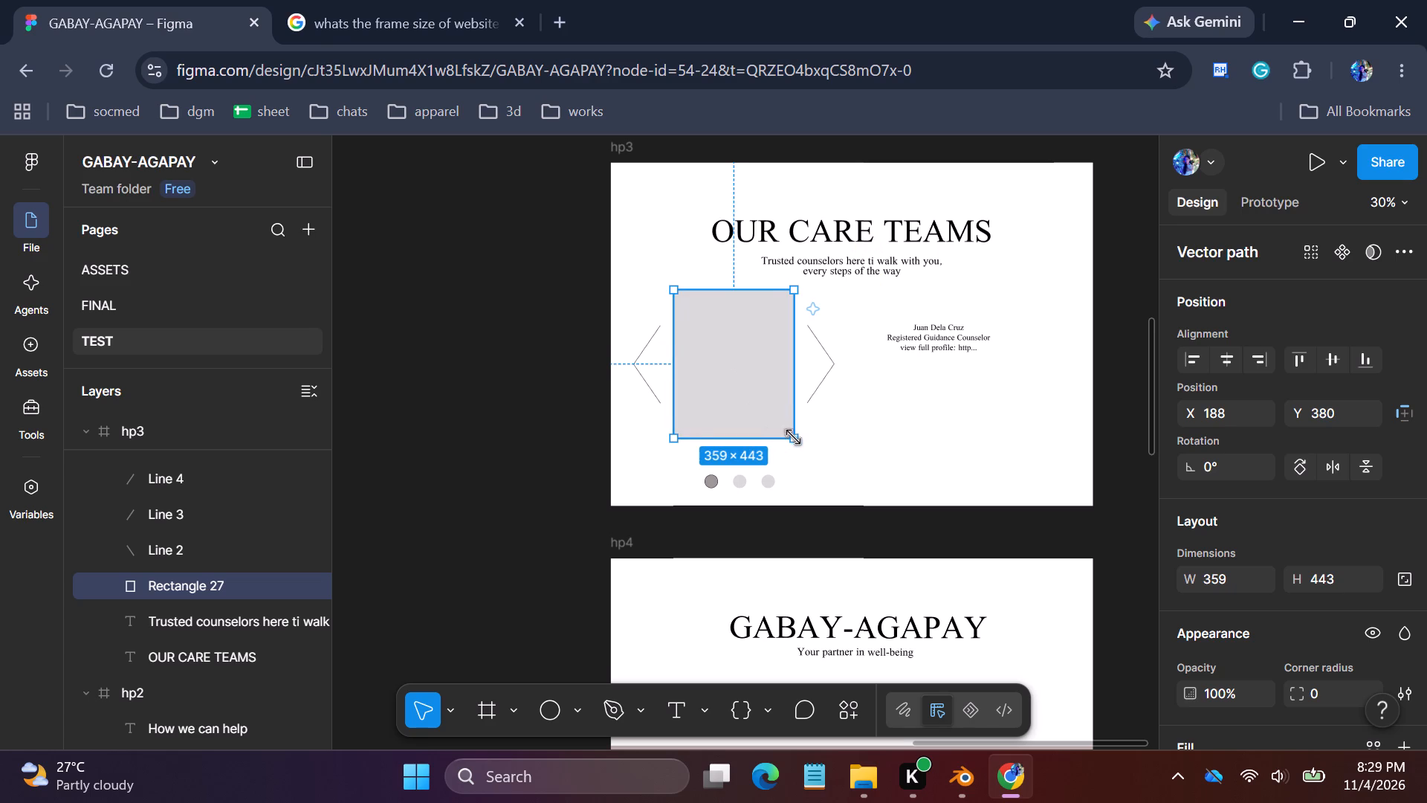
left_click_drag(793, 437, 800, 447)
left_click_drag(765, 414, 767, 425)
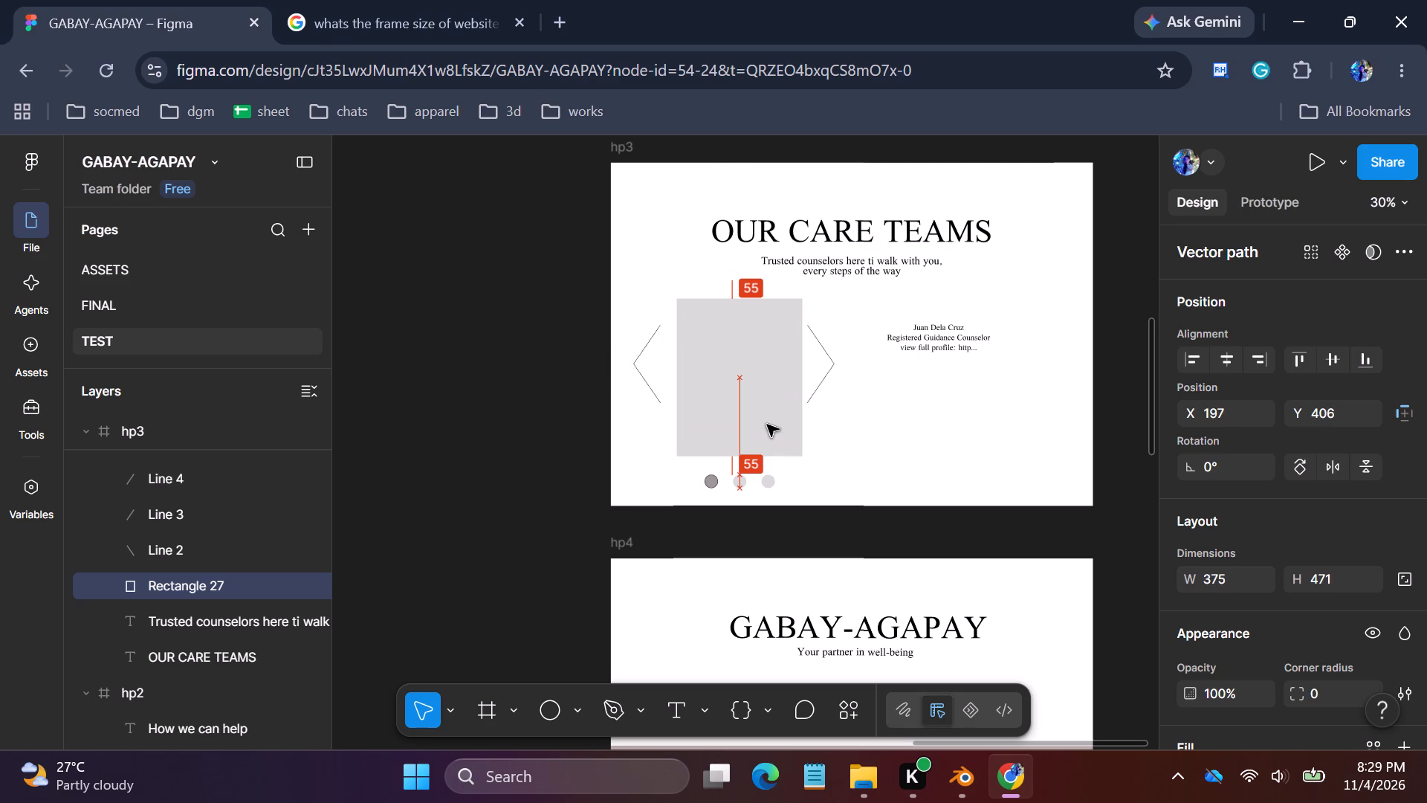
left_click_drag(767, 425, 766, 430)
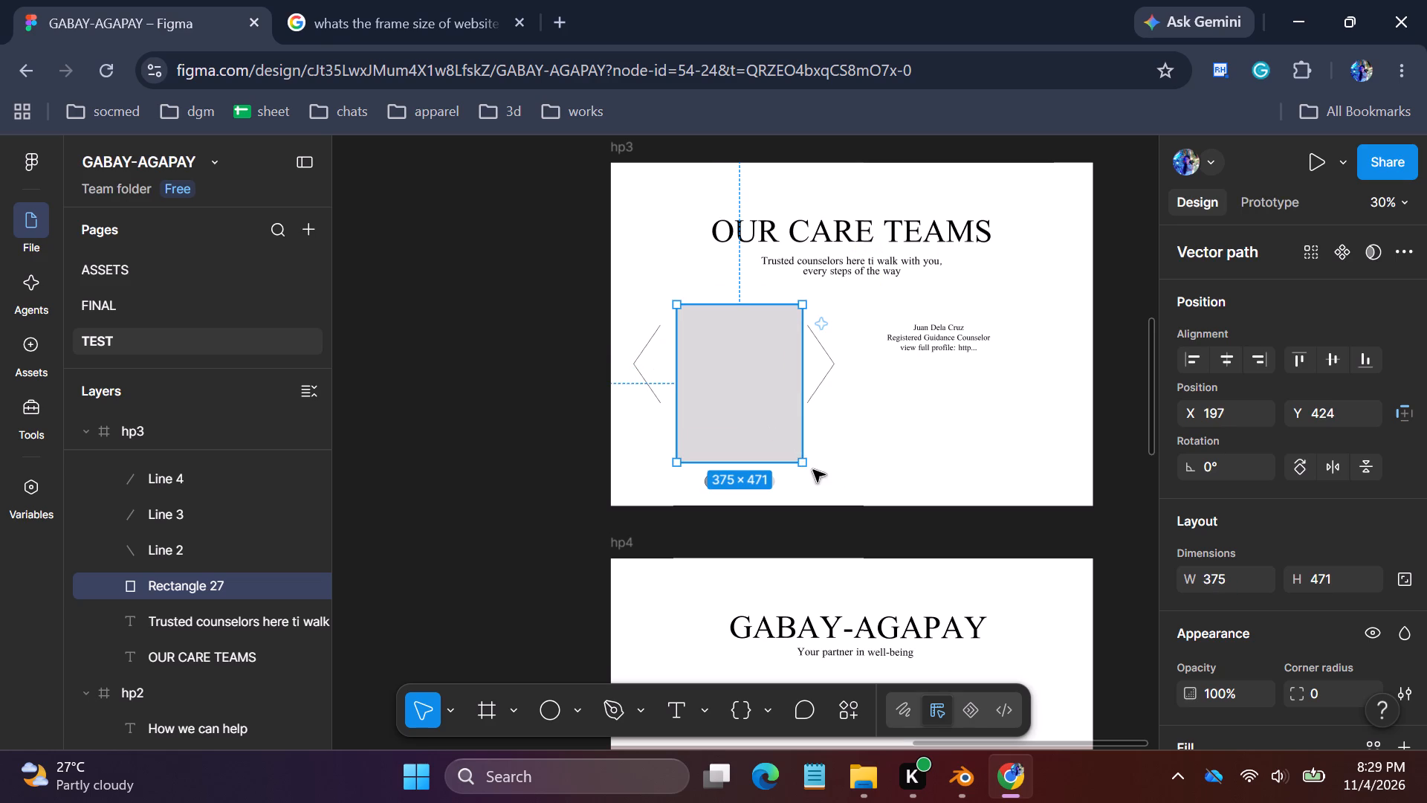
left_click_drag(806, 462, 809, 468)
left_click_drag(763, 433, 760, 427)
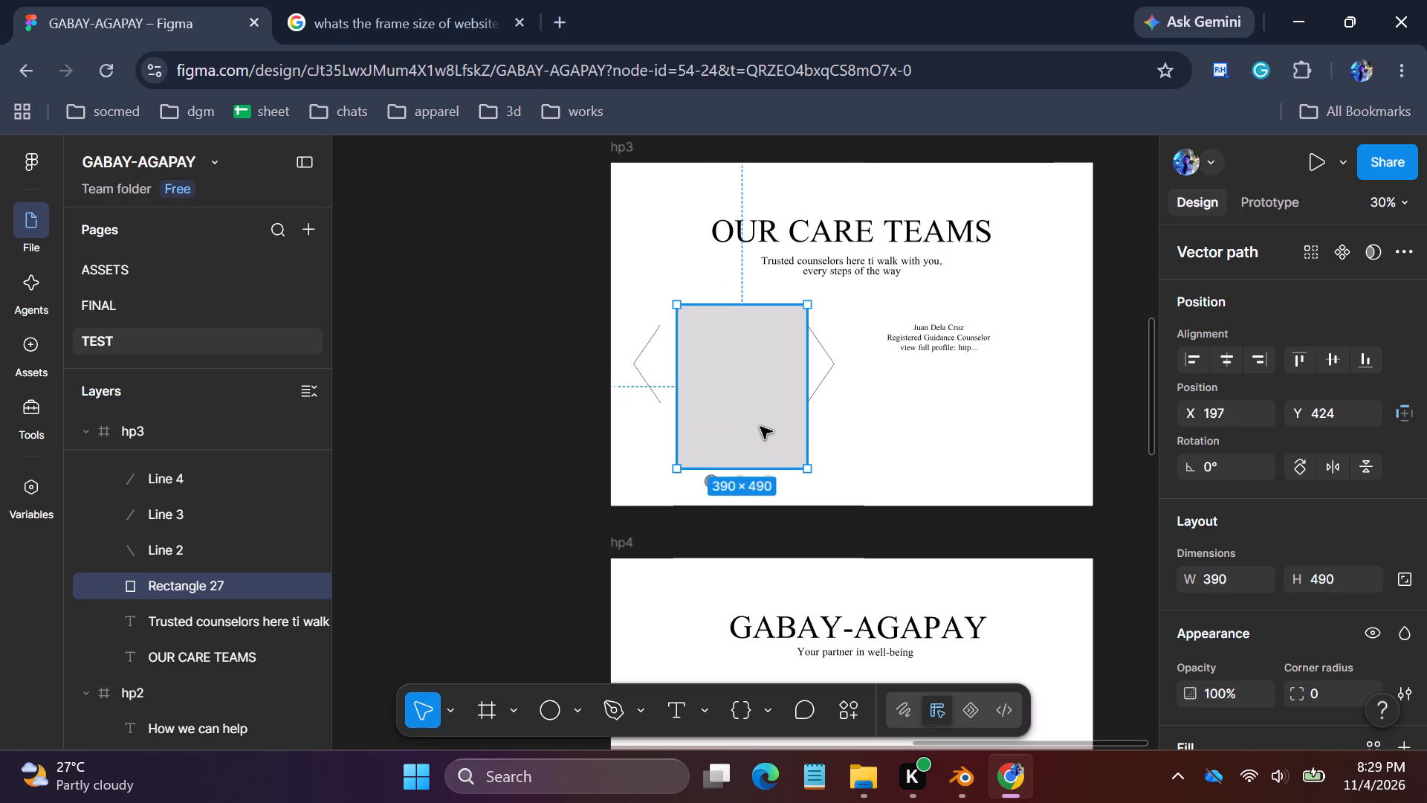
left_click_drag(760, 427, 756, 419)
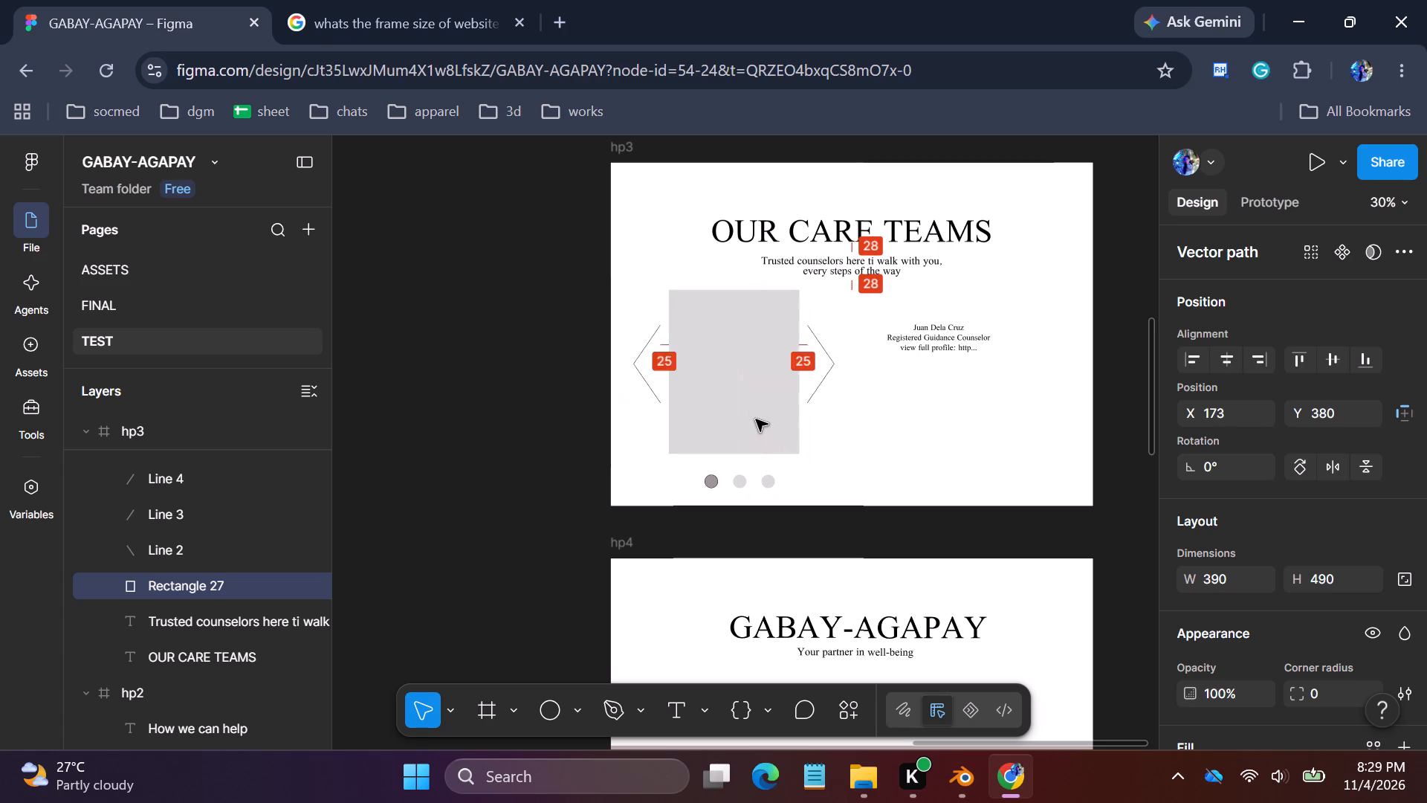
left_click_drag(756, 419, 757, 425)
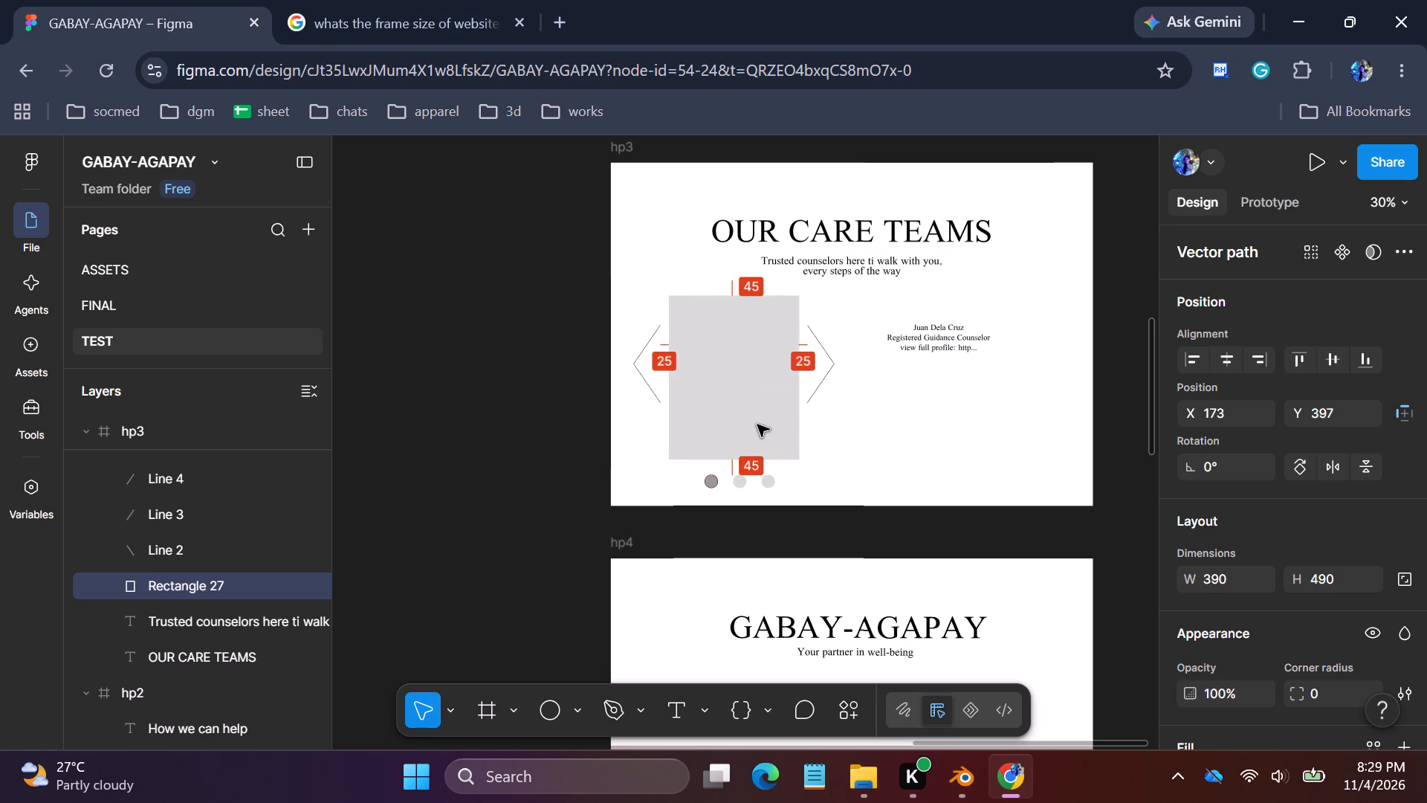
left_click_drag(757, 425, 760, 423)
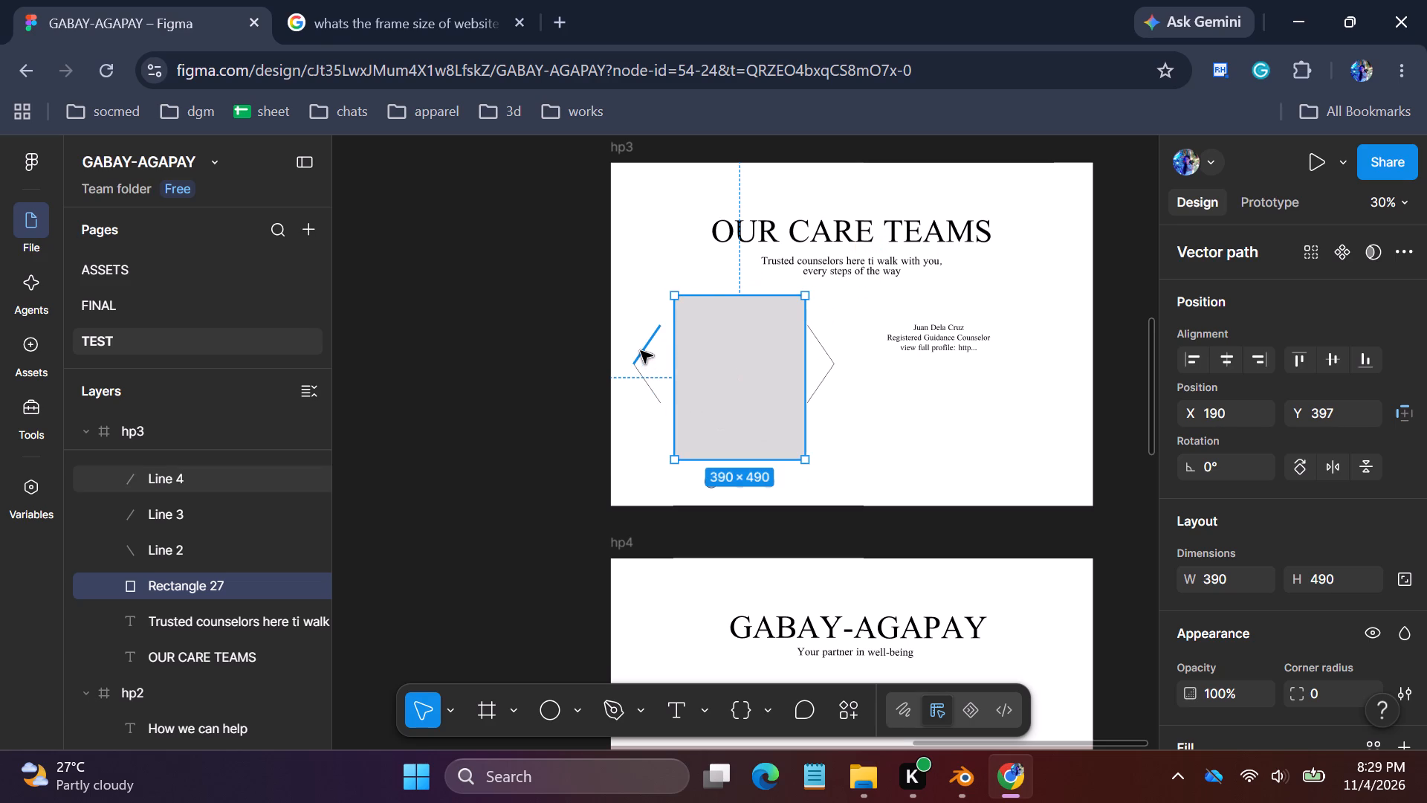
Move both lines of the left arrow in hp3 down to align with the grey rectangle's vertical centre.
left_click(641, 350, "shift")
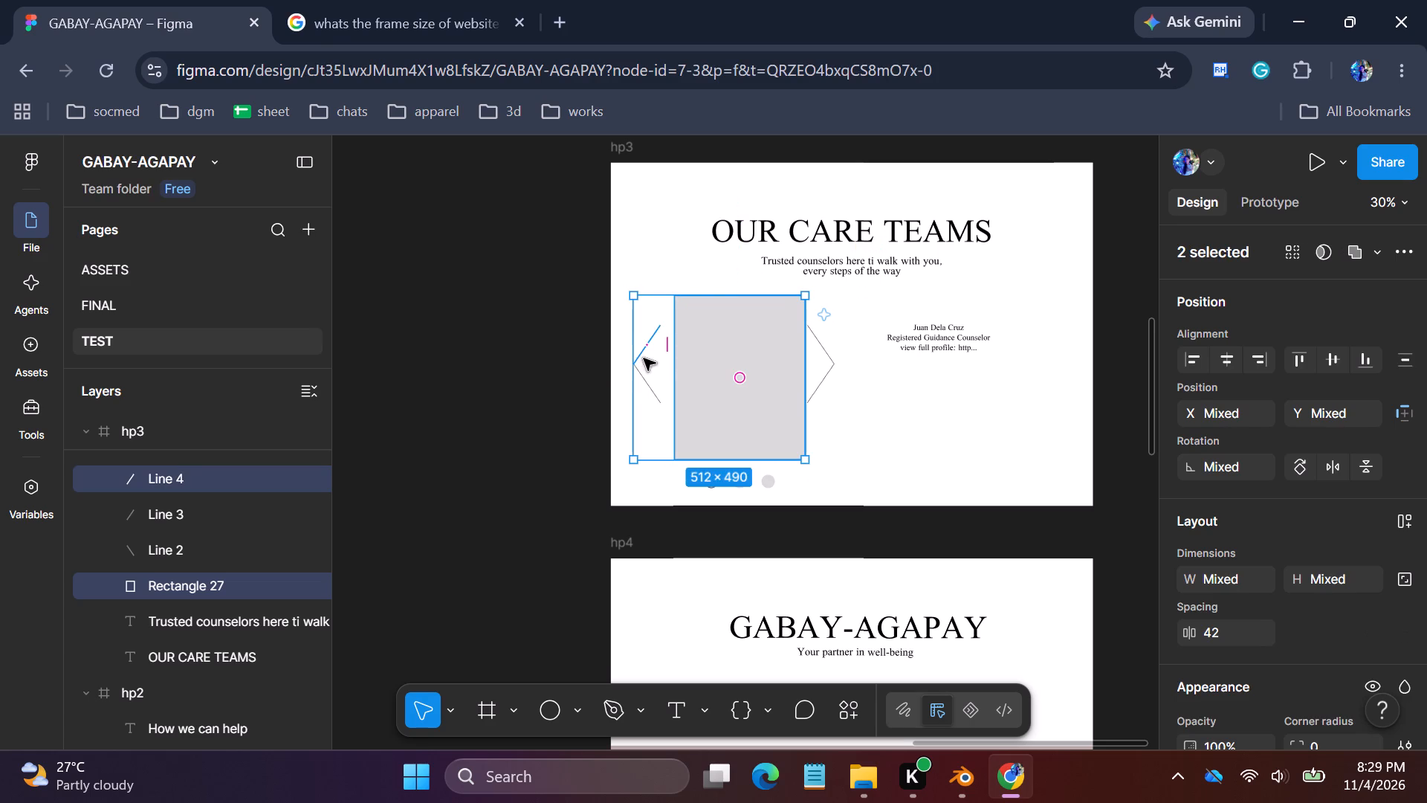
left_click(615, 357)
left_click(641, 347, "shift")
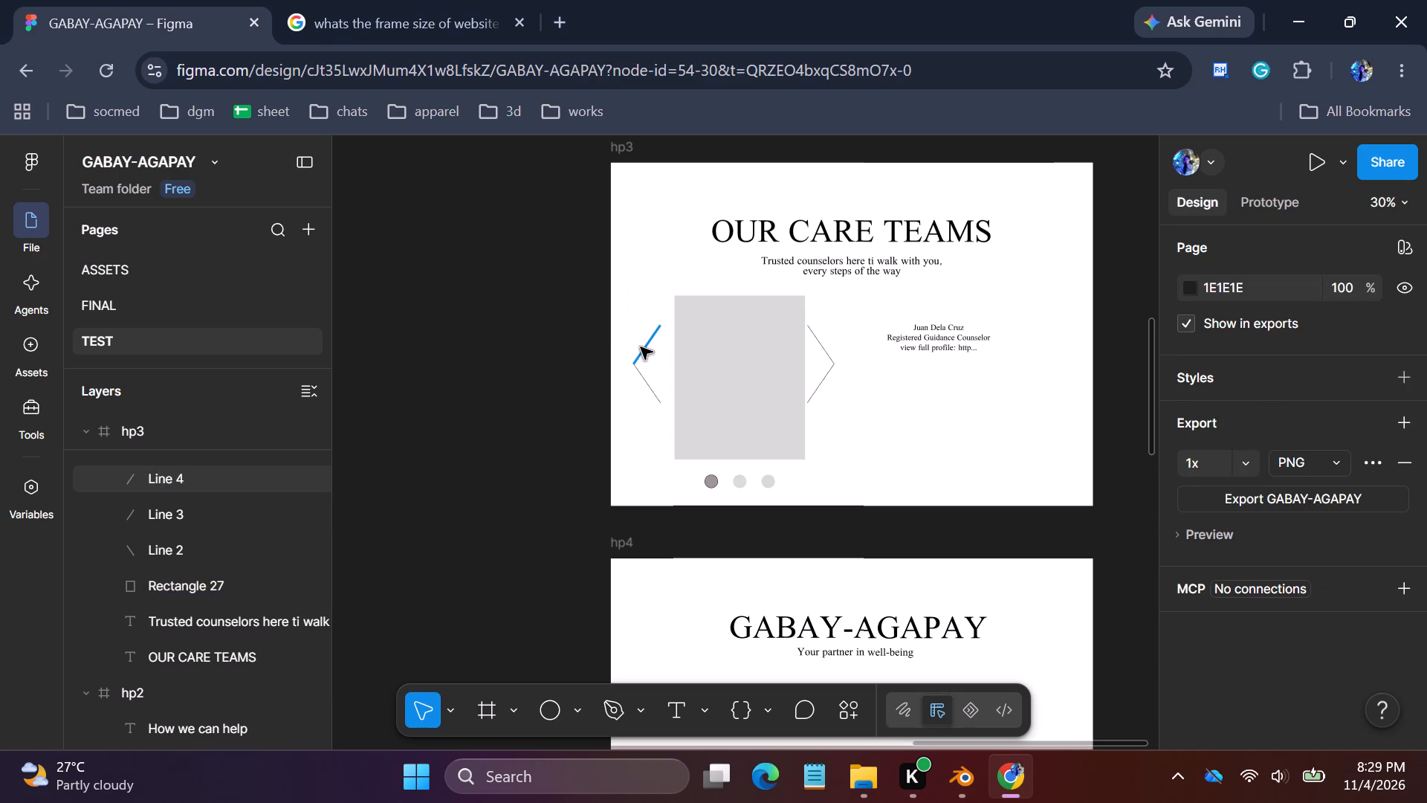
double_click(654, 393, "shift")
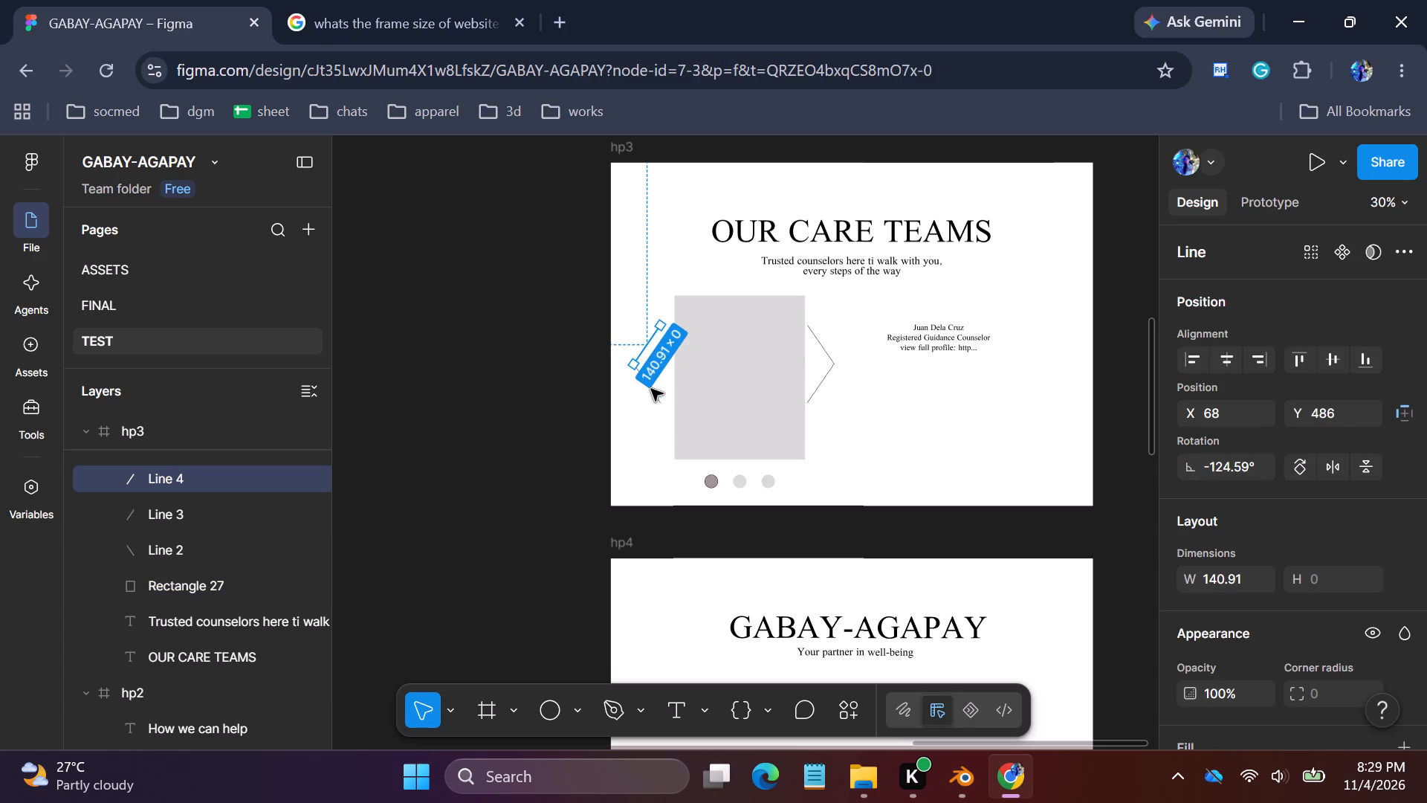
left_click(653, 395, "shift")
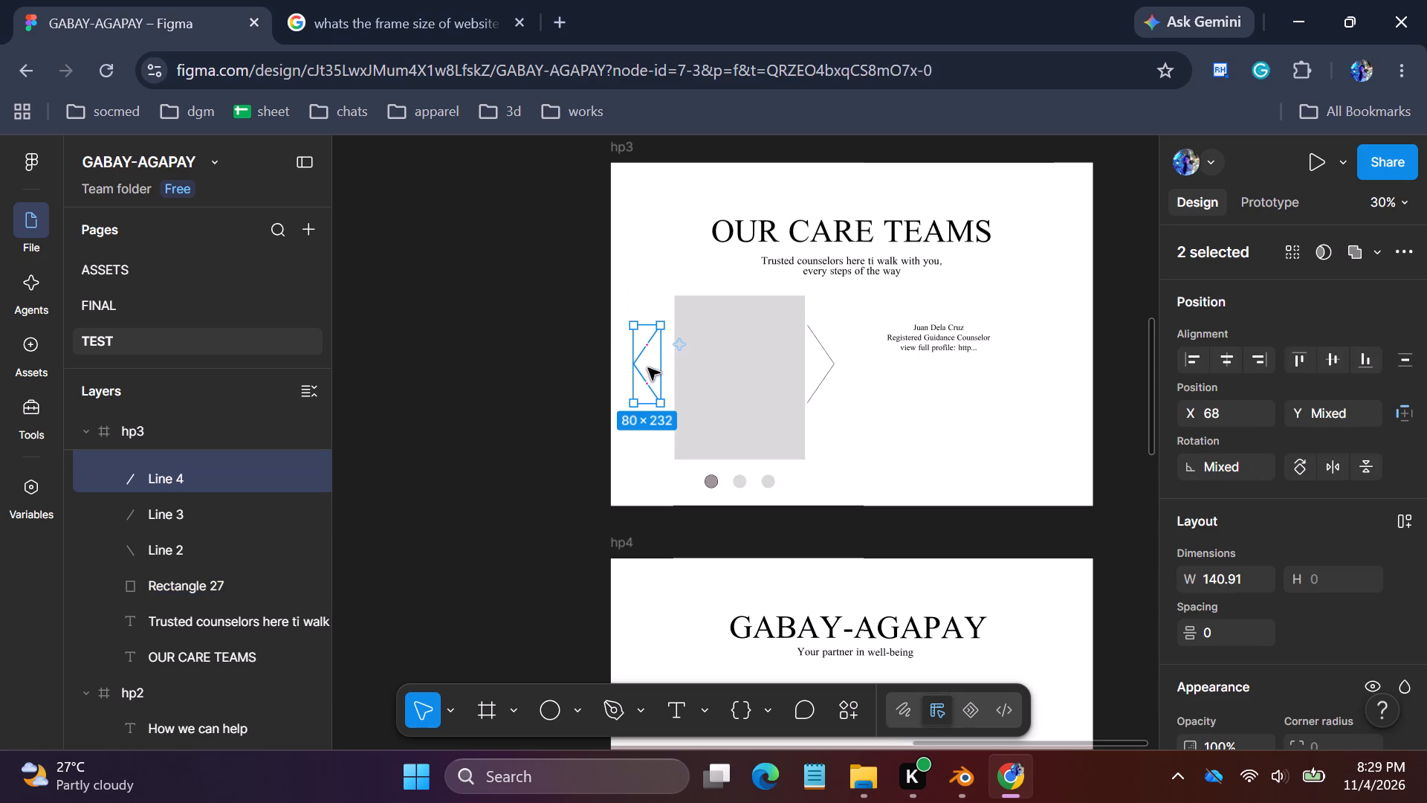
left_click_drag(648, 368, 650, 383)
Move both lines of the right arrow in hp3 to about X 615, level with the left arrow.
left_click(825, 355, "shift")
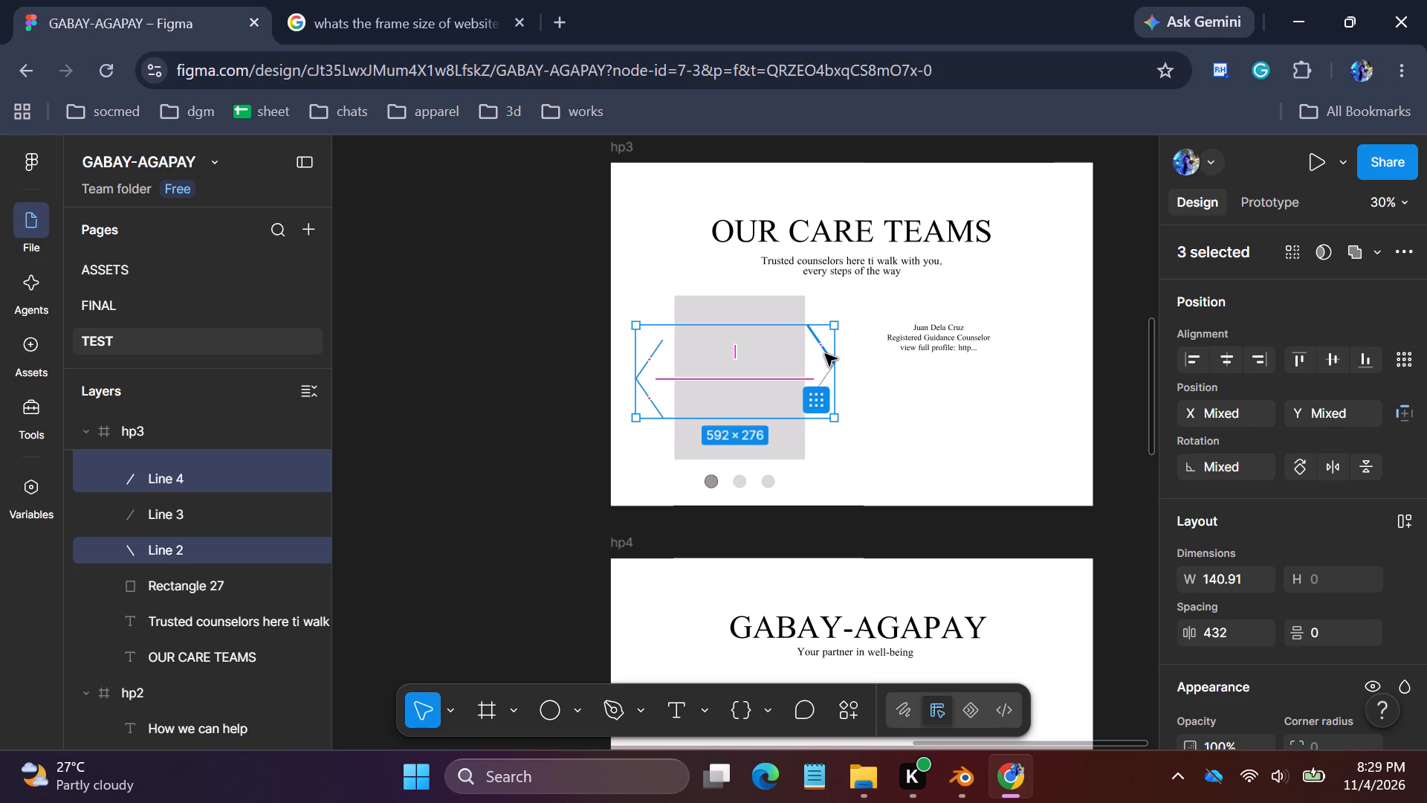
left_click(869, 375)
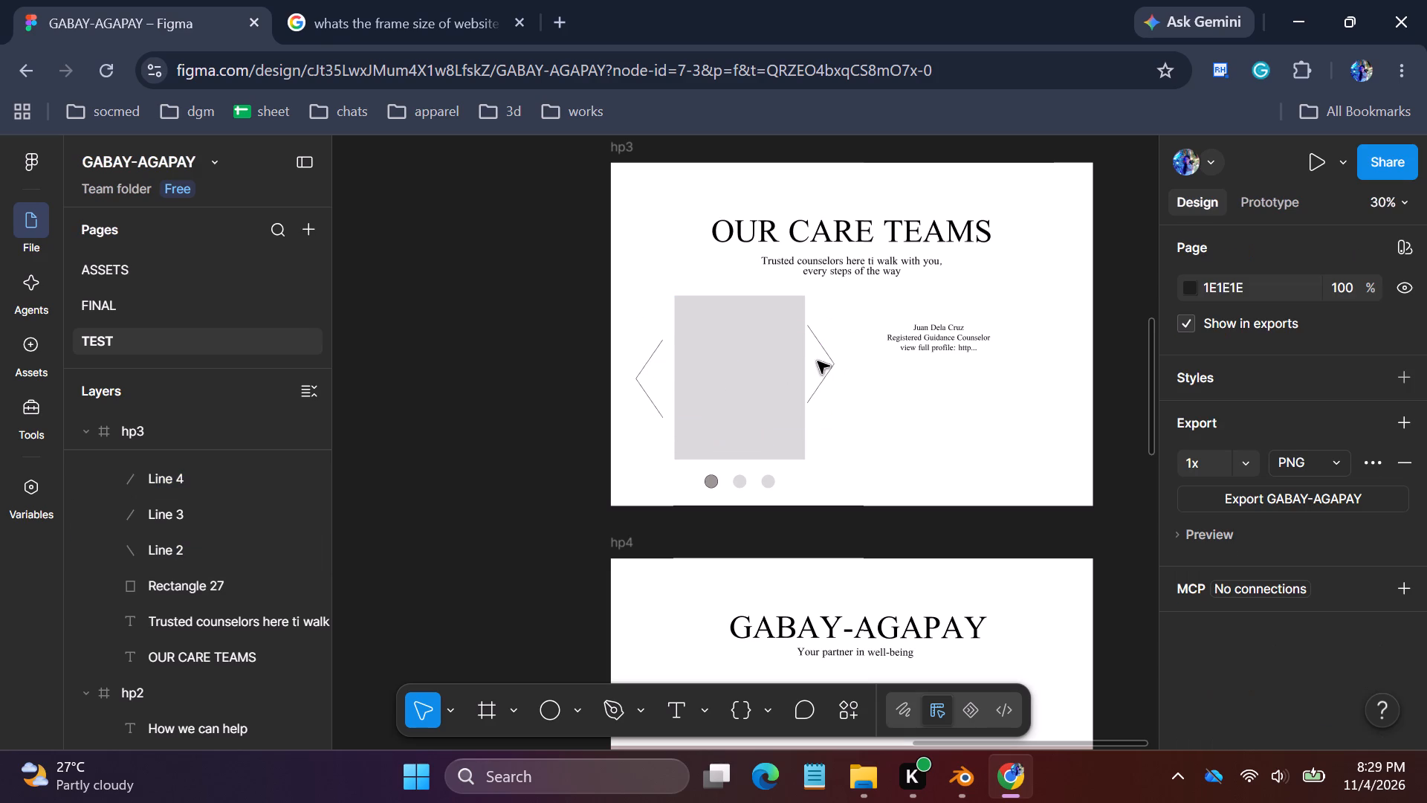
left_click(824, 352, "shift")
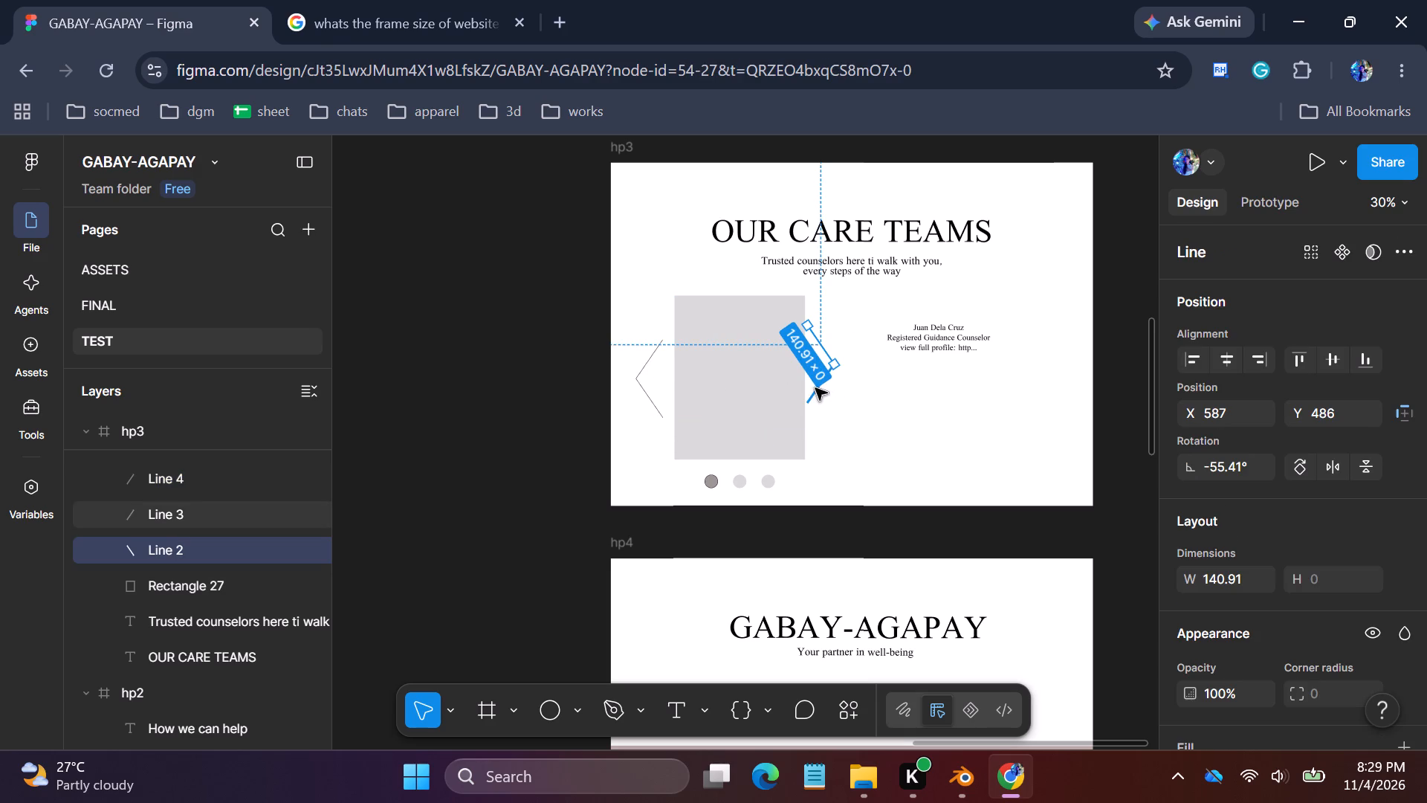
left_click(815, 388, "shift")
left_click_drag(824, 360, 829, 376)
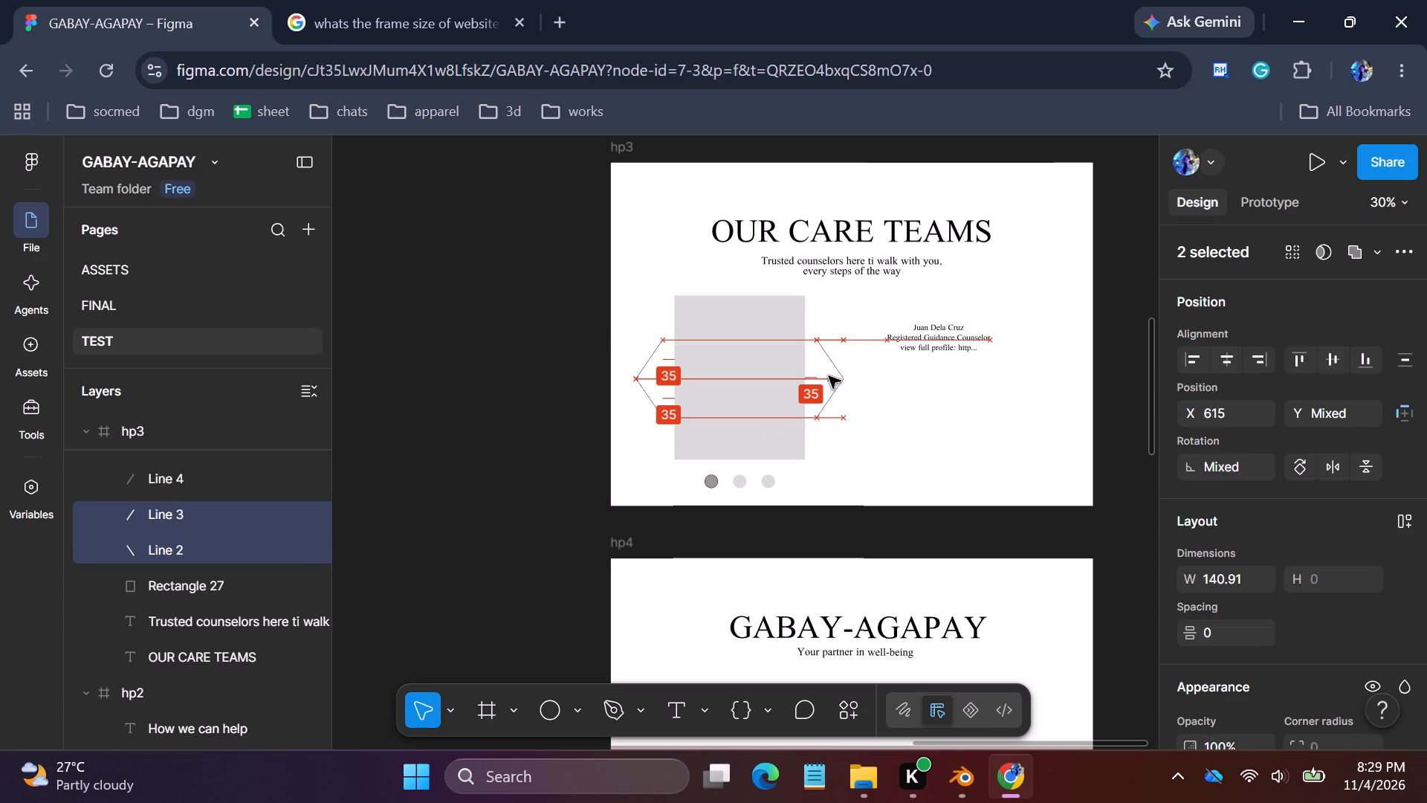
left_click_drag(829, 376, 831, 378)
left_click(914, 387)
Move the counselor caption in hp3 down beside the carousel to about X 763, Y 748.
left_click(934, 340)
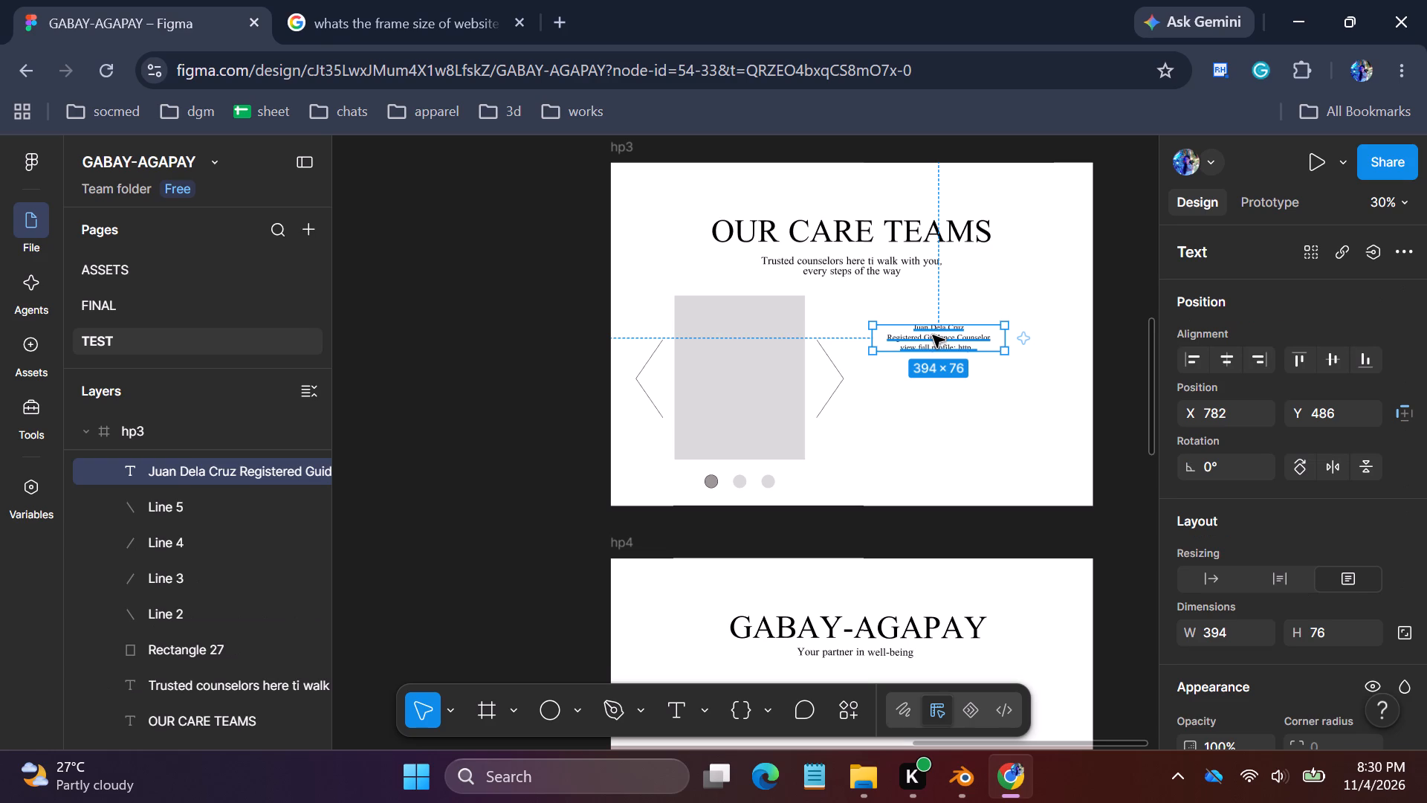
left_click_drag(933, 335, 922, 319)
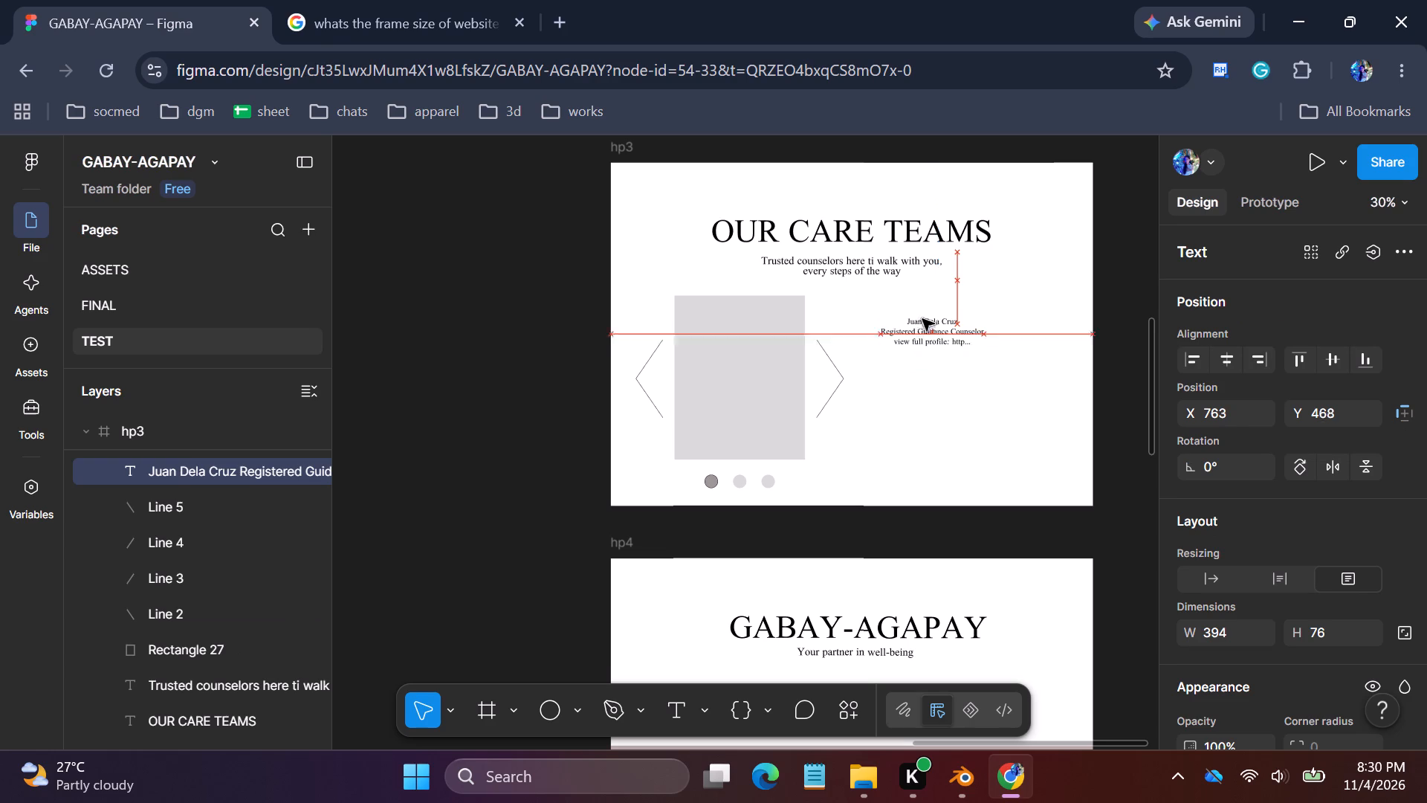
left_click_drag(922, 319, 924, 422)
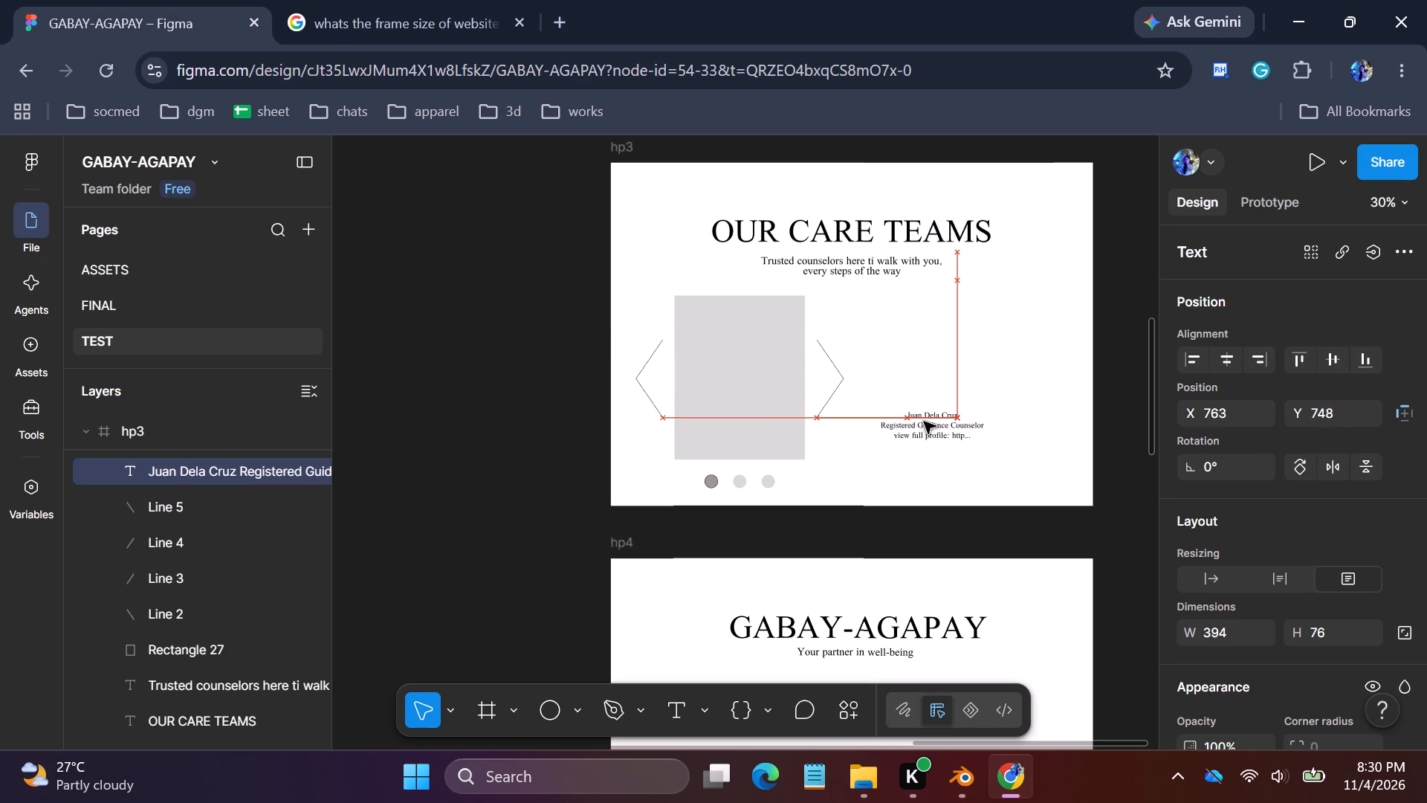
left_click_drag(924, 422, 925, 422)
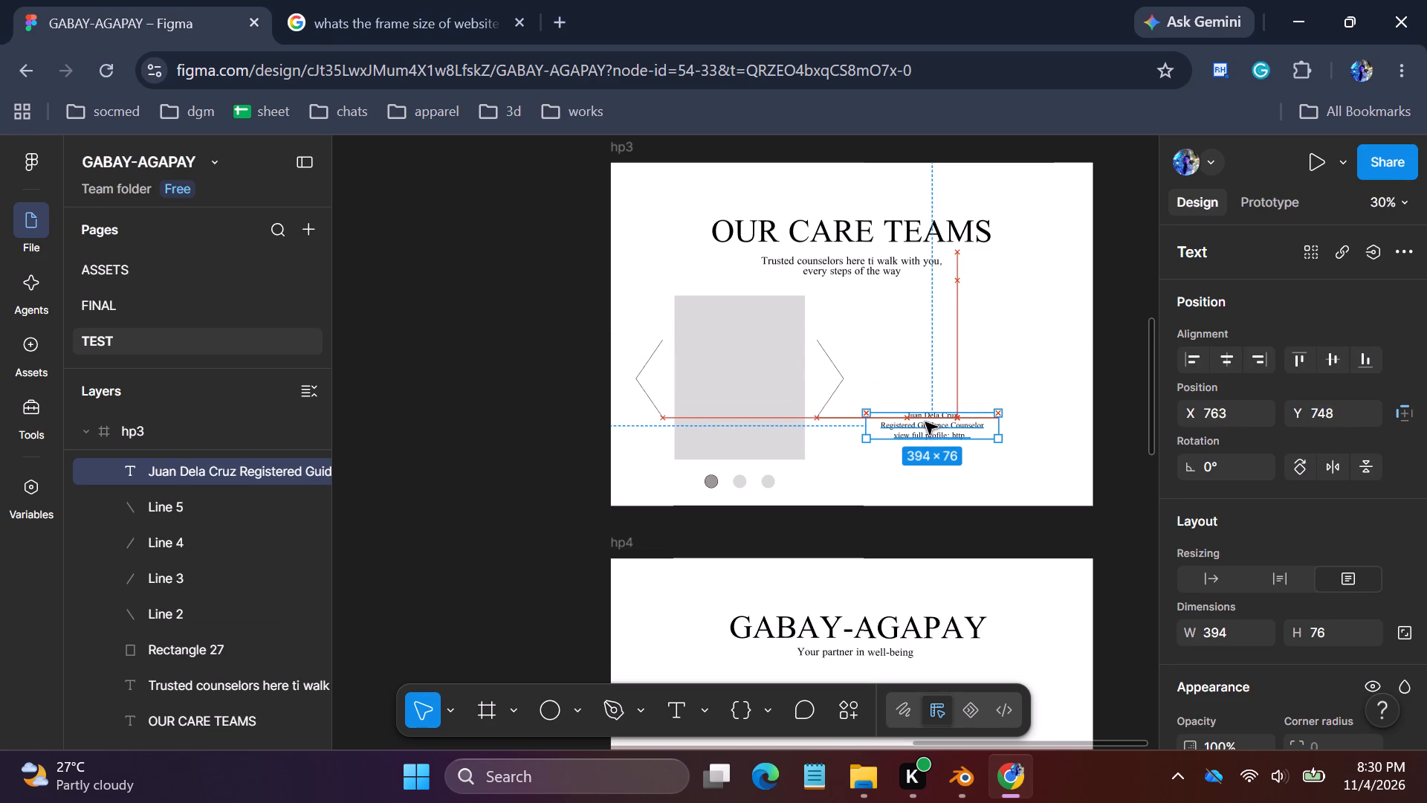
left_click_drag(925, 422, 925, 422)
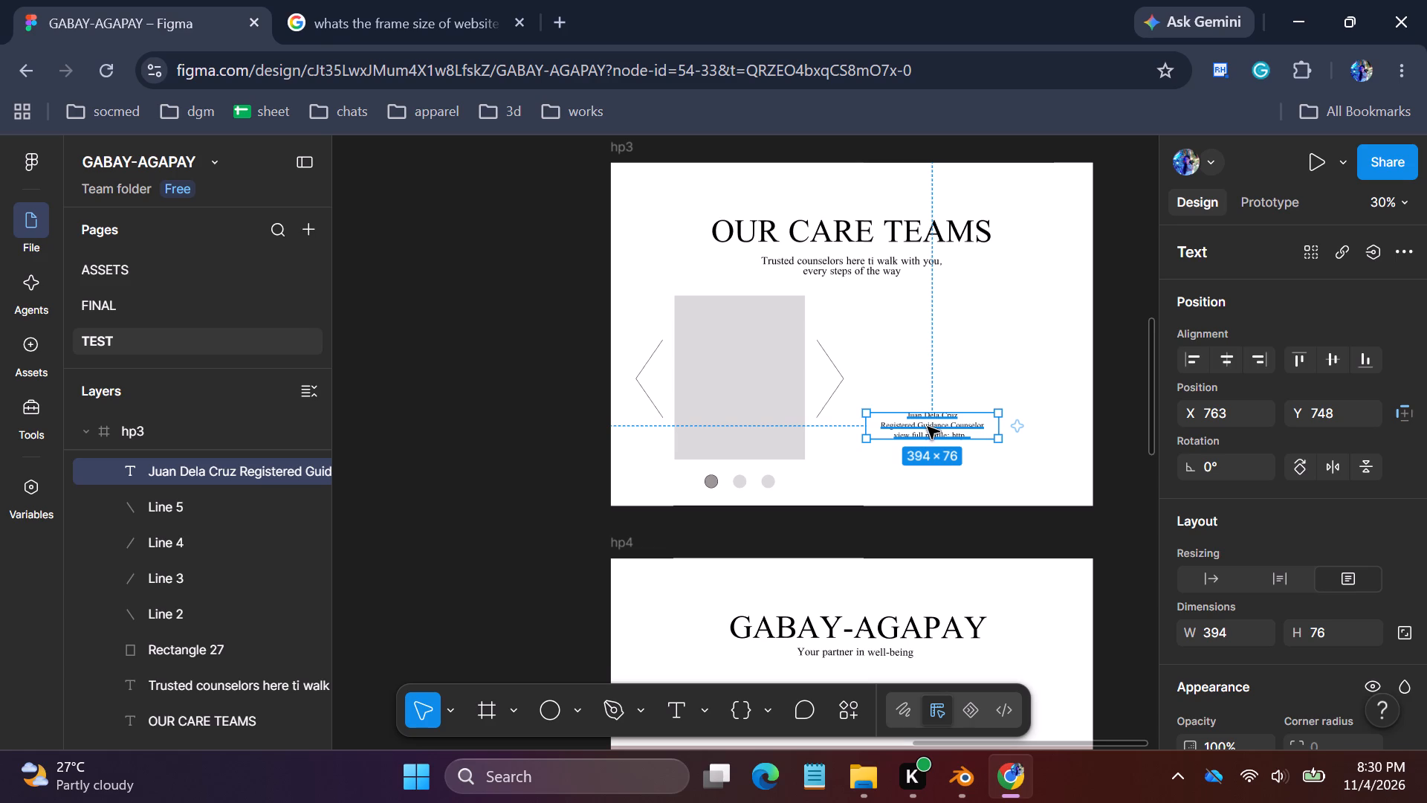
Undo the recent hp3 layout changes until the counselor caption is back beneath the smaller grey rectangle at X 171, Y 851.
key("ctrl+z")
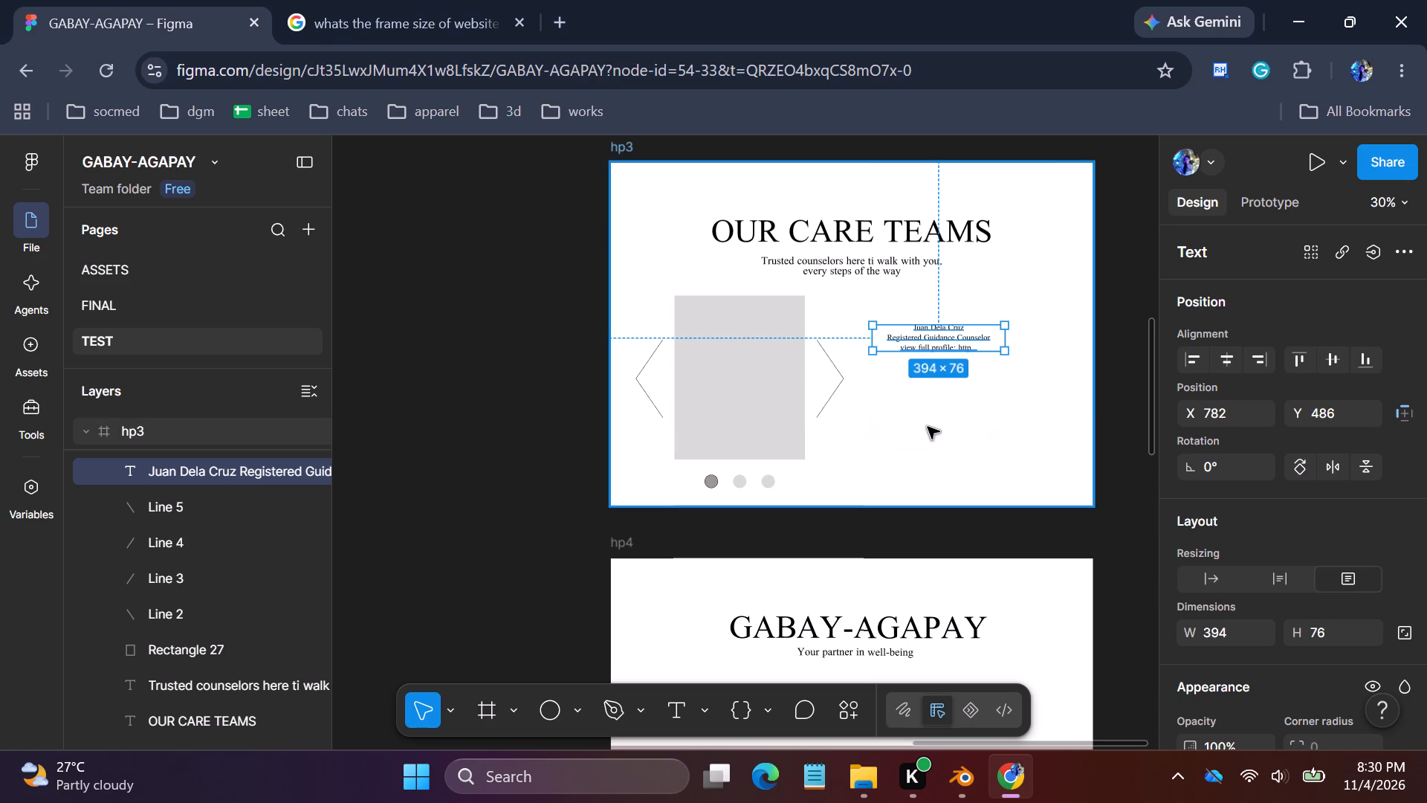
key("ctrl+z")
key("ctrl+z")
key("ctrl+z")
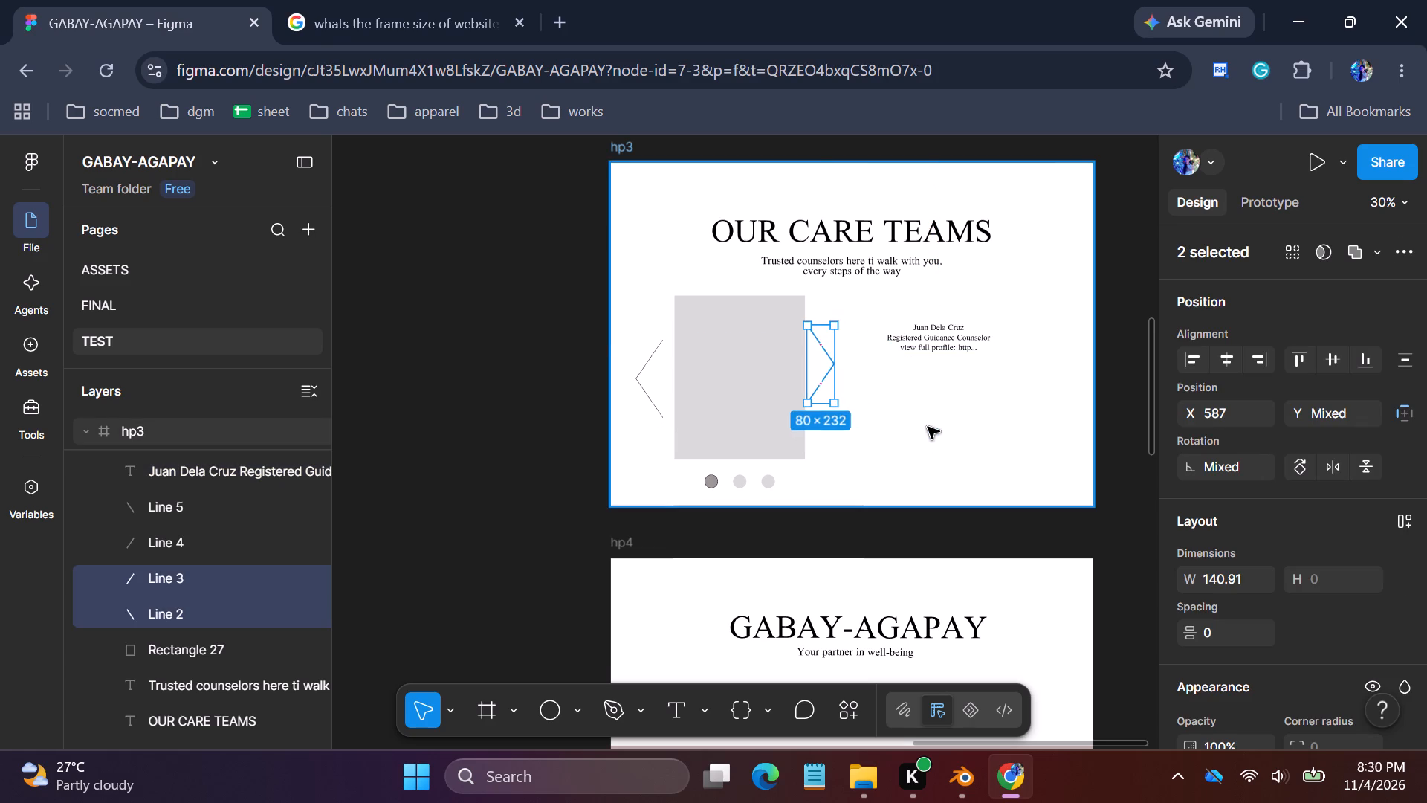
key("ctrl+z")
key("ctrl+z")
key("ctrl+z")
key("ctrl+z")
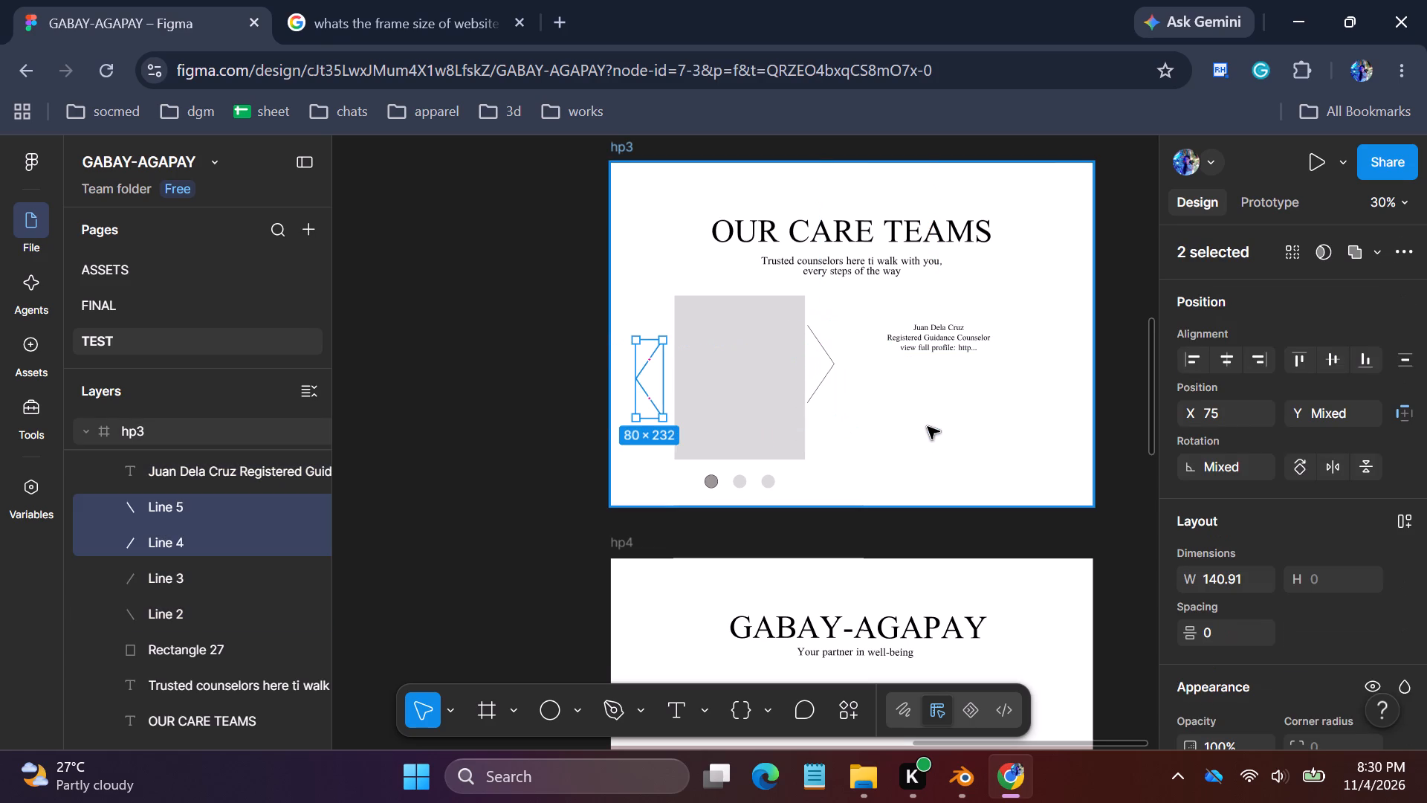
key("ctrl+z")
key("ctrl+z")
key("ctrl+z")
key("ctrl+z")
key("ctrl+z")
key("ctrl+z")
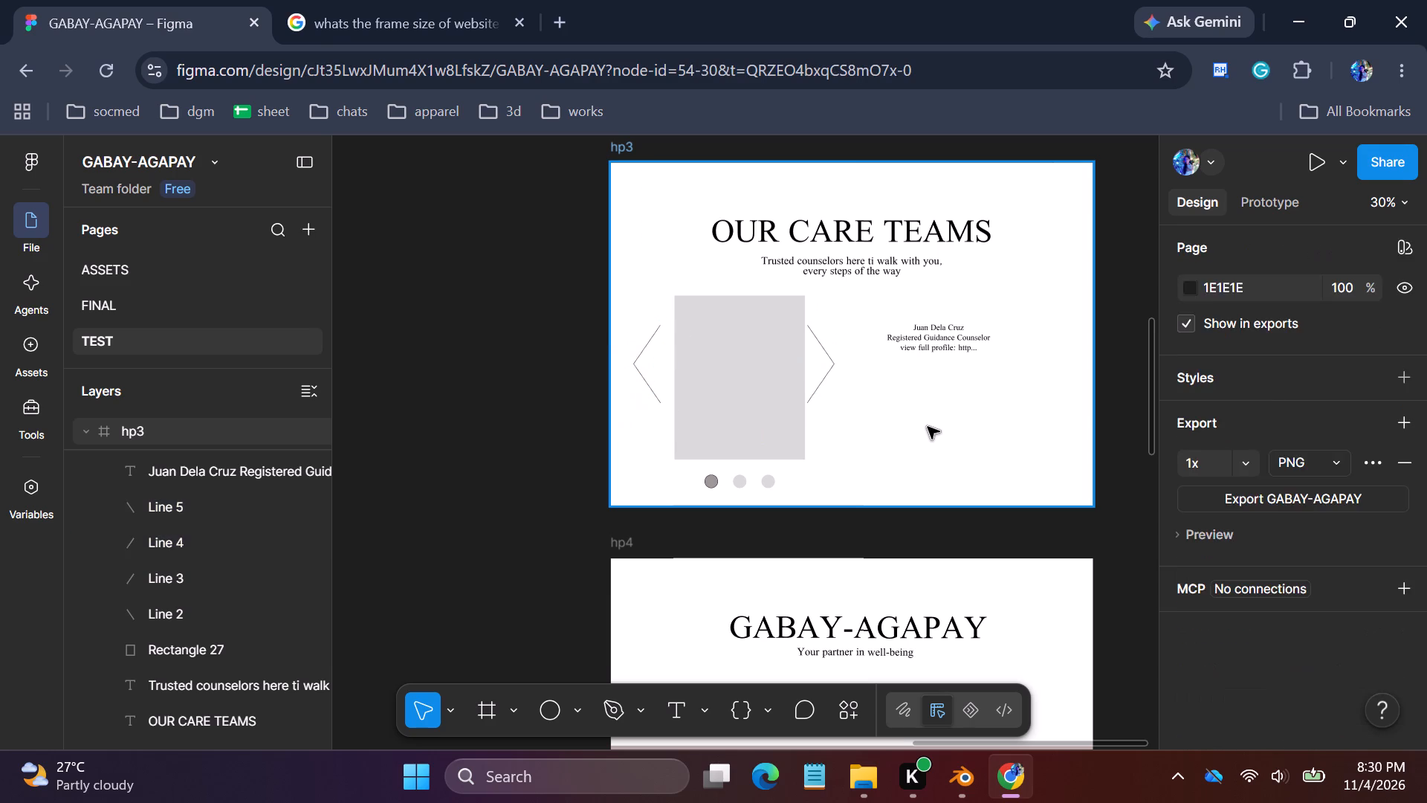
key("ctrl+z")
key("ctrl+z")
key("ctrl+z")
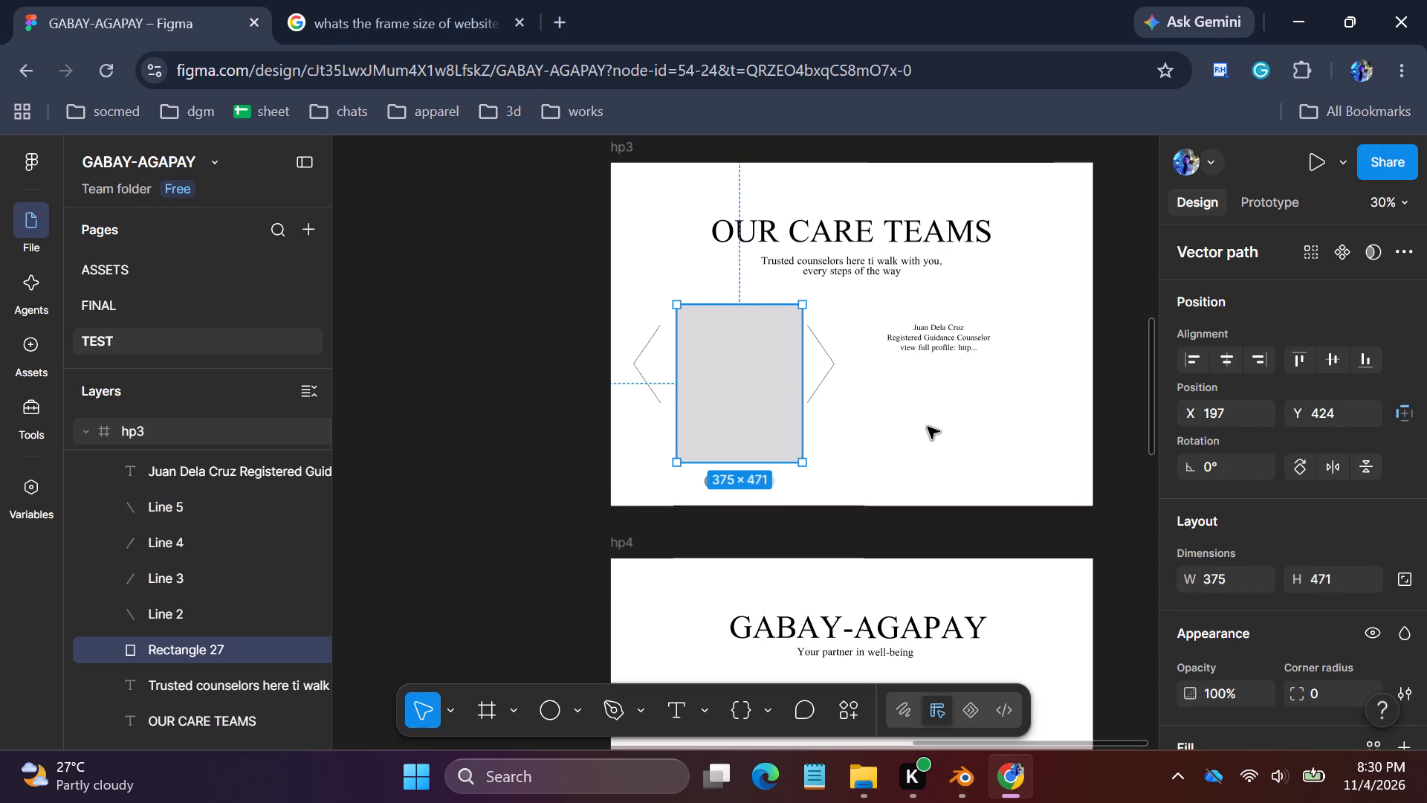
key("ctrl+z")
key("ctrl+z")
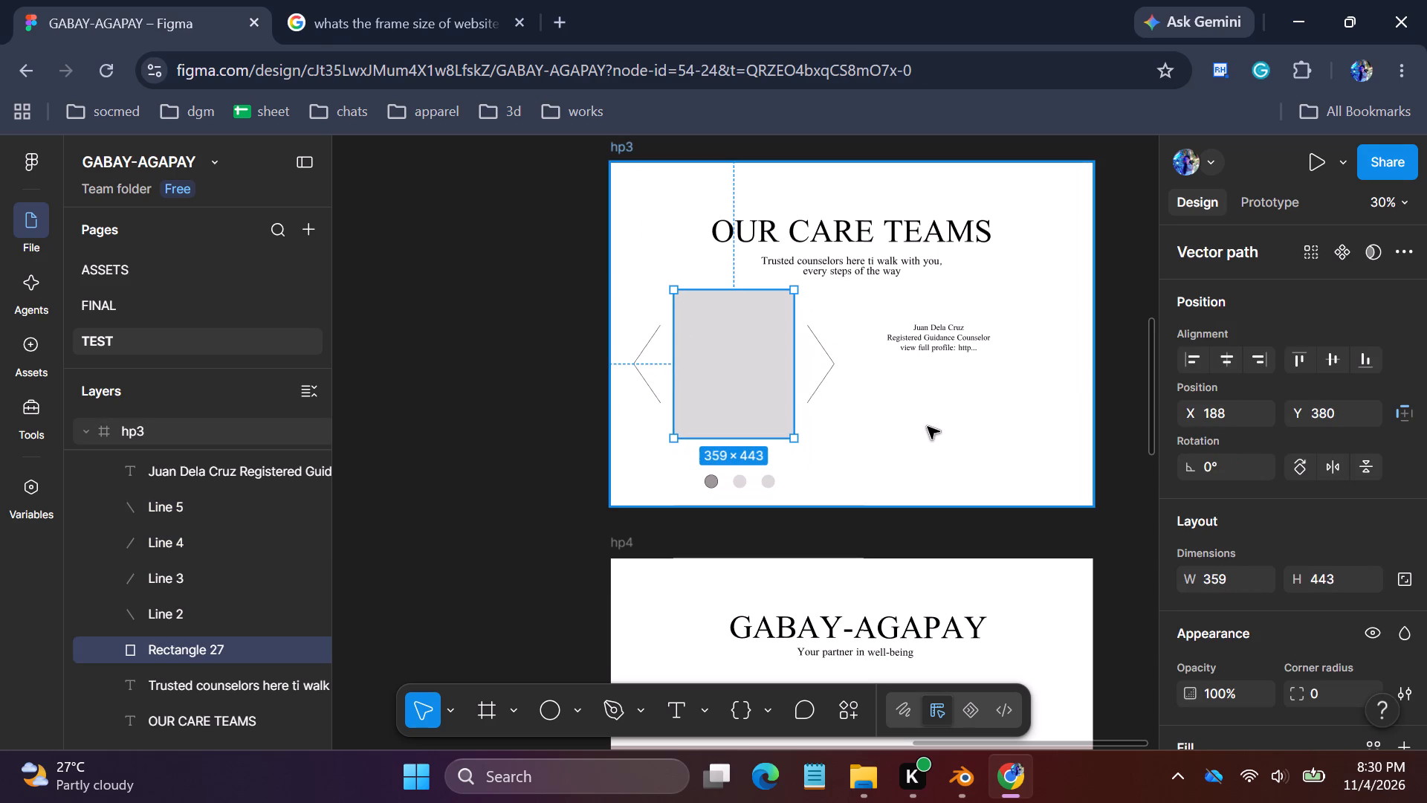
key("ctrl+z")
key("ctrl+z")
key("ctrl+z")
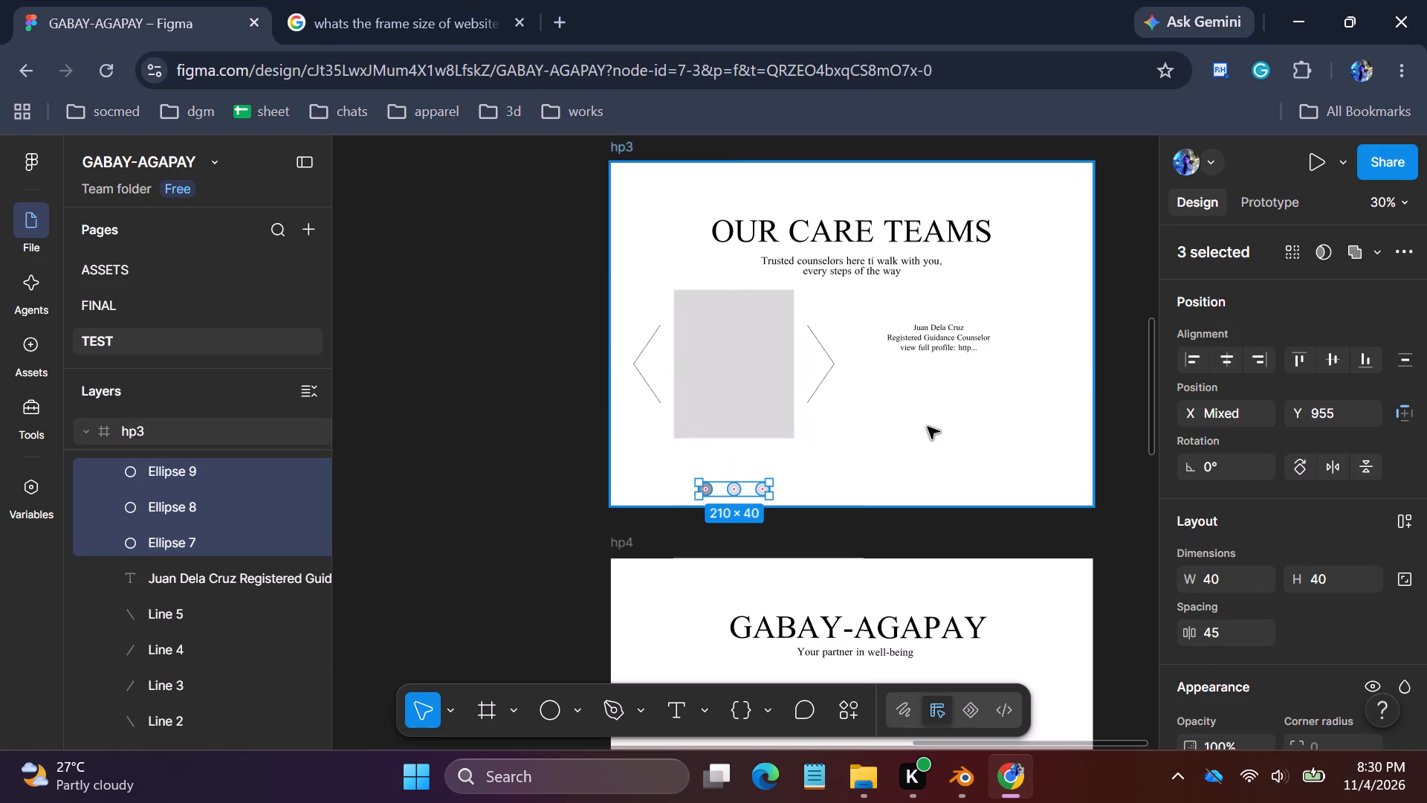
key("ctrl+z")
key("ctrl+z")
key("ctrl+z")
key("ctrl+z")
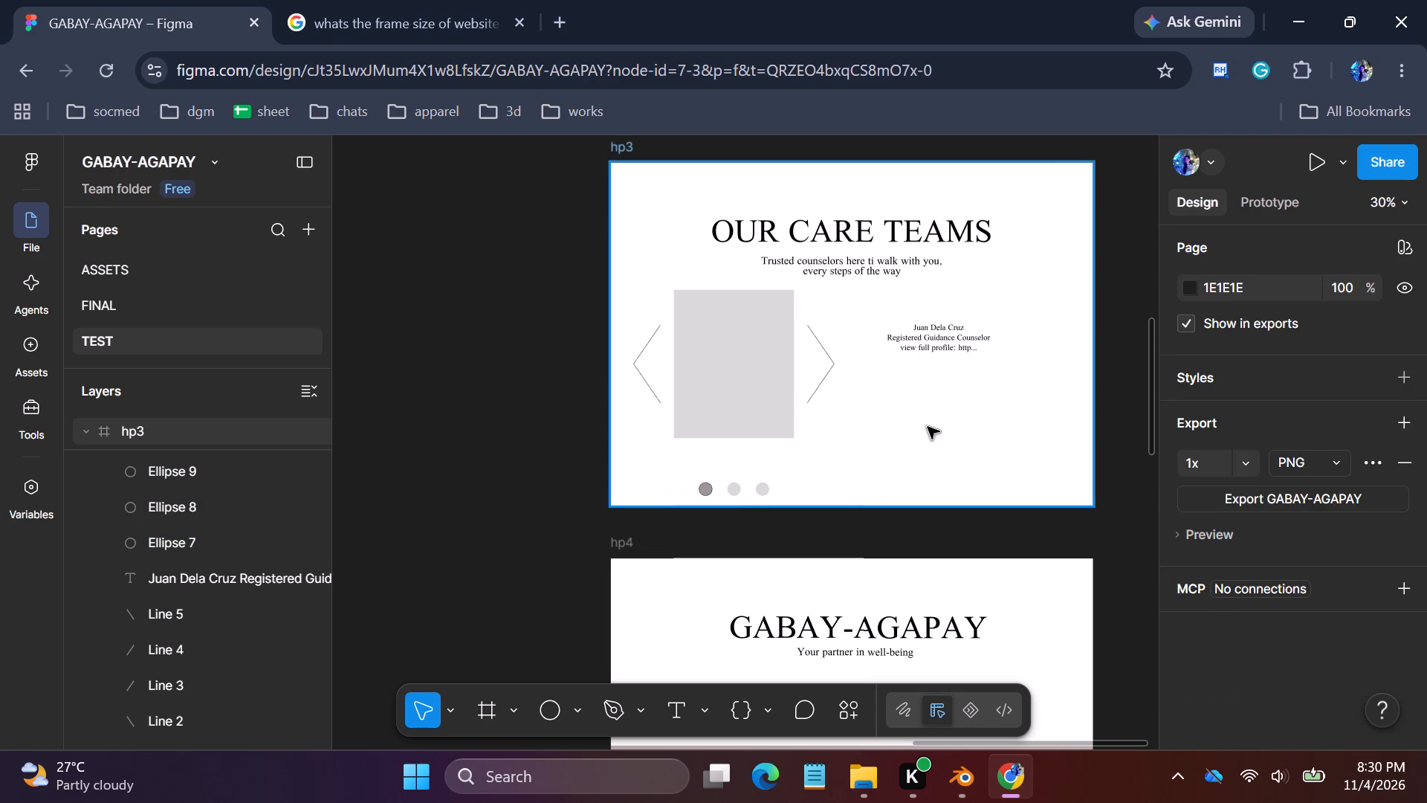
key("ctrl+z")
key("ctrl+z")
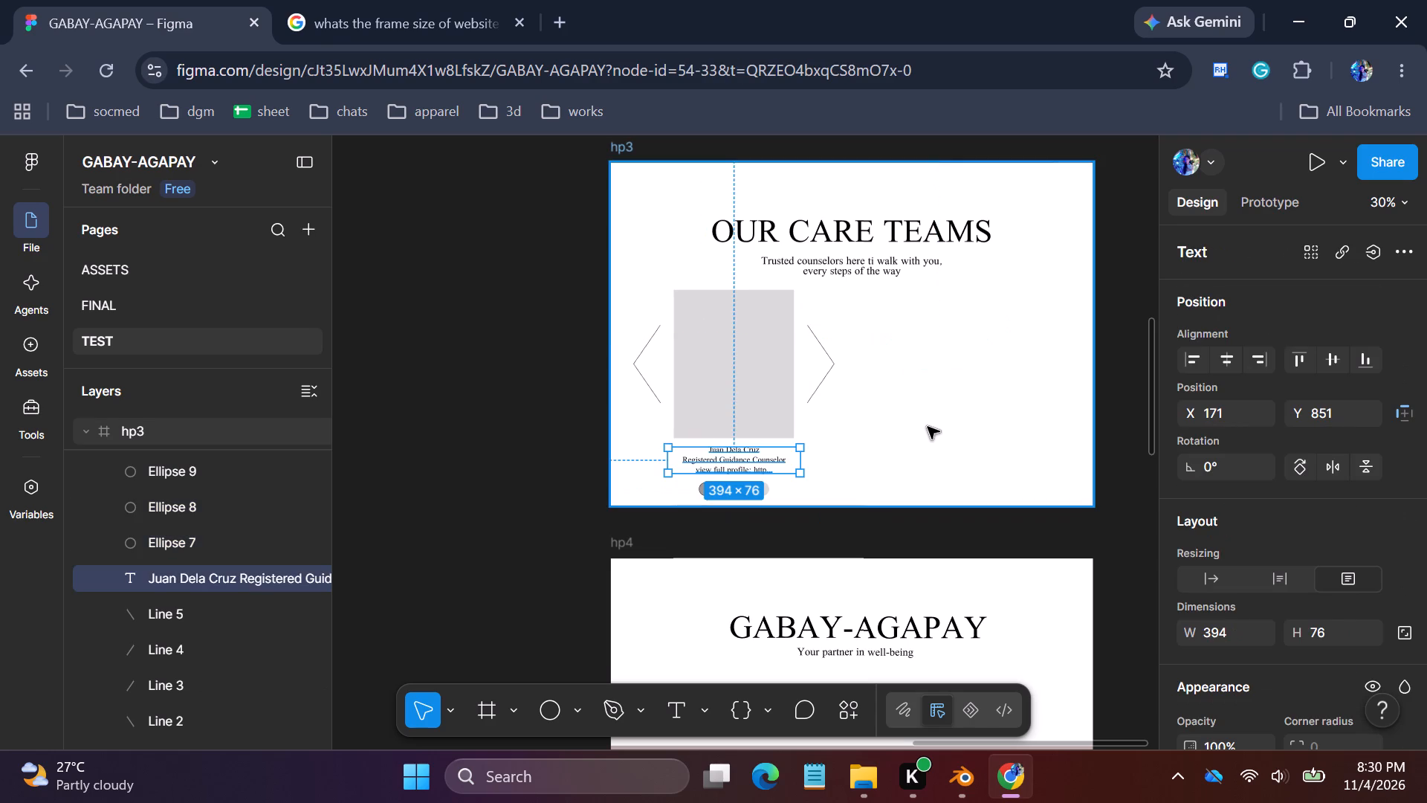
left_click(929, 426)
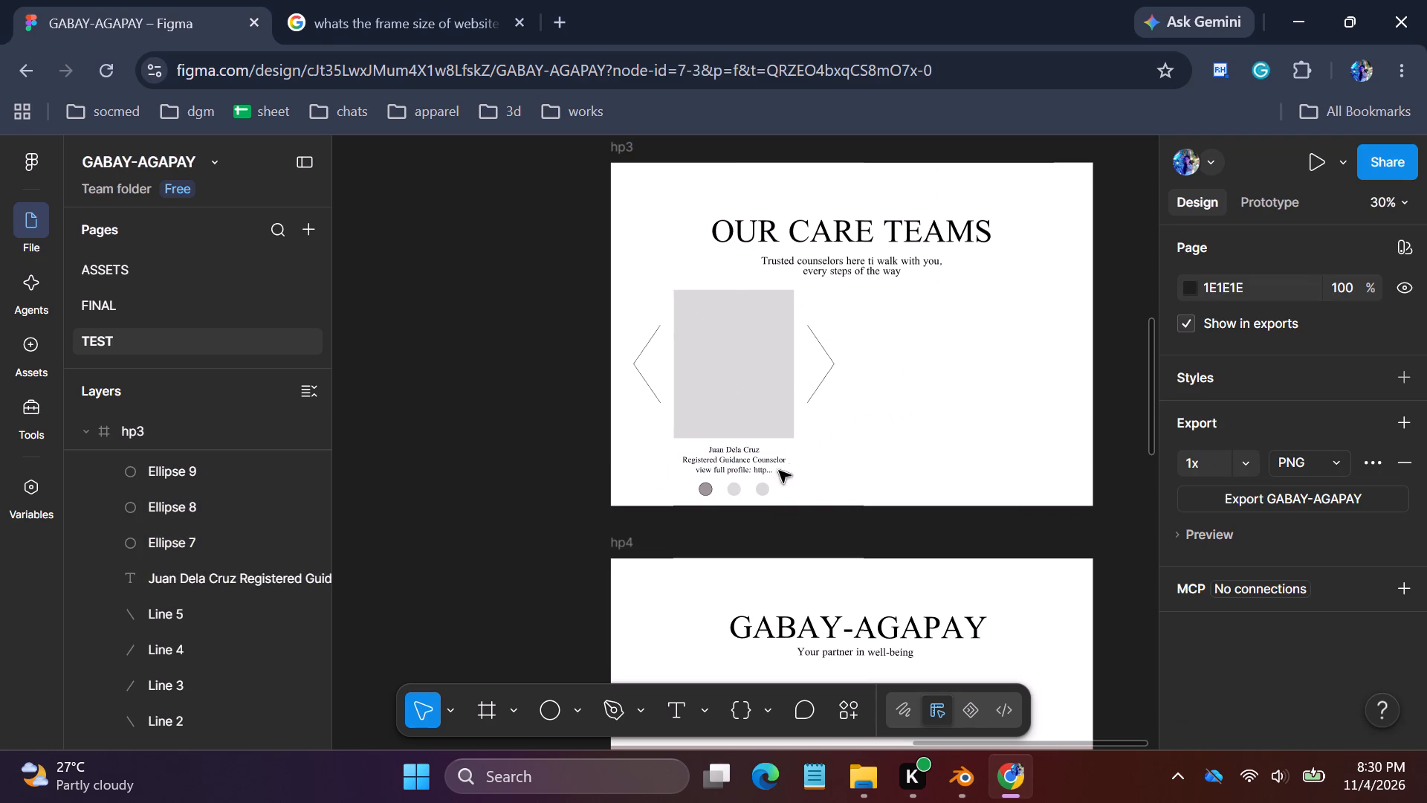
Copy the caption's "Registered Guidance Counselor" line into a new text box beside the carousel at about X 782, Y 468.
triple_click(740, 460)
key("ctrl+c")
double_click(938, 391)
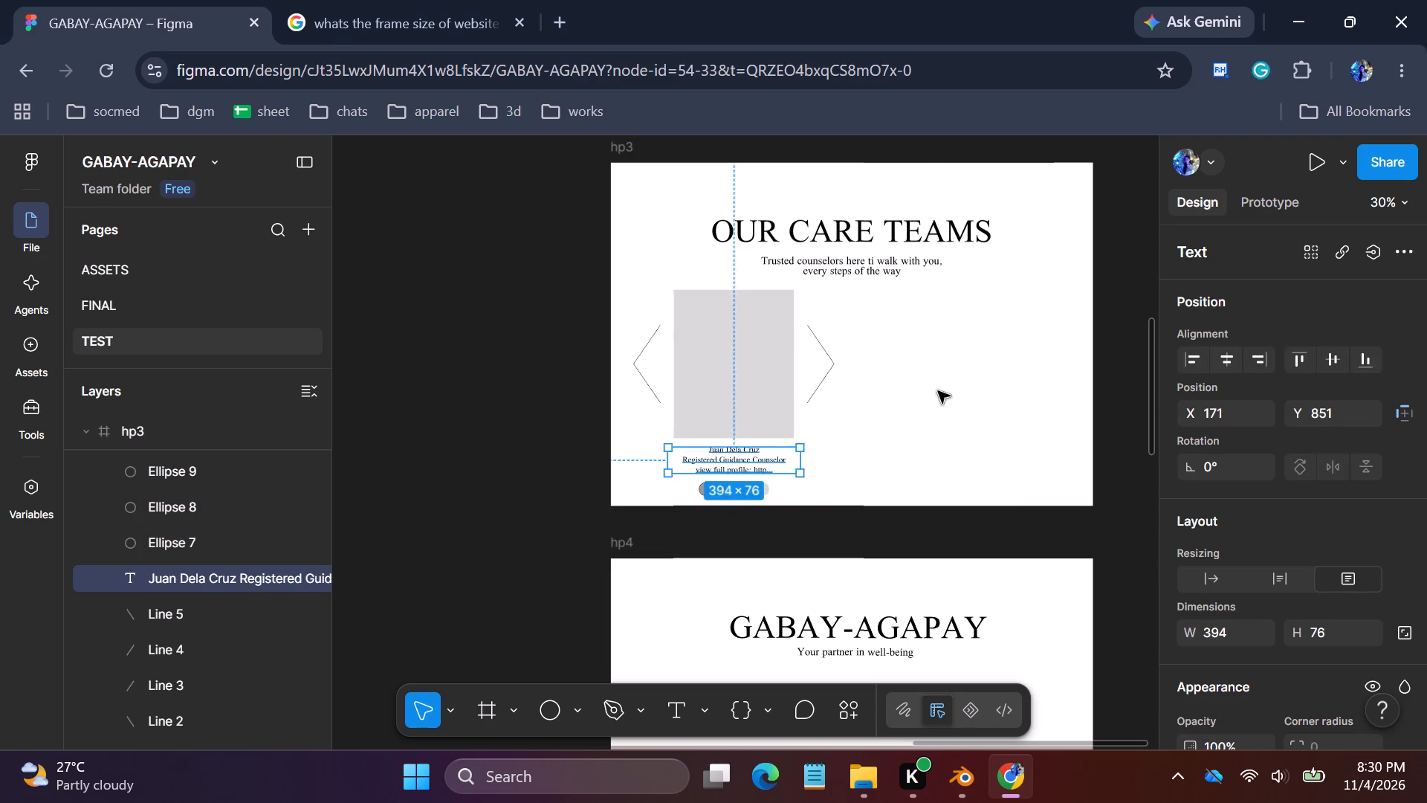
key("ctrl+v")
left_click_drag(745, 462, 768, 455)
left_click_drag(797, 443, 960, 338)
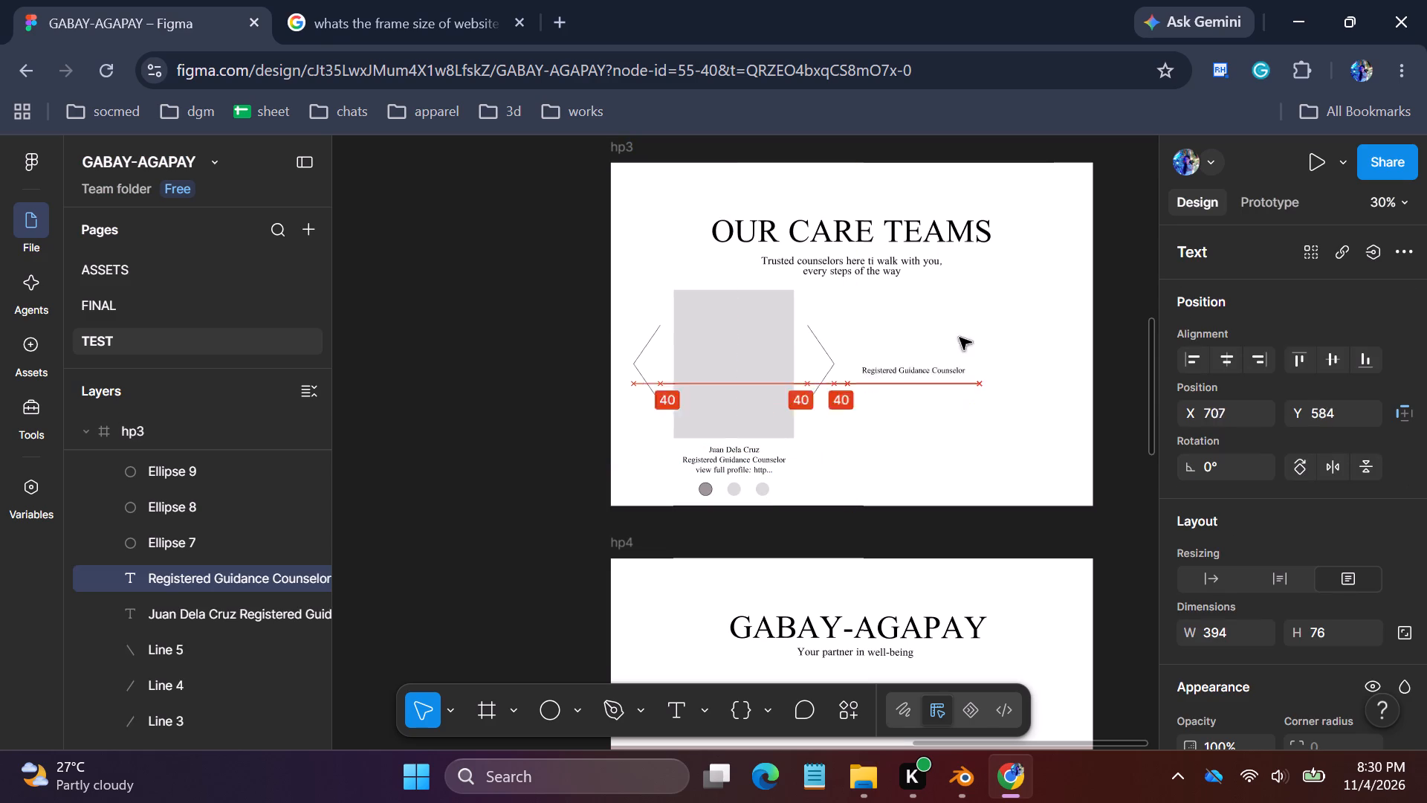
left_click_drag(960, 338, 978, 323)
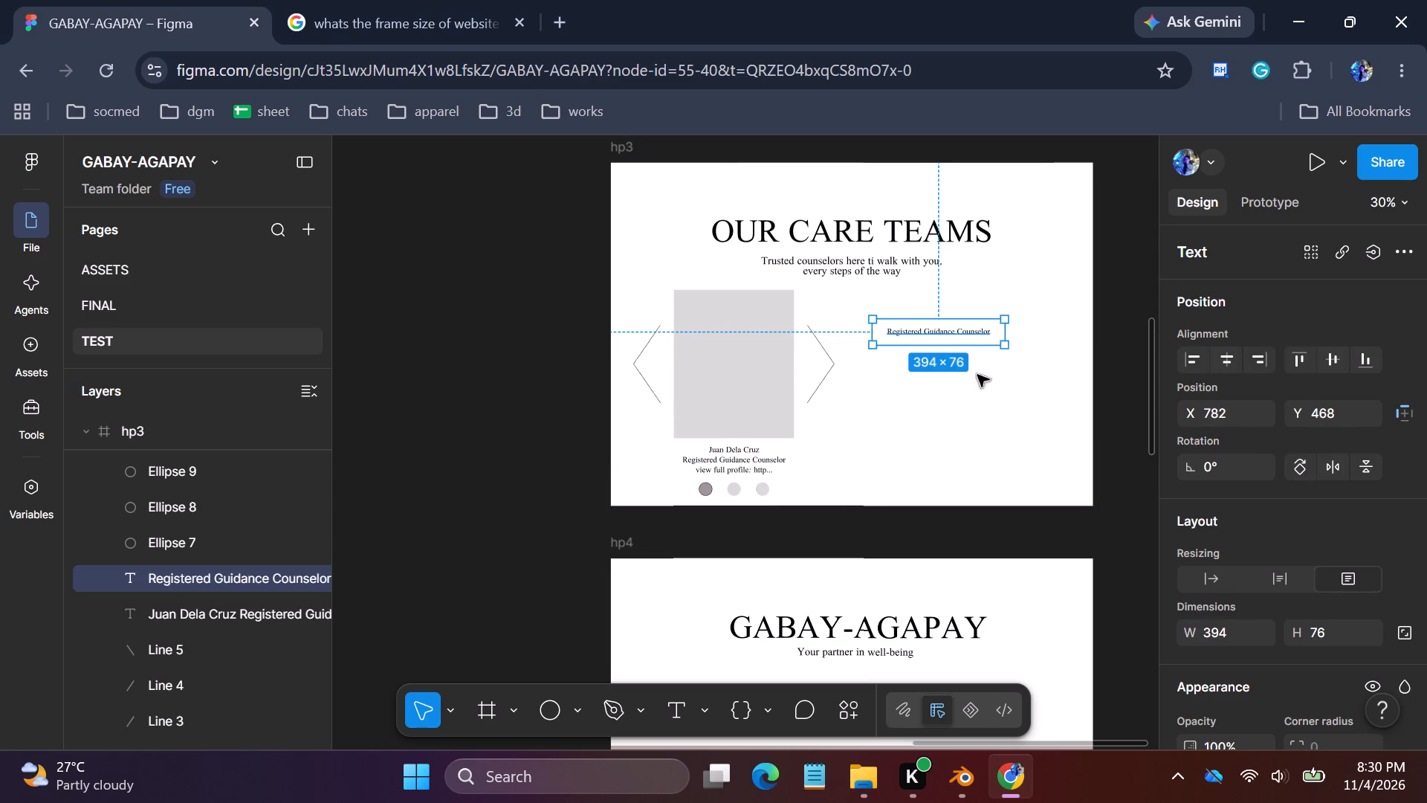
Replace the copied text with "Your counselor is one tap away and what you share stays between you and us.".
triple_click(972, 339)
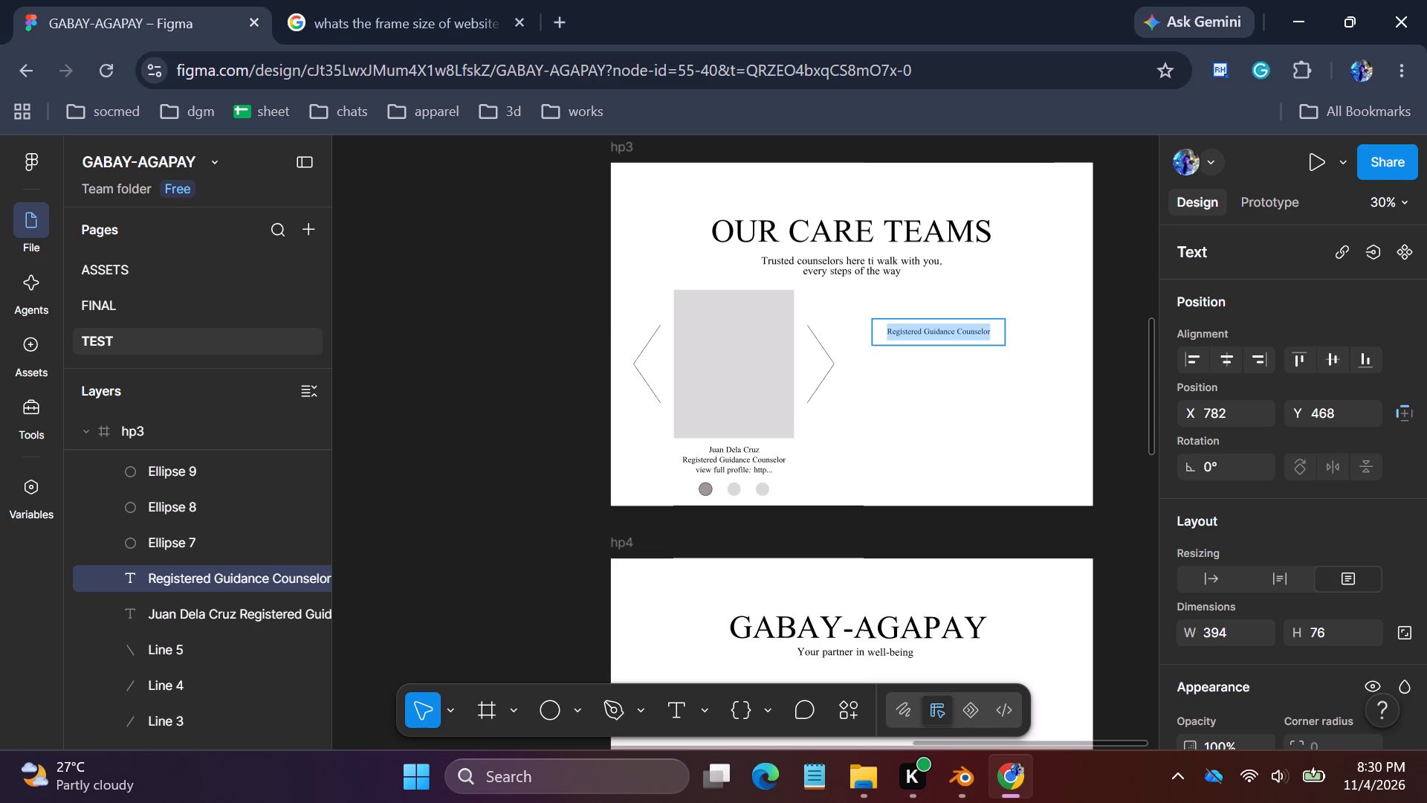
key("y")
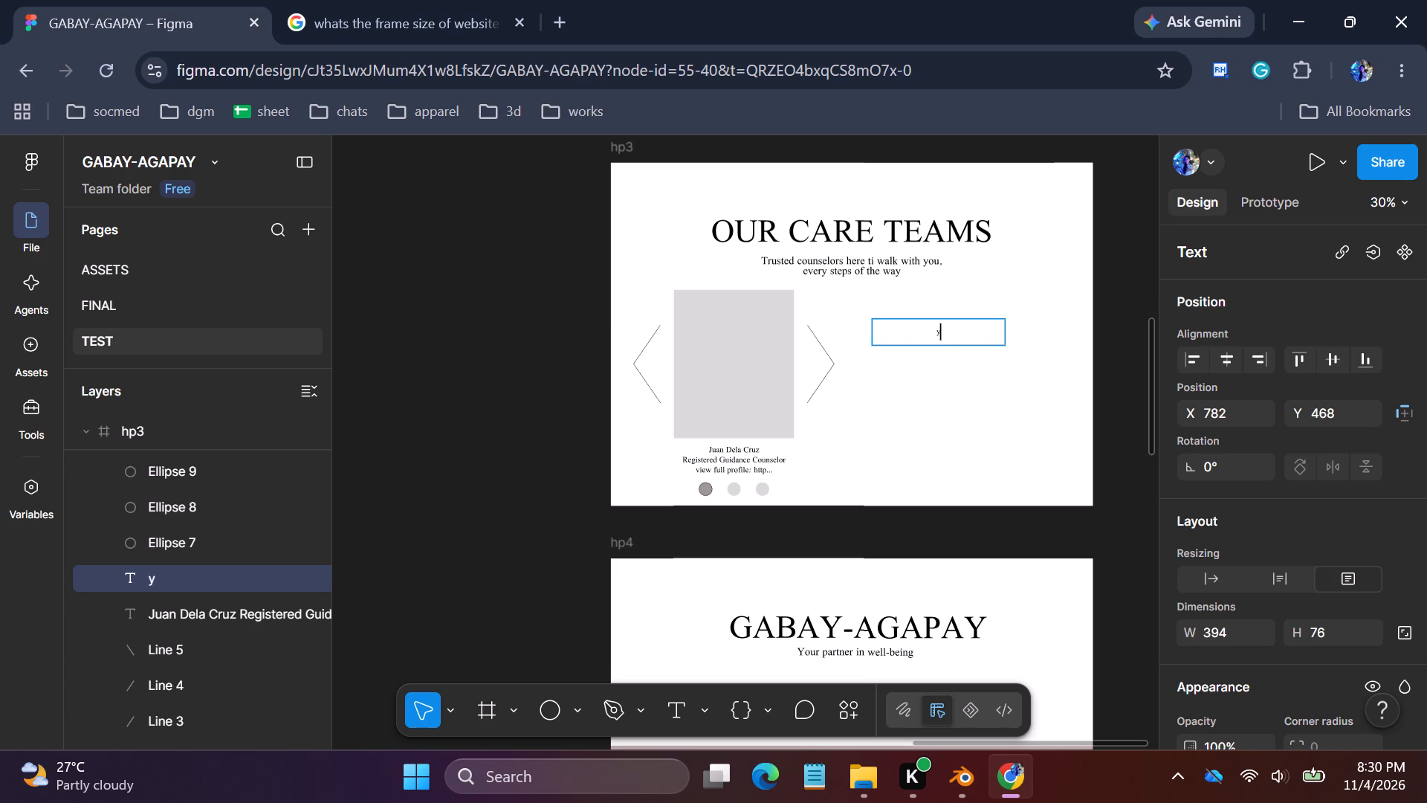
key("BackSpace")
type("our promise")
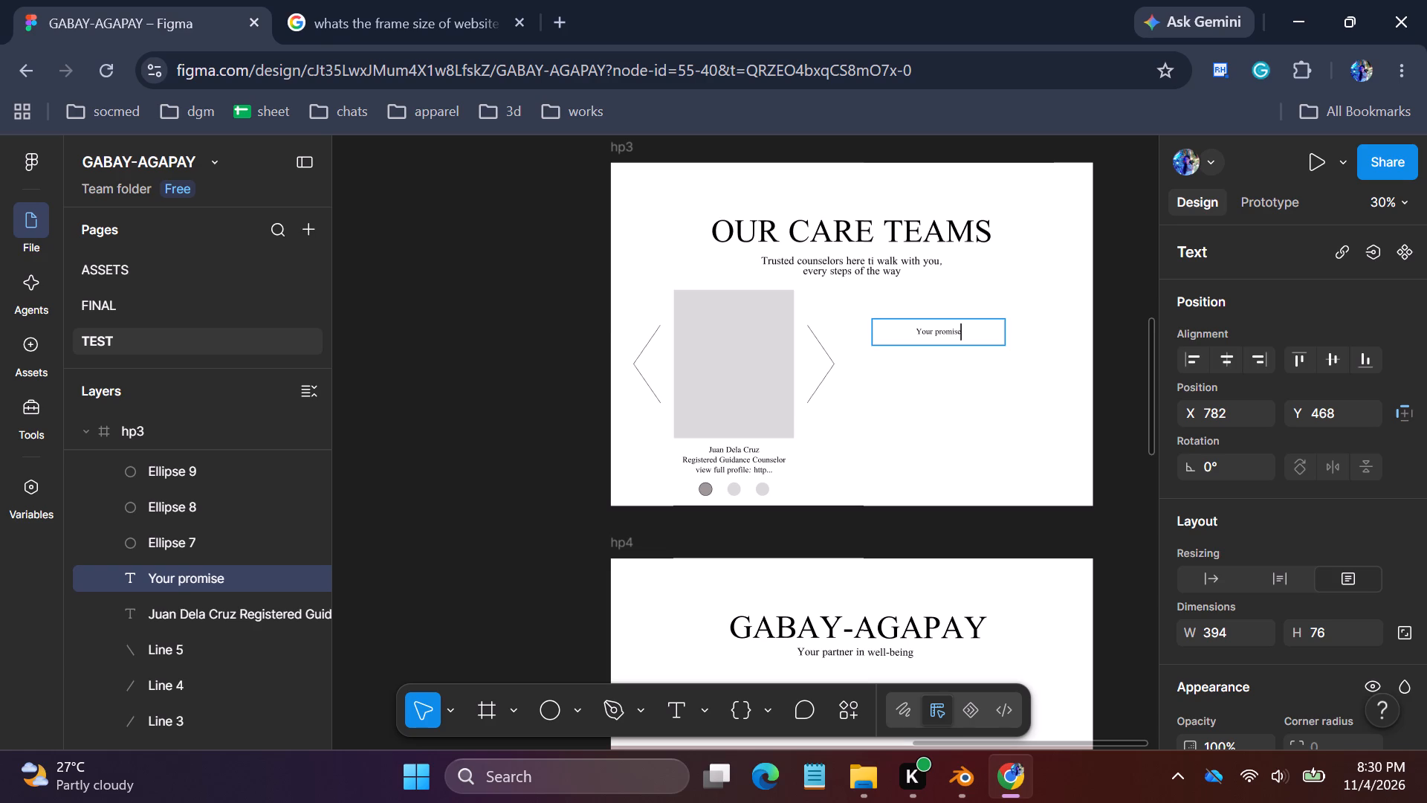
key("BackSpace")
key("BackSpace")
key("BackSpace")
key("BackSpace")
key("BackSpace")
key("BackSpace")
key("BackSpace")
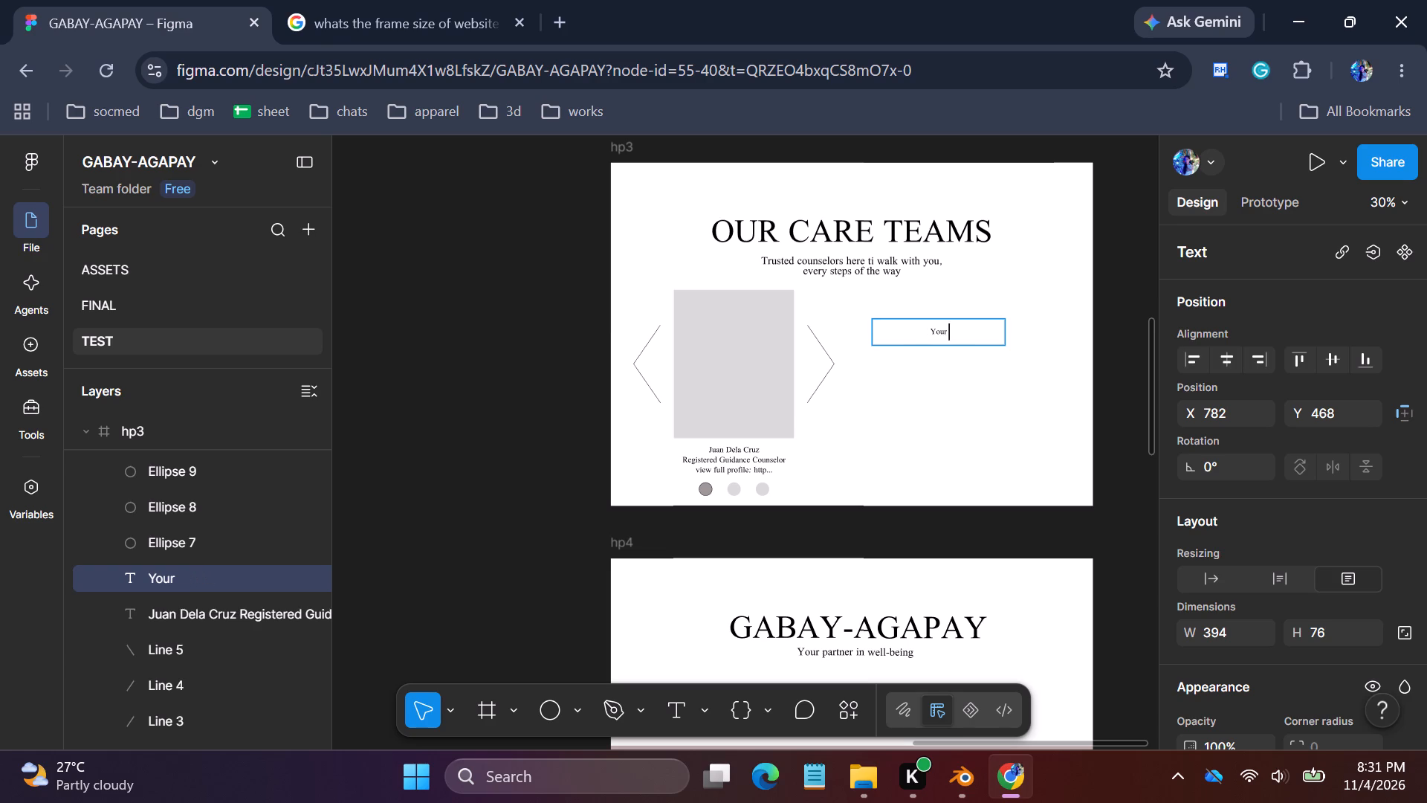
type("coun")
type("selor is one tap awa")
key("y")
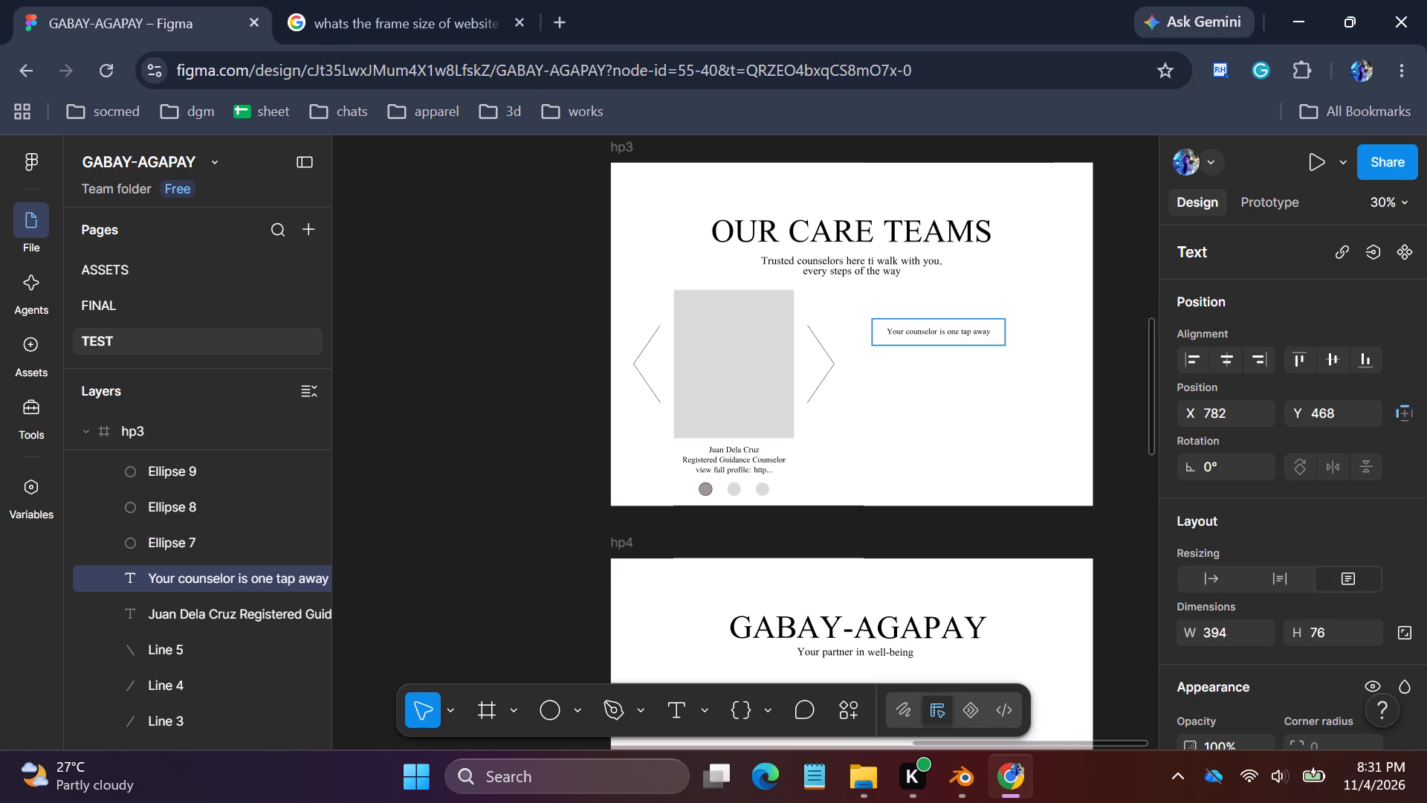
key("space")
type("and what")
key("space")
type("you share stays bet")
type("ween you")
key("space")
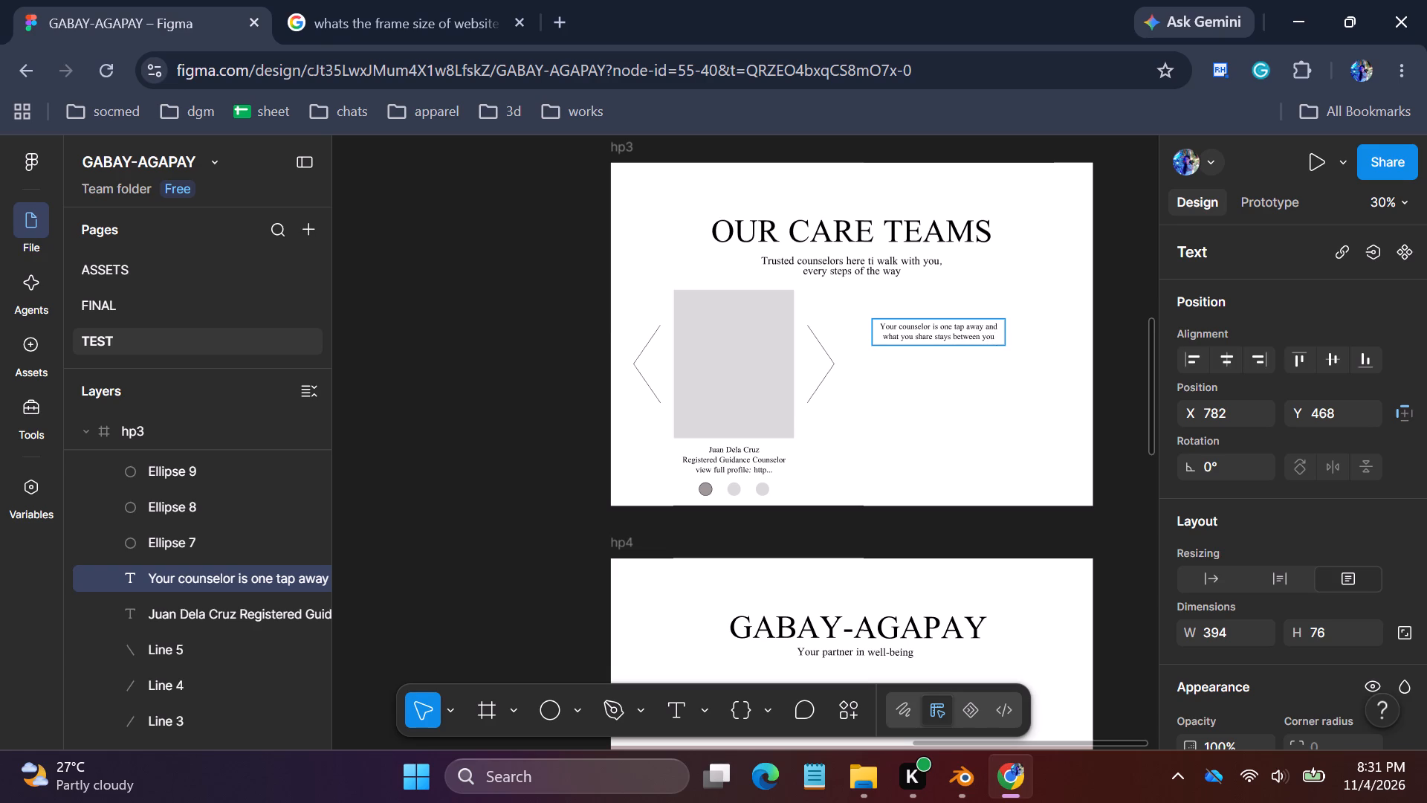
type("and us")
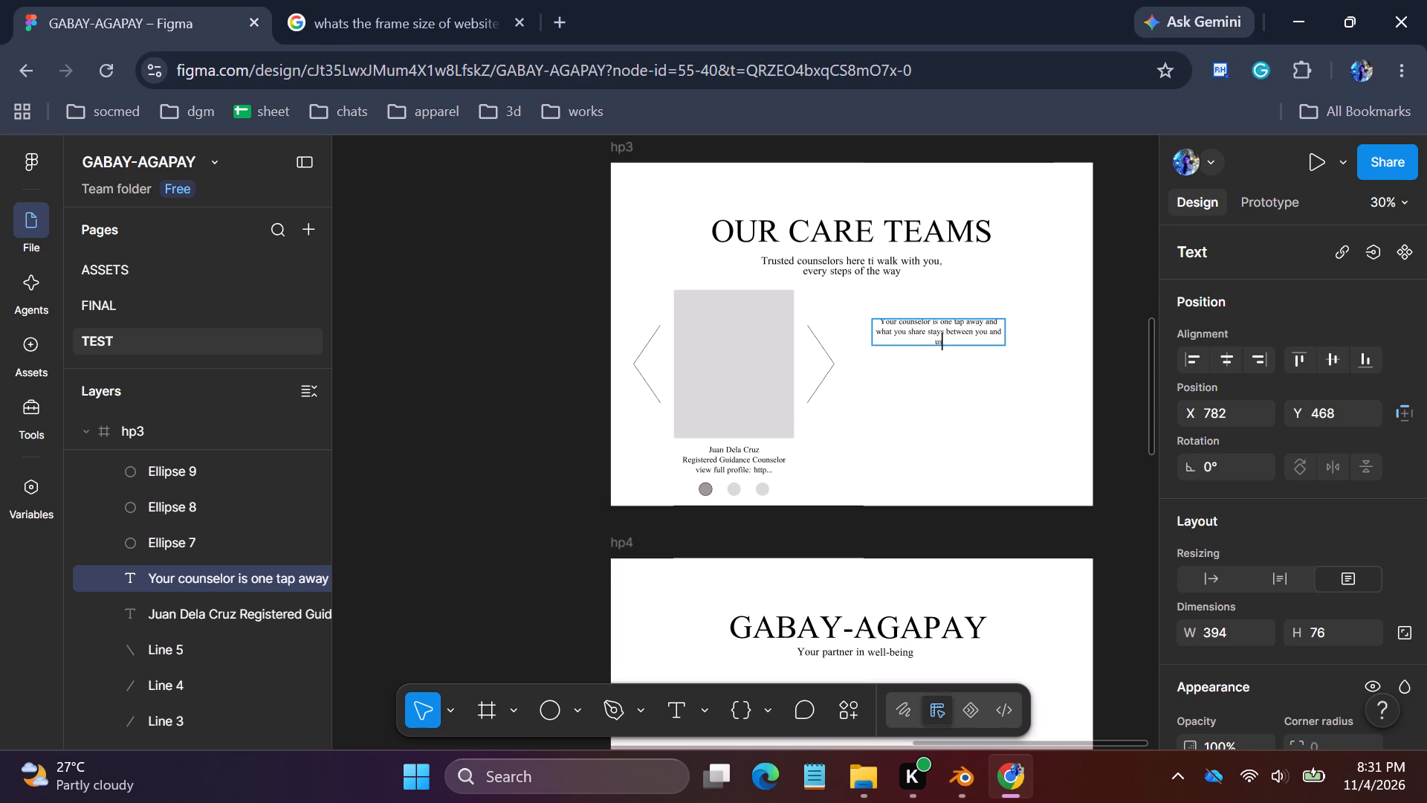
key("period")
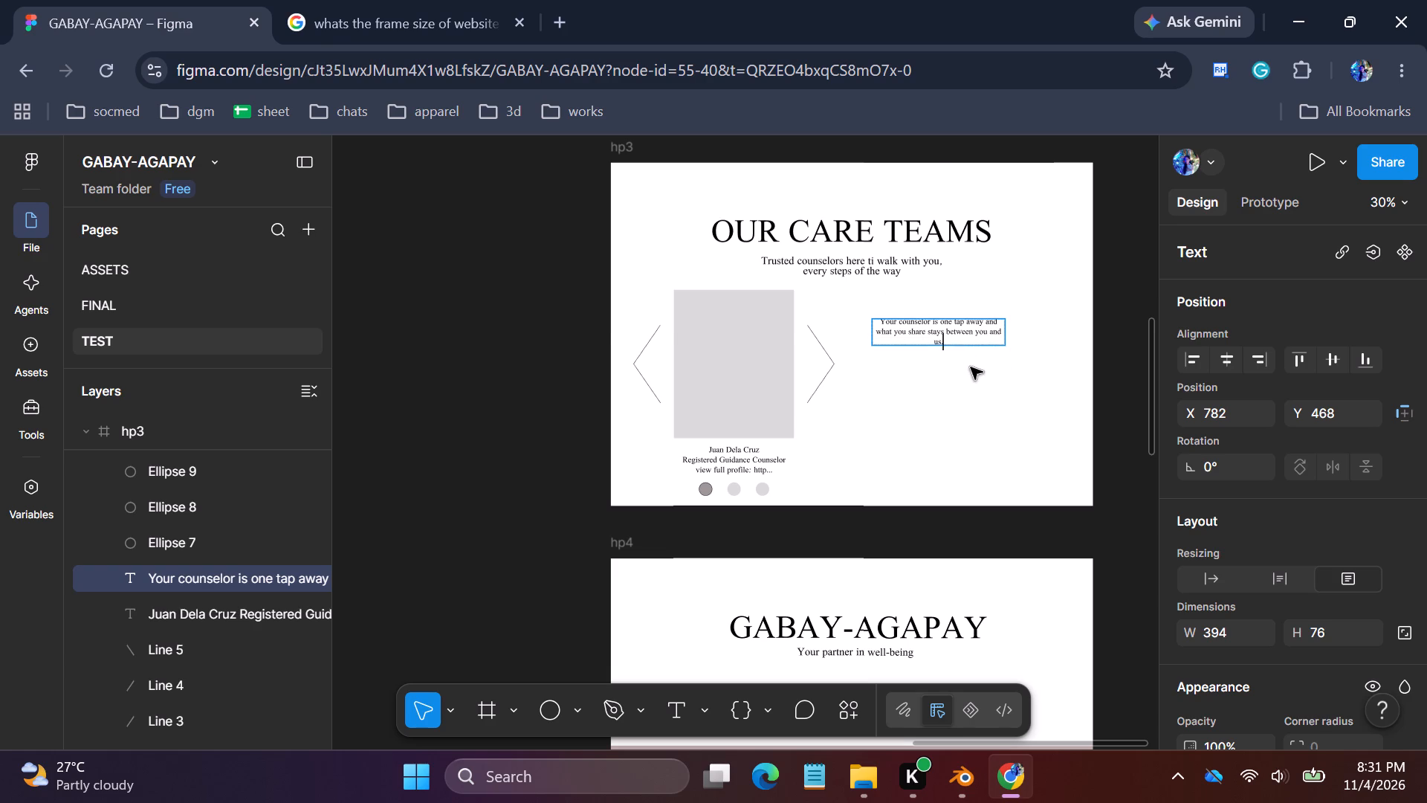
left_click(973, 372)
Enlarge the new text box beside the carousel to about 477 × 134.
left_click_drag(1006, 346, 1008, 346)
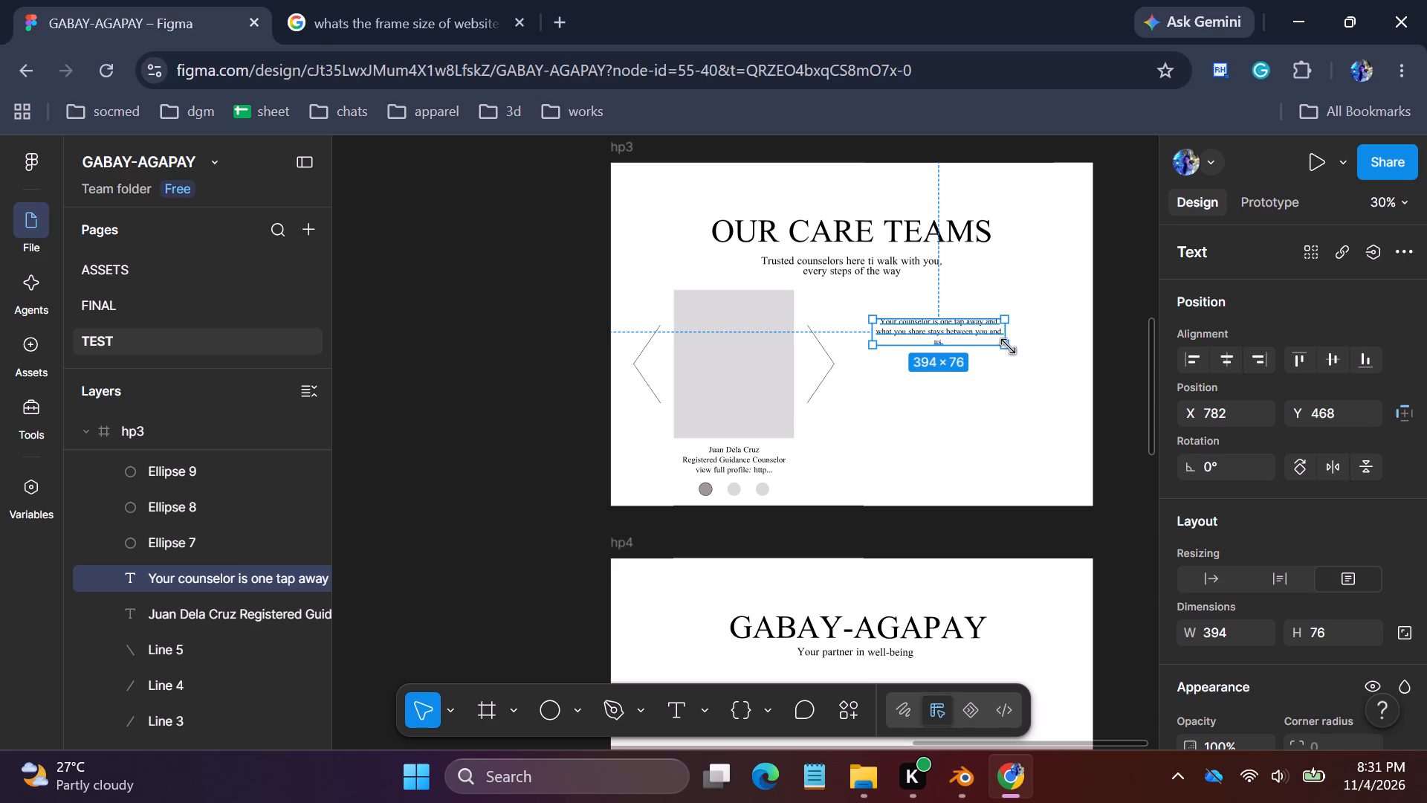
left_click_drag(1008, 346, 1032, 368)
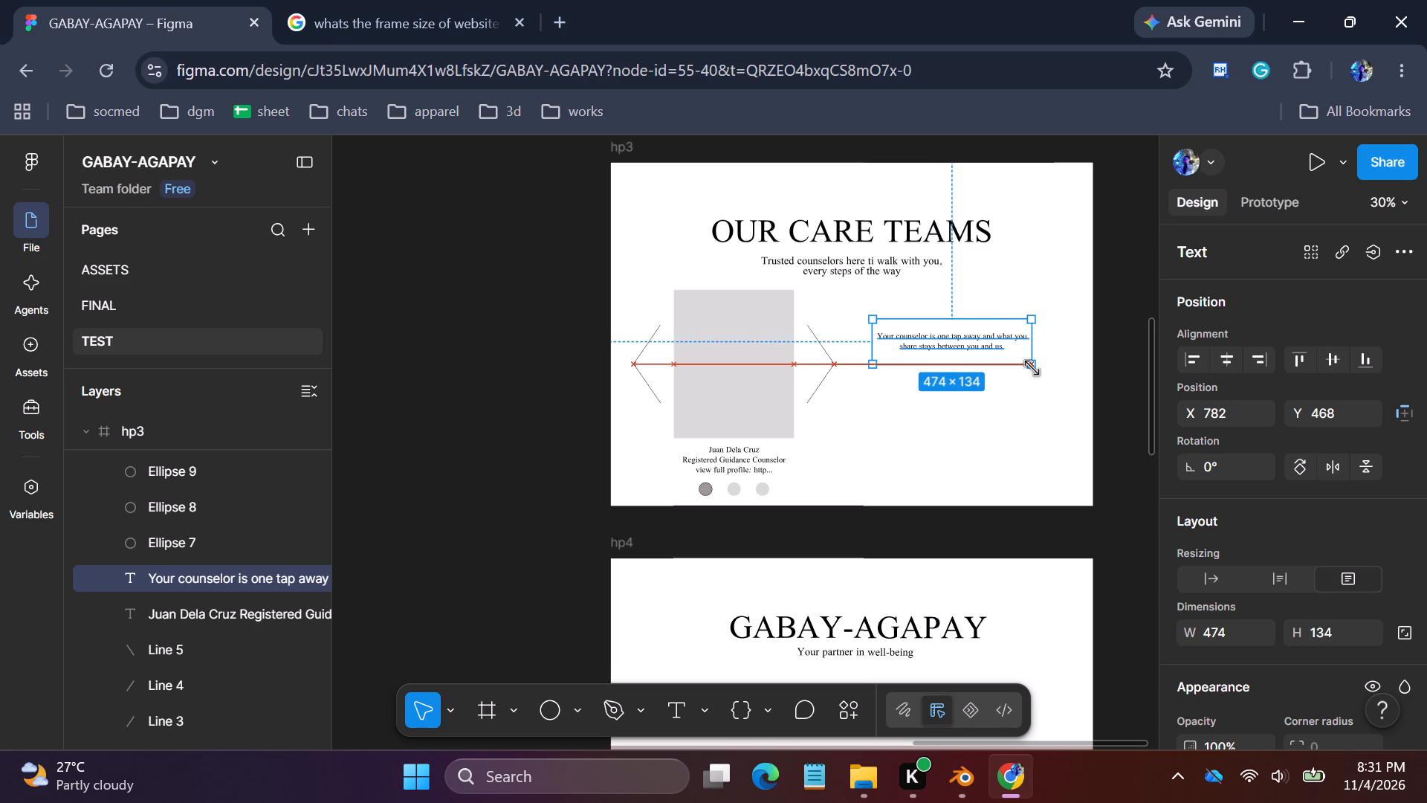
left_click_drag(1032, 368, 1032, 368)
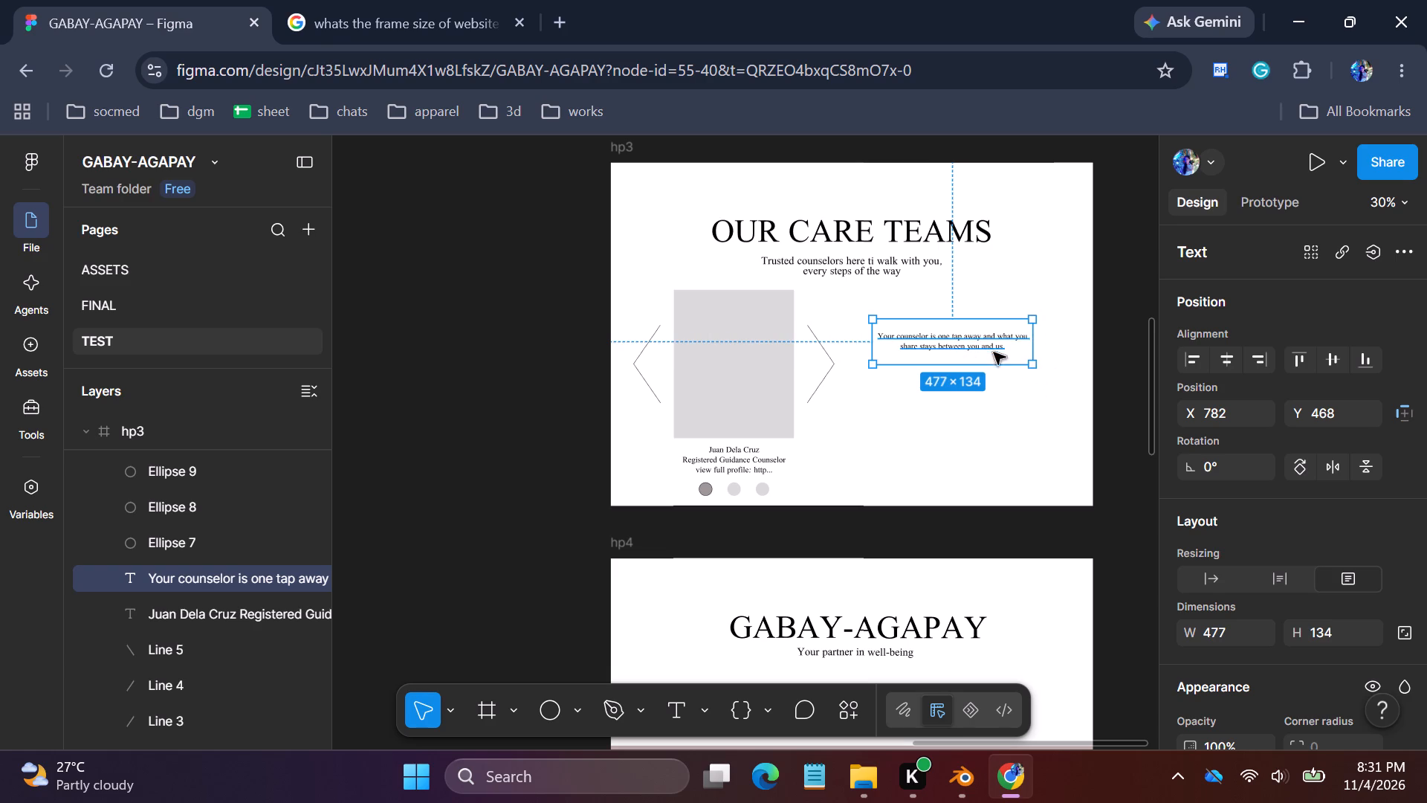
Set the font size of the whole "Your counselor is one tap away" message to 32.
triple_click(988, 349)
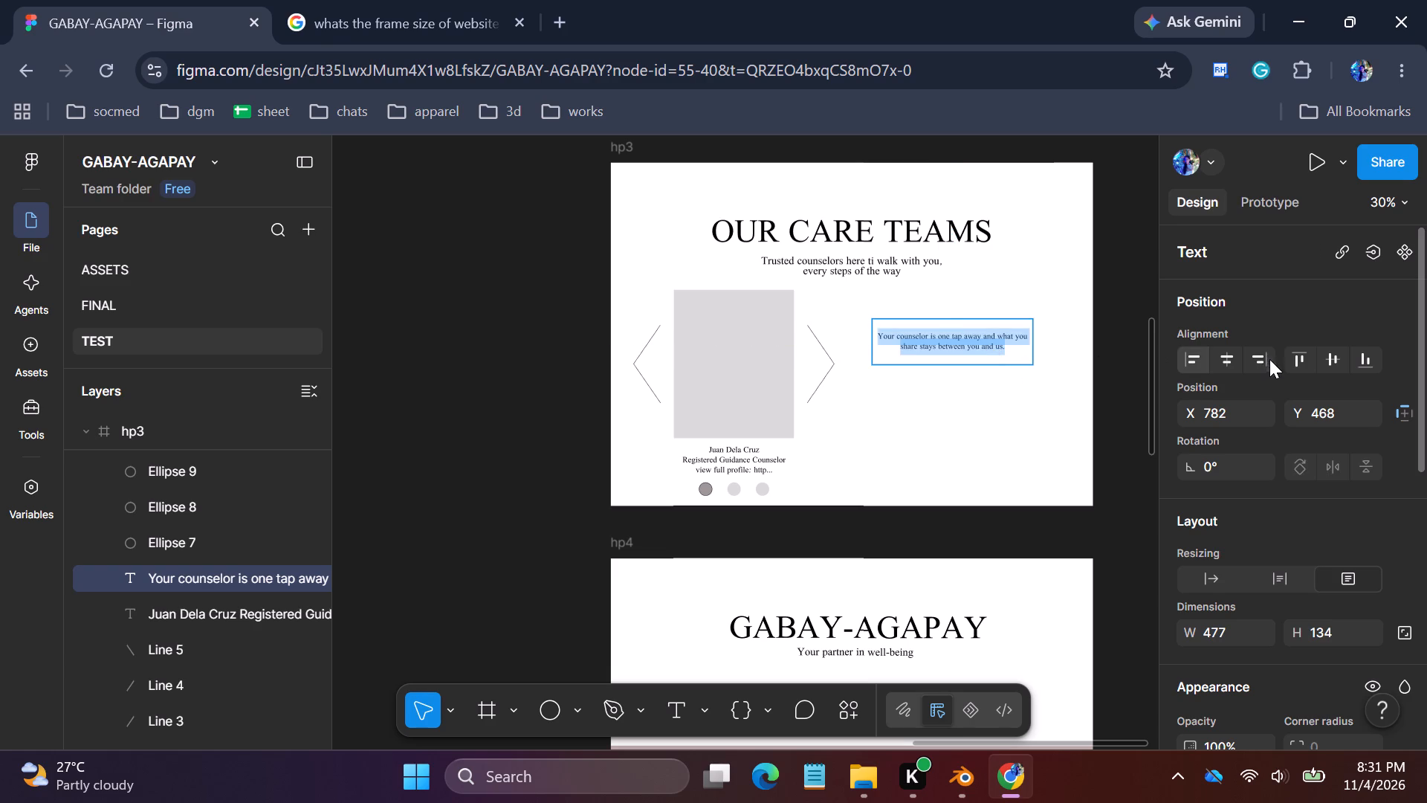
scroll(1269, 361, "up", 1)
scroll(1270, 367, "down", 1)
scroll(1277, 381, "up", 1)
scroll(1296, 437, "down", 1)
left_click_drag(1426, 414, 1426, 509)
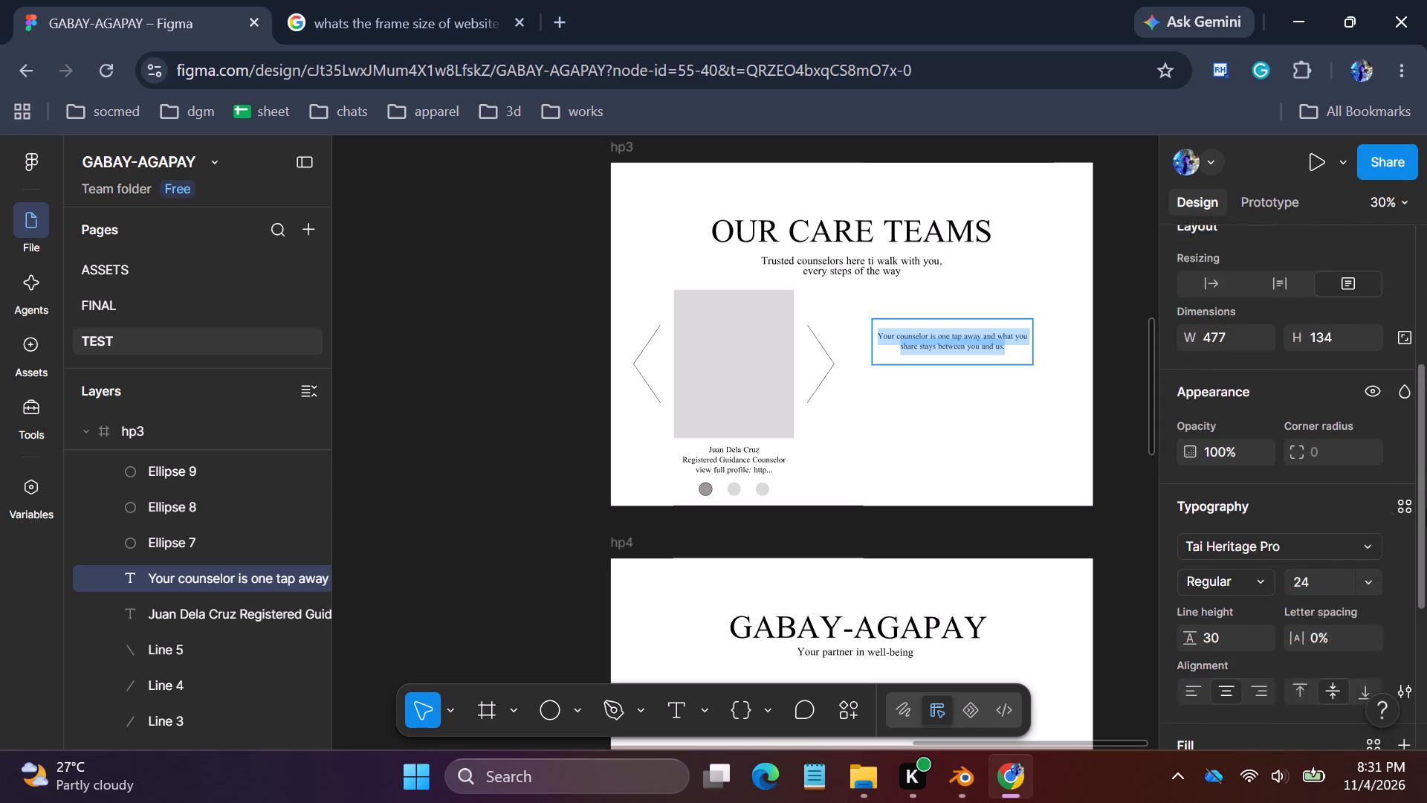
left_click_drag(1426, 509, 1426, 585)
left_click(1374, 384)
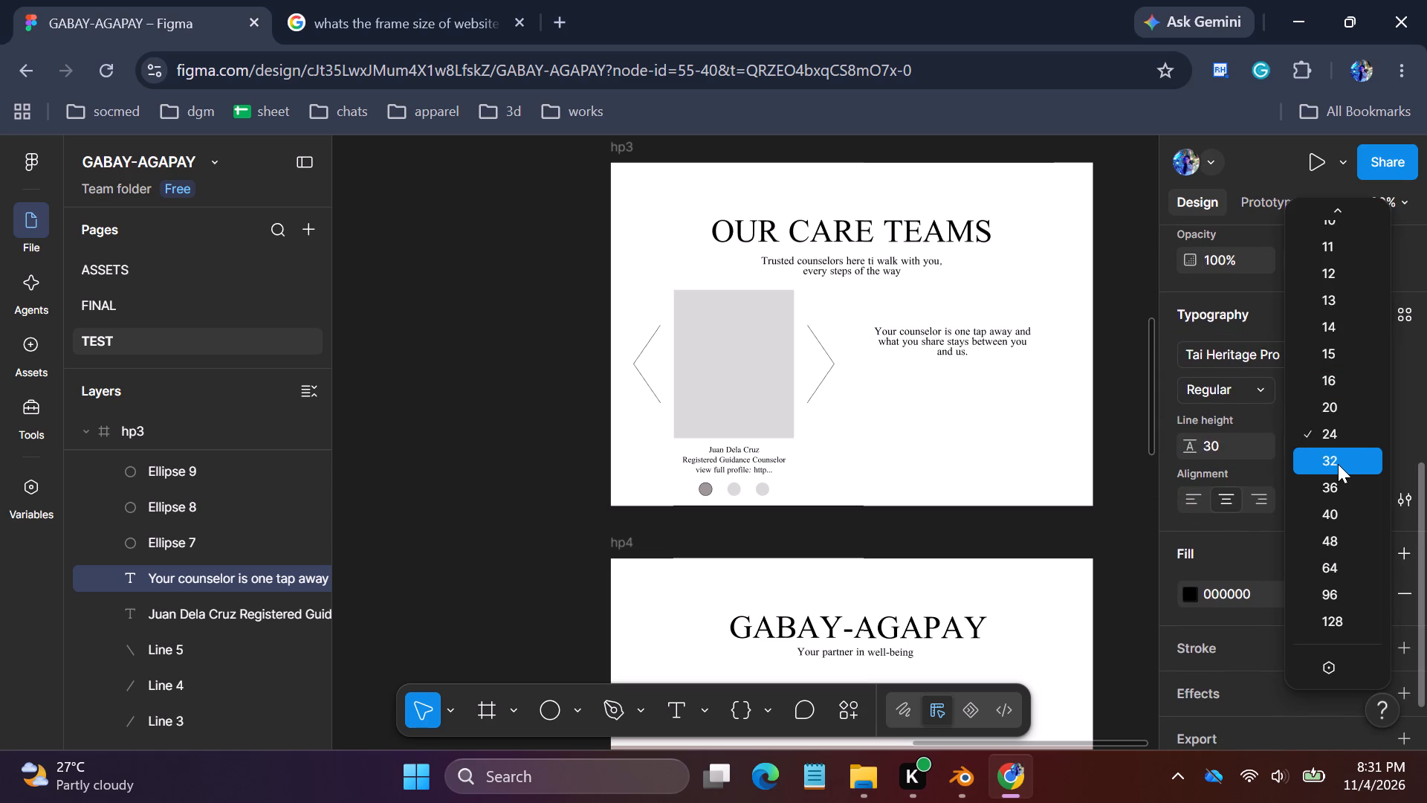
left_click(1338, 464)
left_click(945, 330)
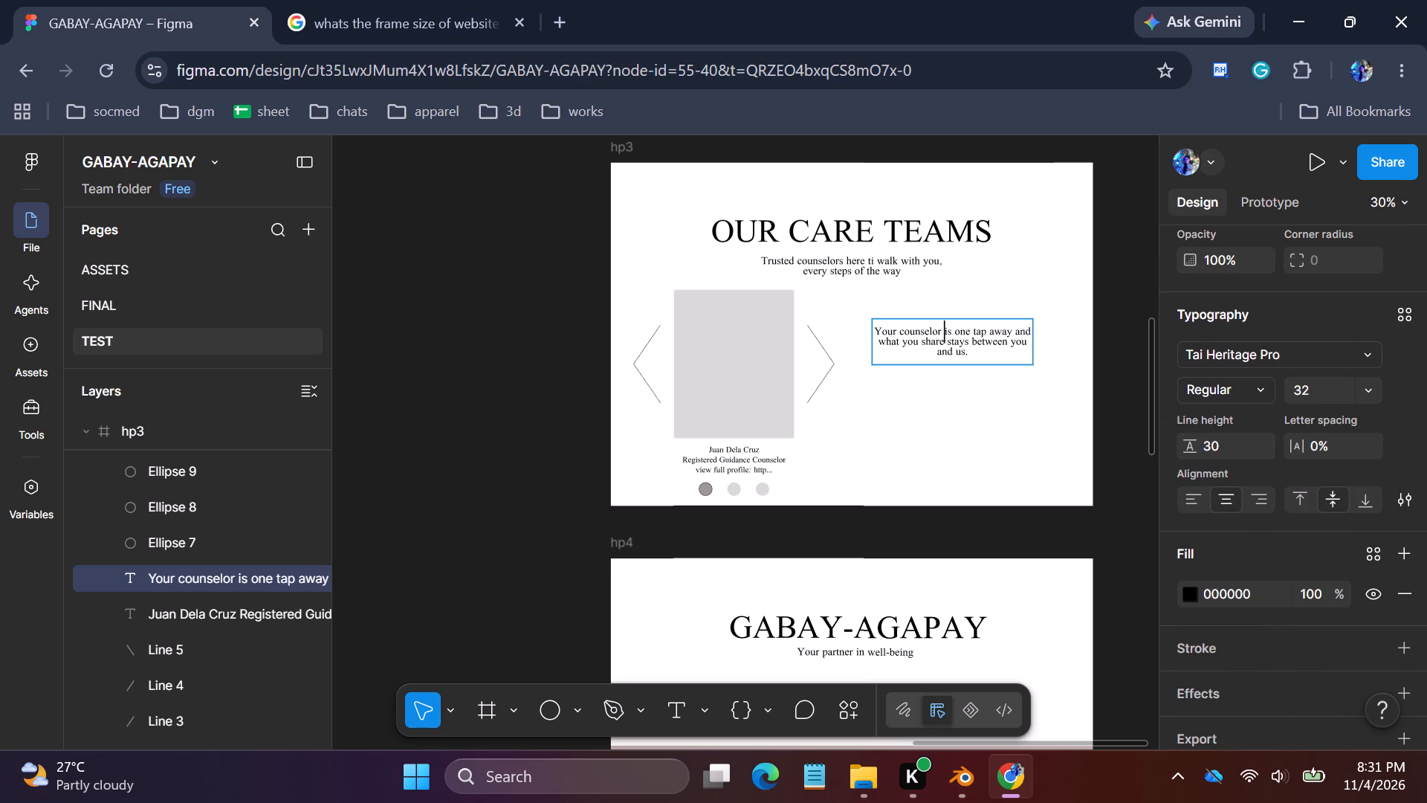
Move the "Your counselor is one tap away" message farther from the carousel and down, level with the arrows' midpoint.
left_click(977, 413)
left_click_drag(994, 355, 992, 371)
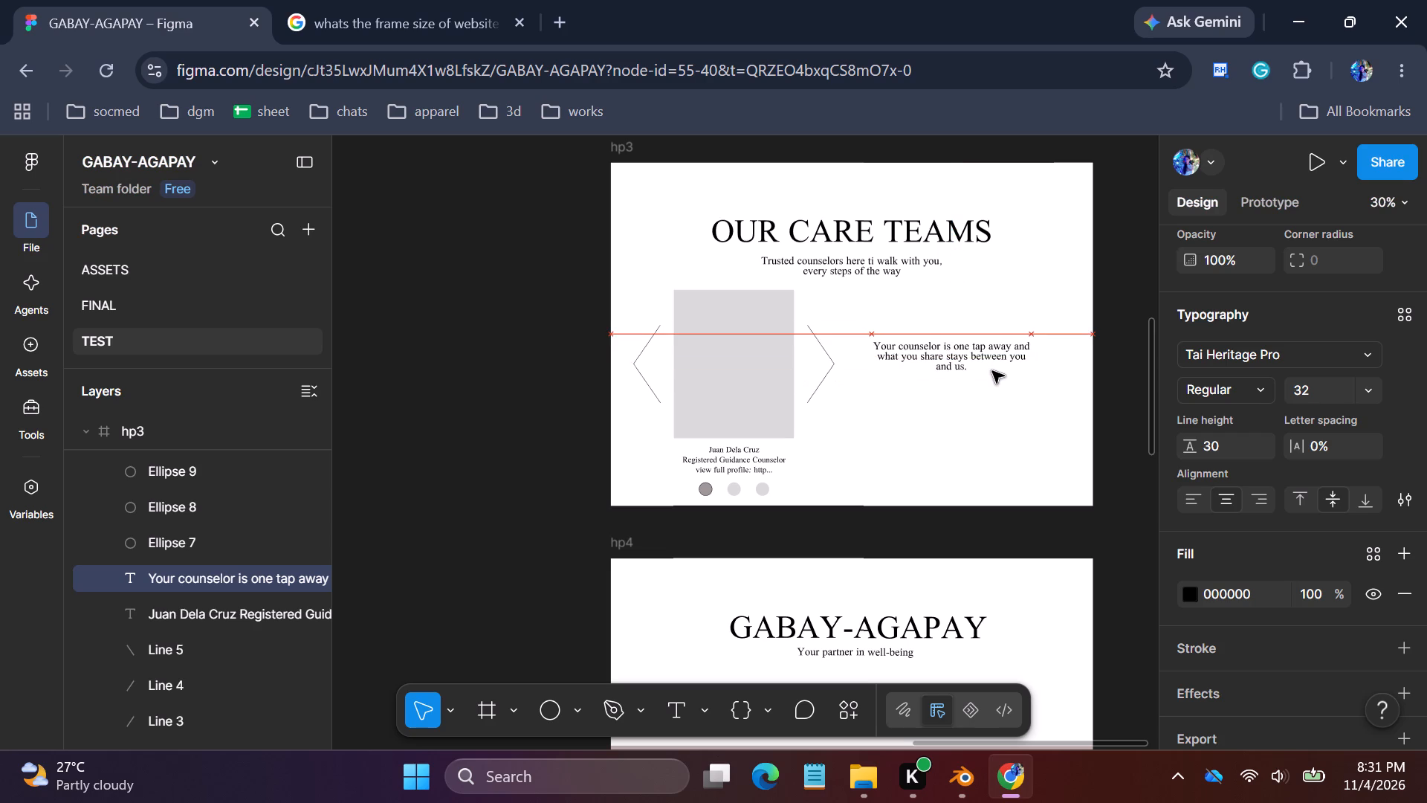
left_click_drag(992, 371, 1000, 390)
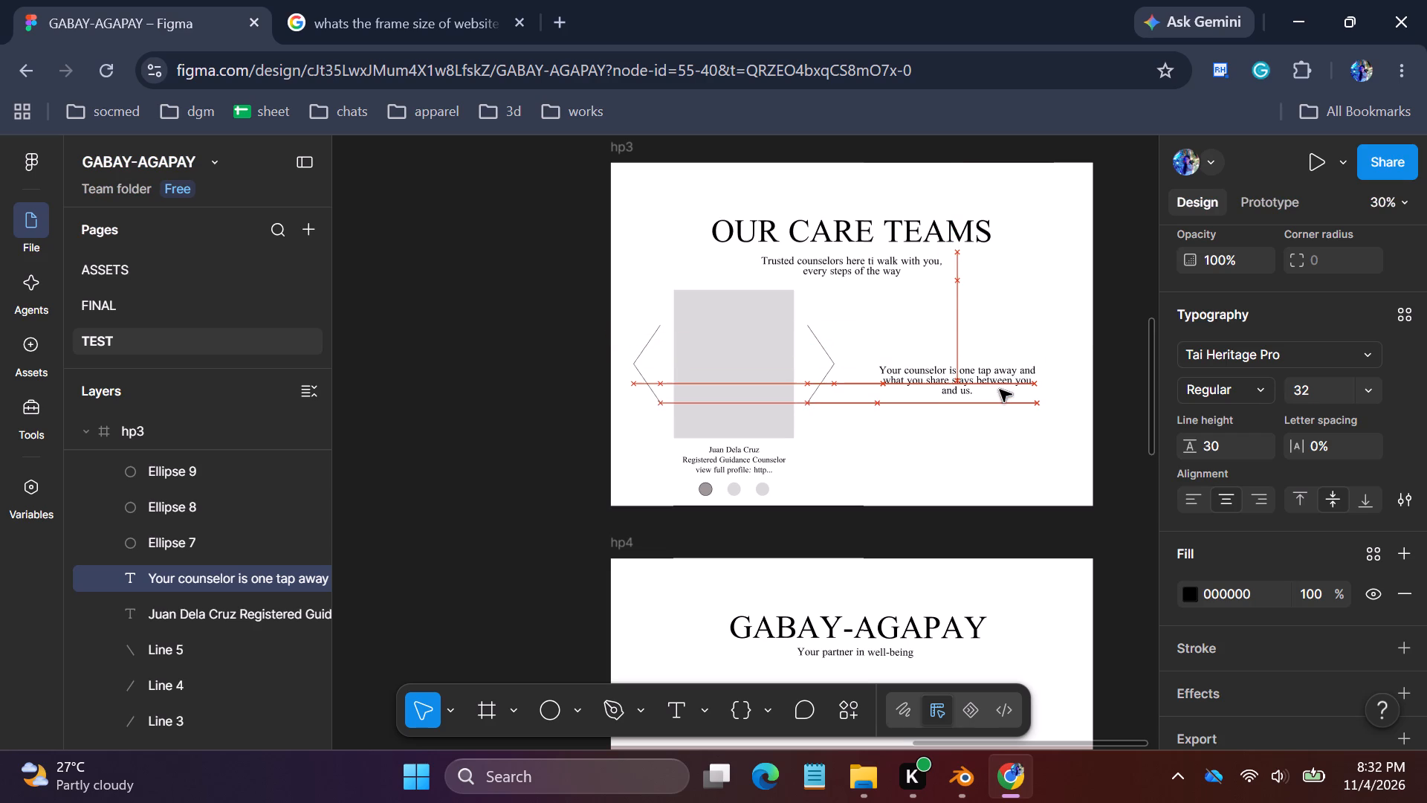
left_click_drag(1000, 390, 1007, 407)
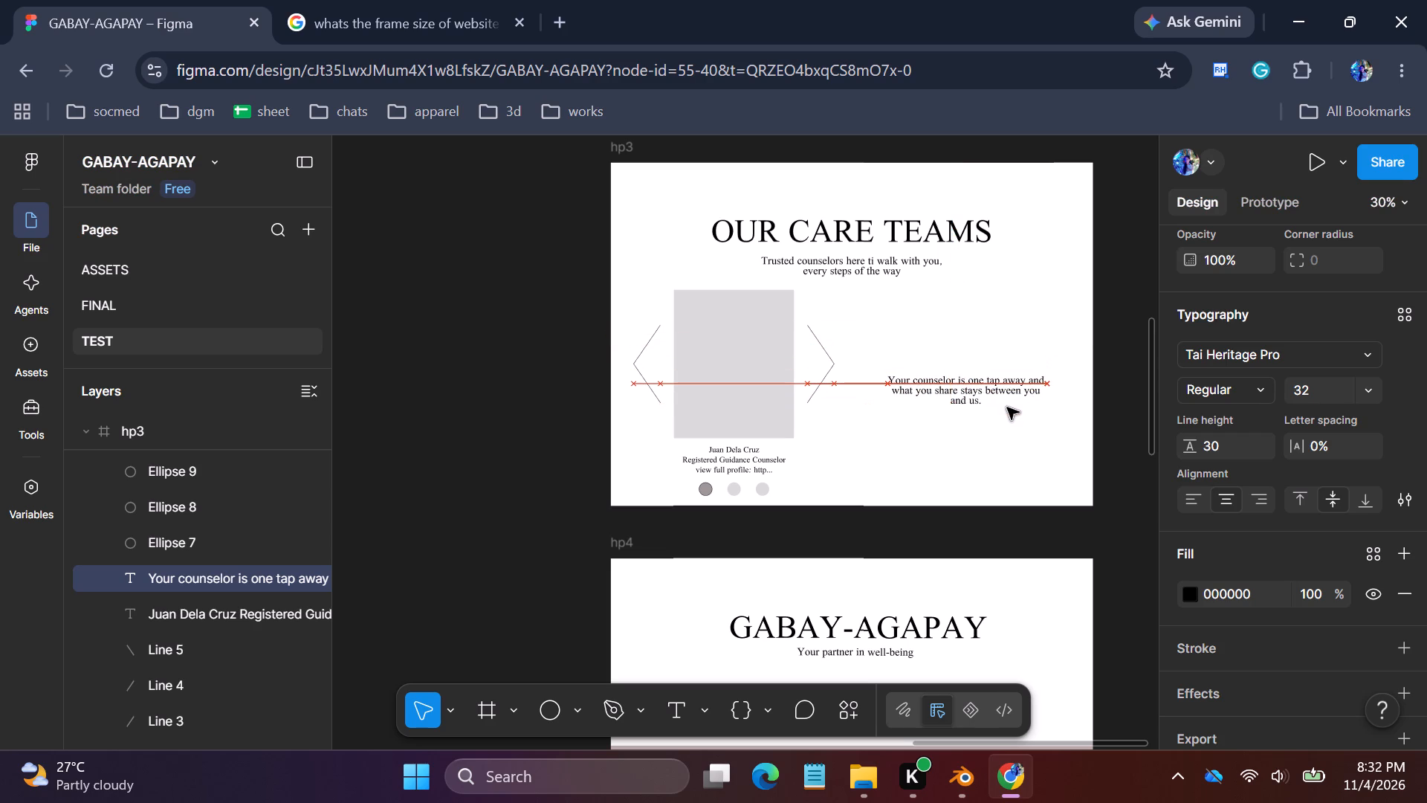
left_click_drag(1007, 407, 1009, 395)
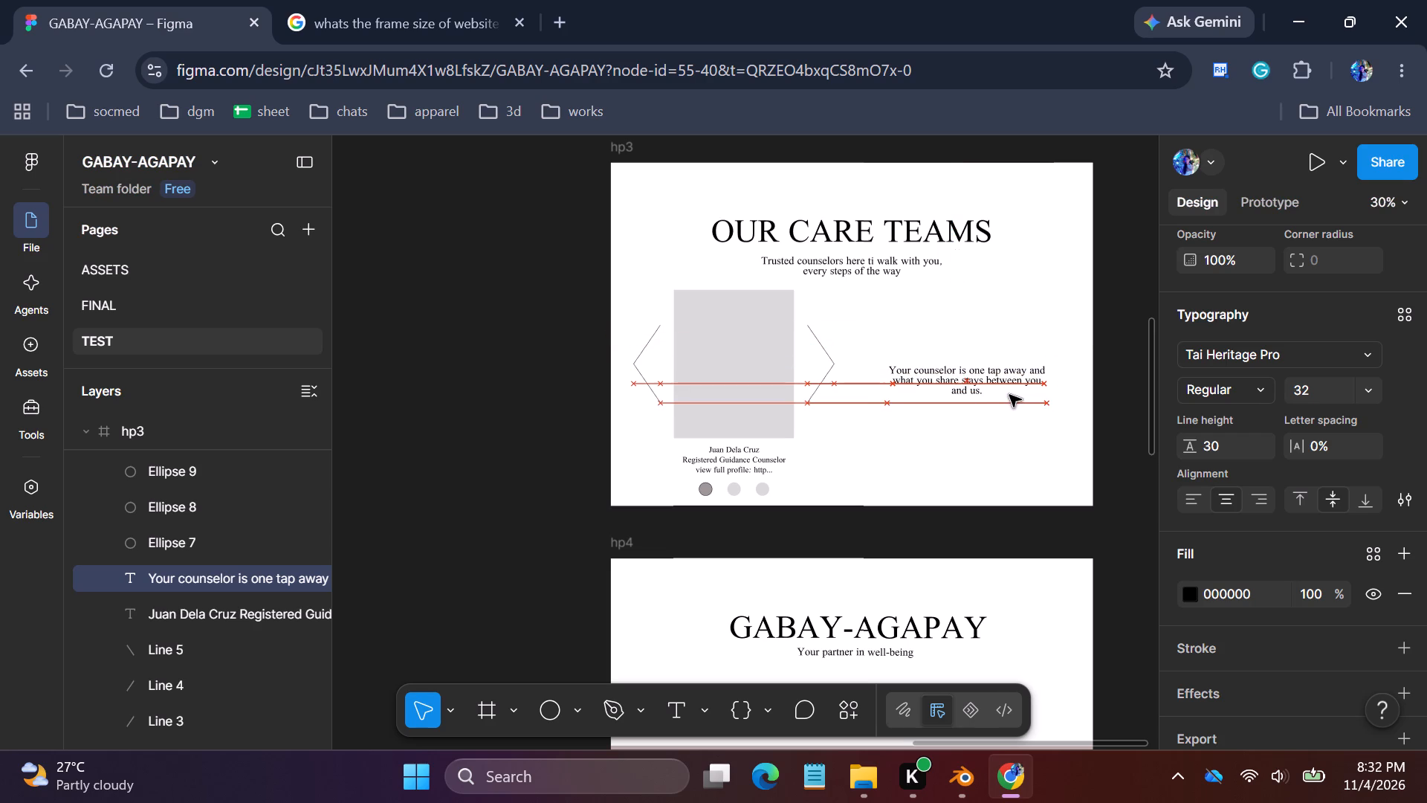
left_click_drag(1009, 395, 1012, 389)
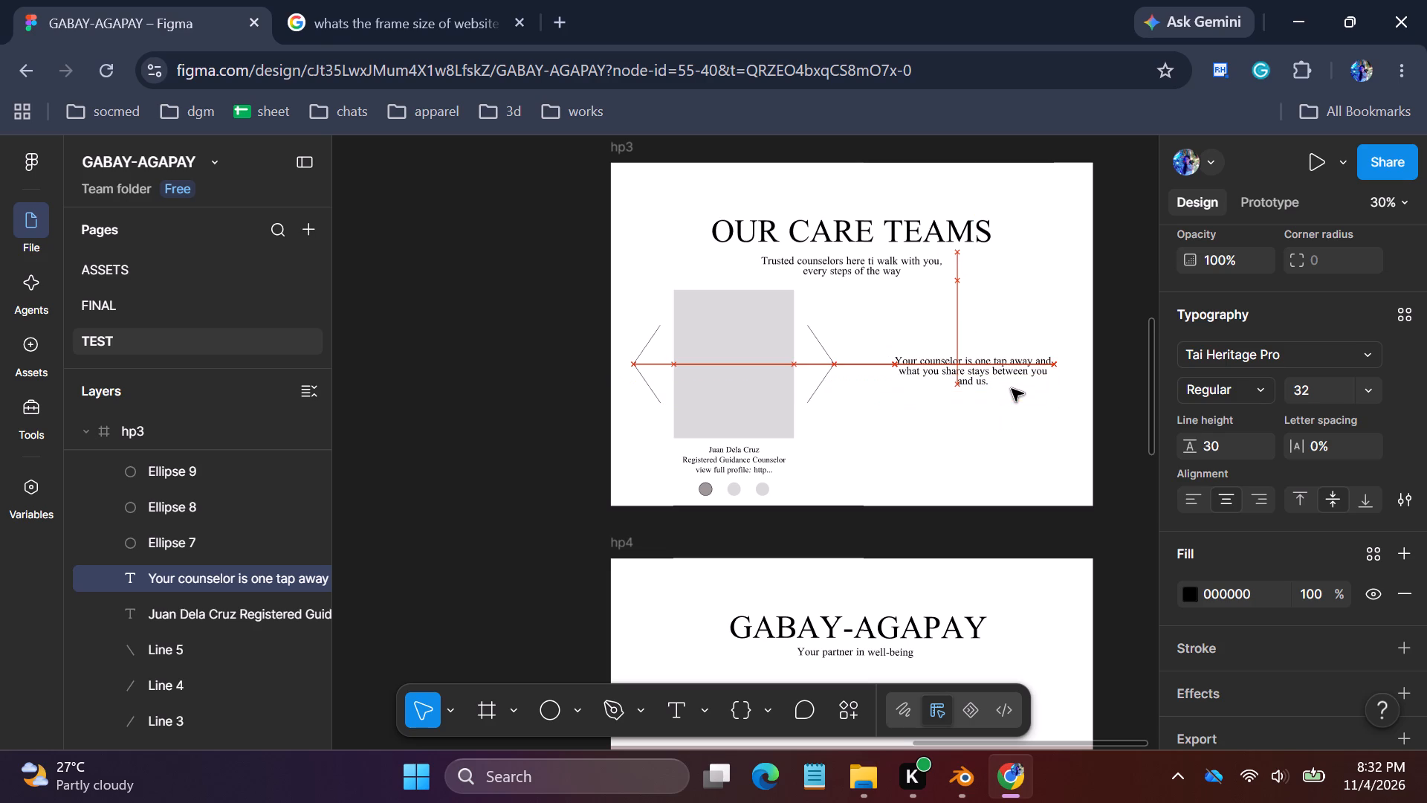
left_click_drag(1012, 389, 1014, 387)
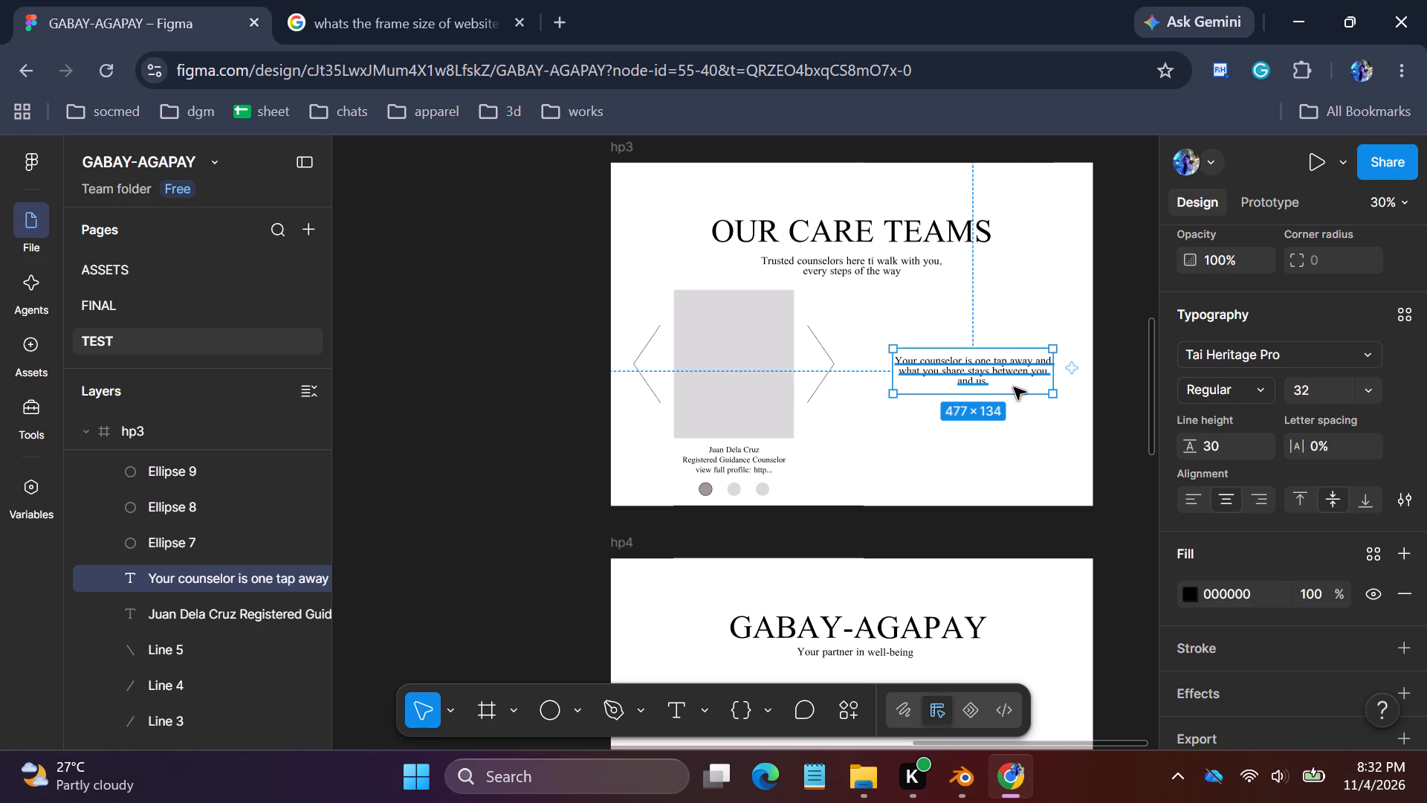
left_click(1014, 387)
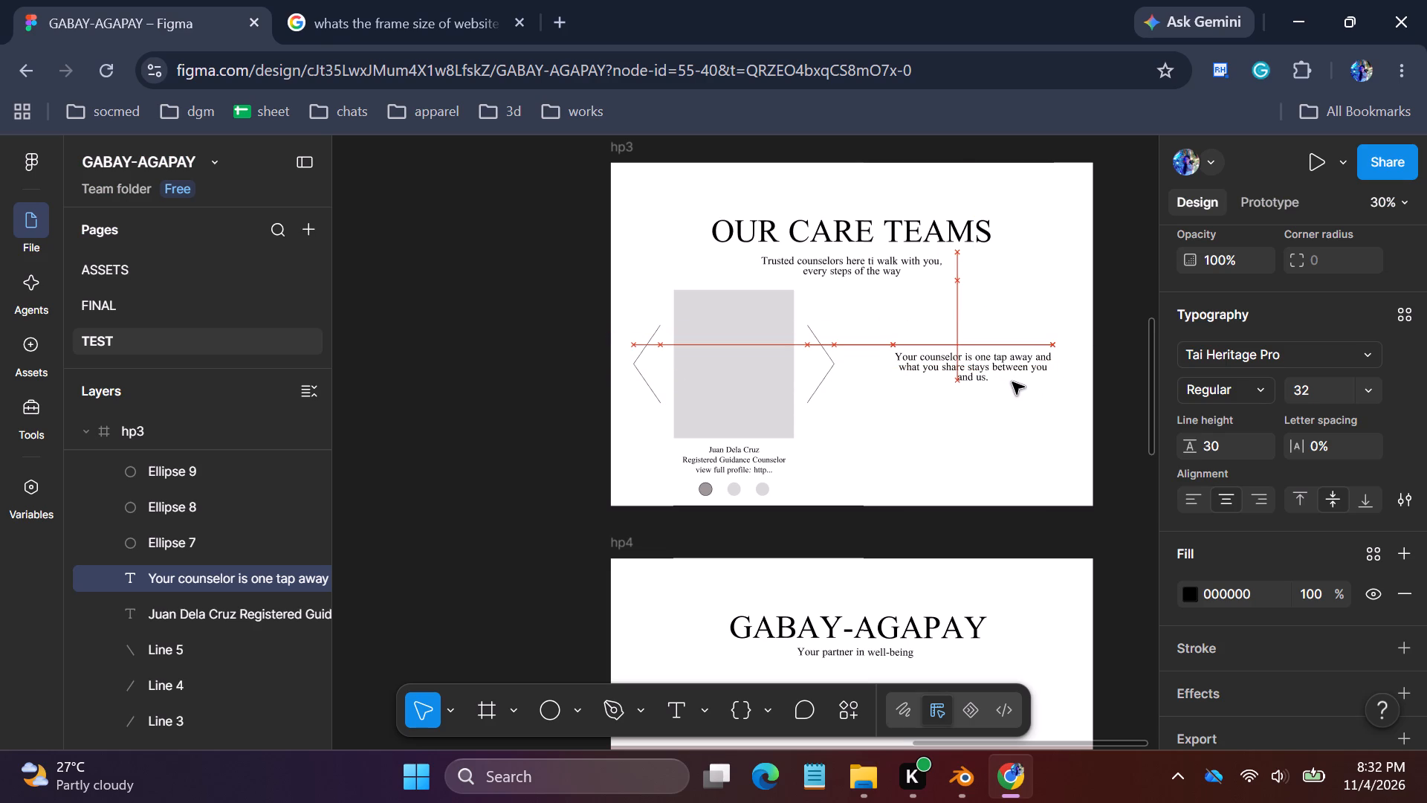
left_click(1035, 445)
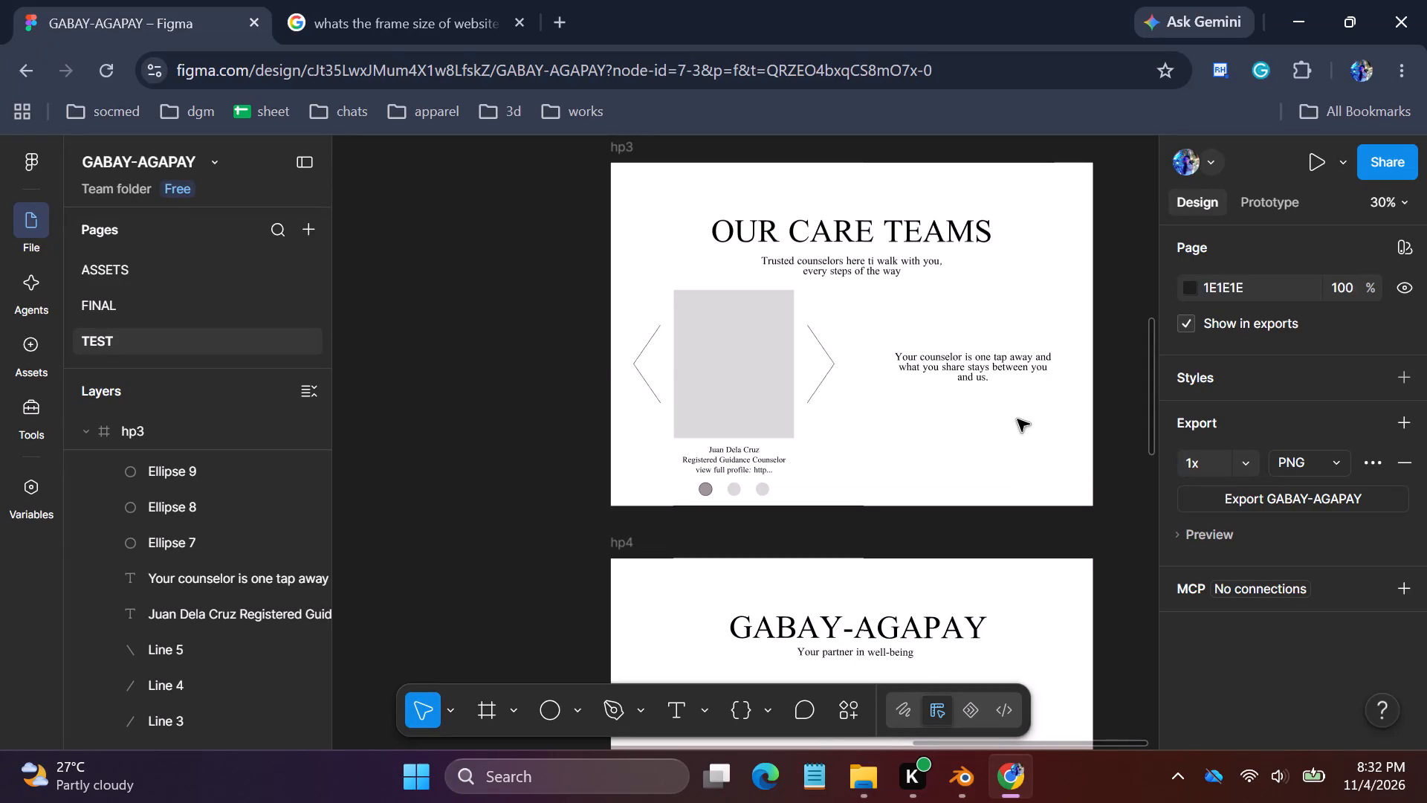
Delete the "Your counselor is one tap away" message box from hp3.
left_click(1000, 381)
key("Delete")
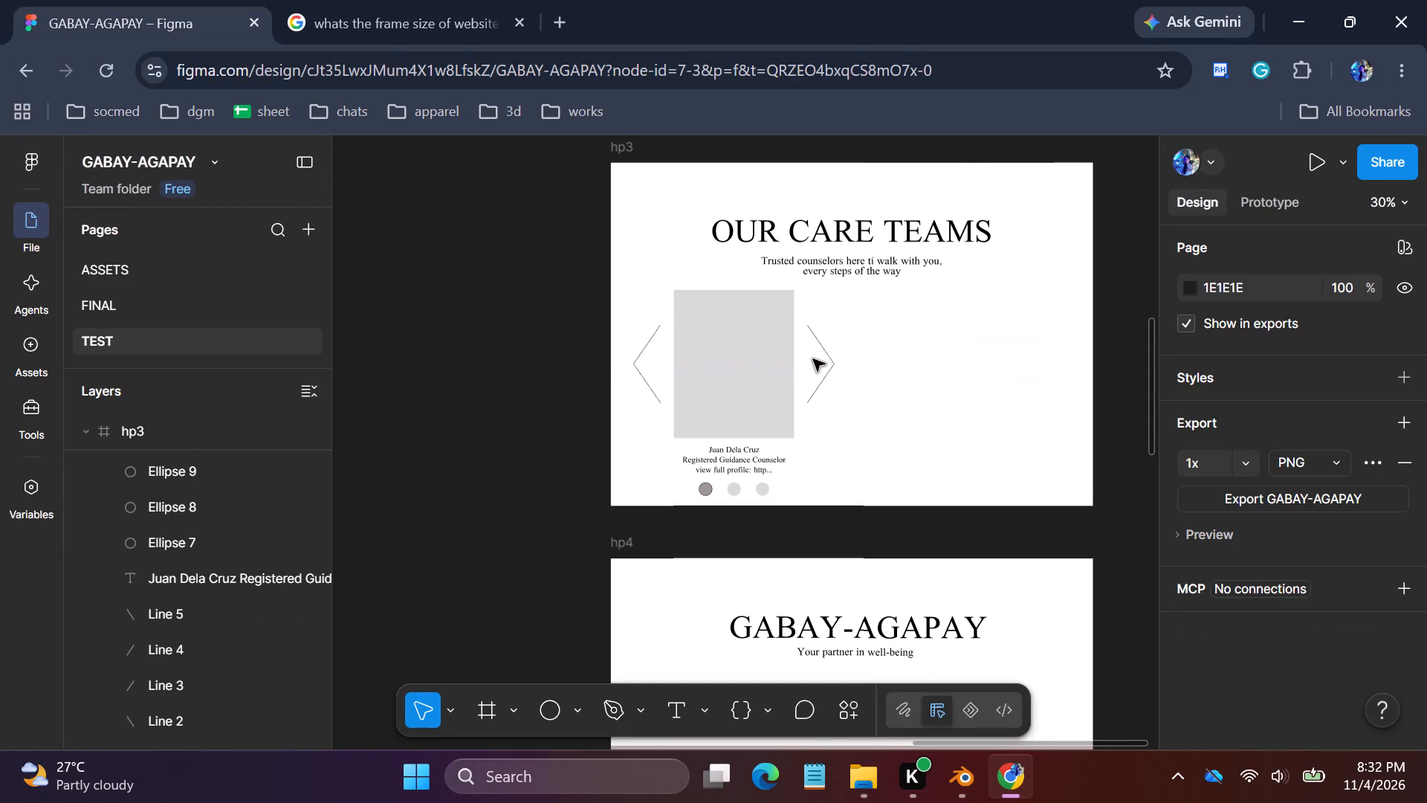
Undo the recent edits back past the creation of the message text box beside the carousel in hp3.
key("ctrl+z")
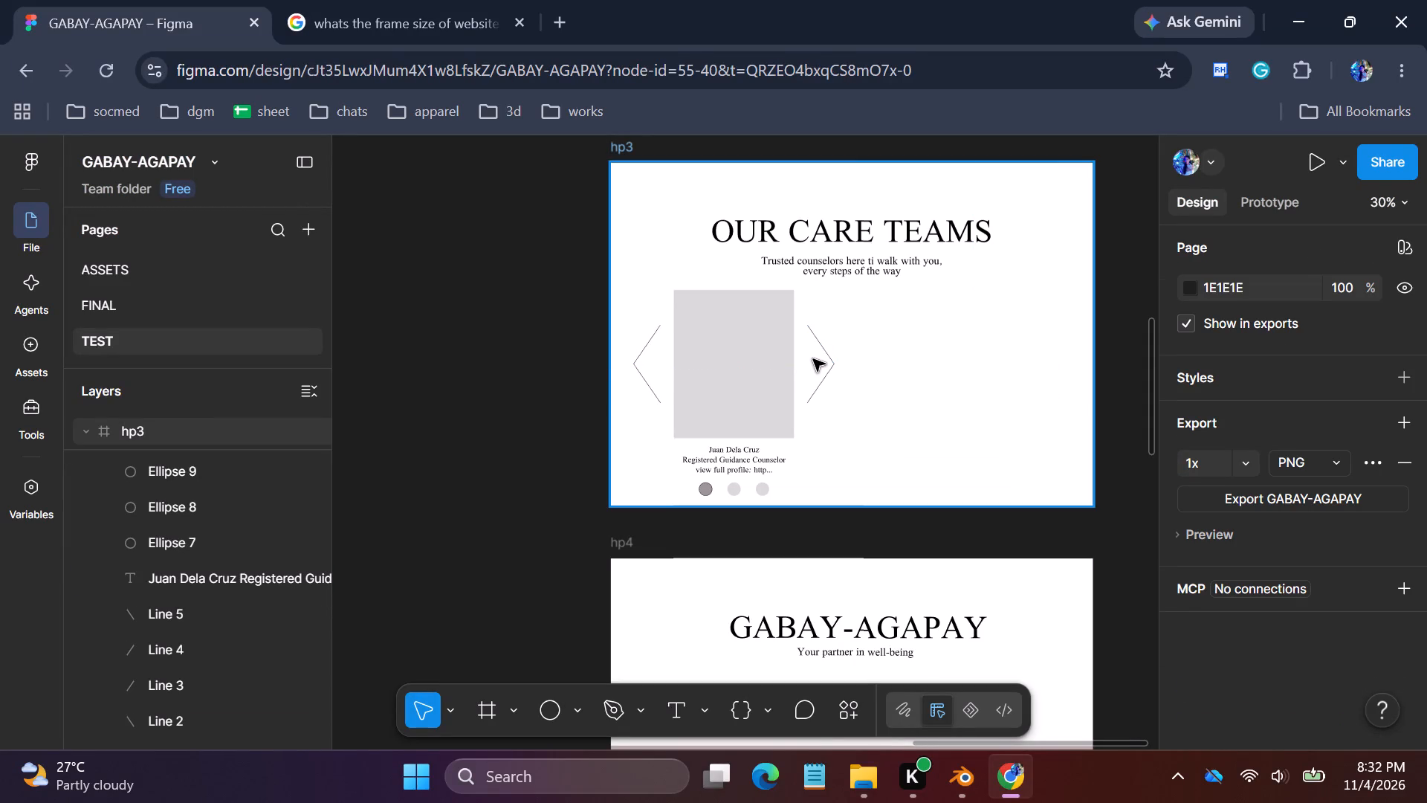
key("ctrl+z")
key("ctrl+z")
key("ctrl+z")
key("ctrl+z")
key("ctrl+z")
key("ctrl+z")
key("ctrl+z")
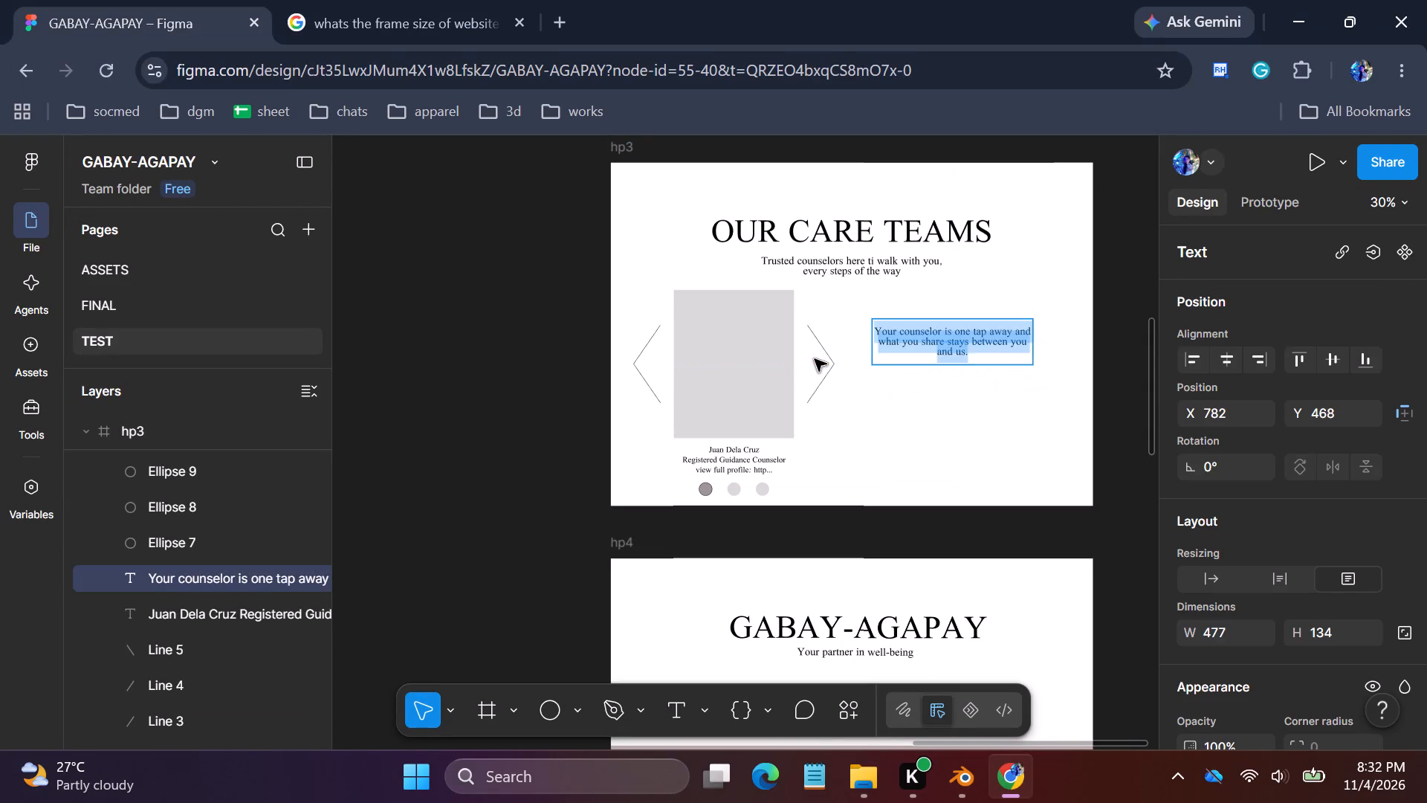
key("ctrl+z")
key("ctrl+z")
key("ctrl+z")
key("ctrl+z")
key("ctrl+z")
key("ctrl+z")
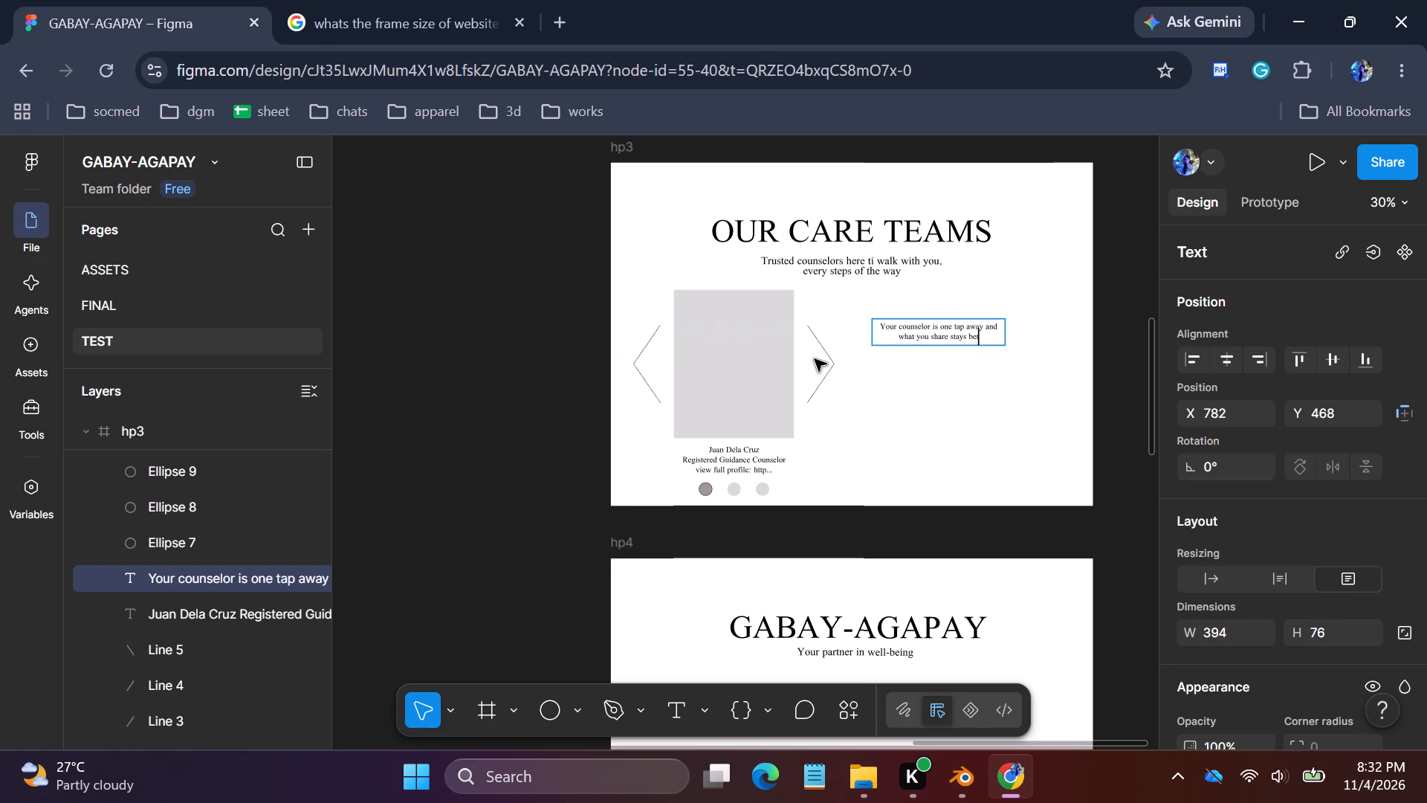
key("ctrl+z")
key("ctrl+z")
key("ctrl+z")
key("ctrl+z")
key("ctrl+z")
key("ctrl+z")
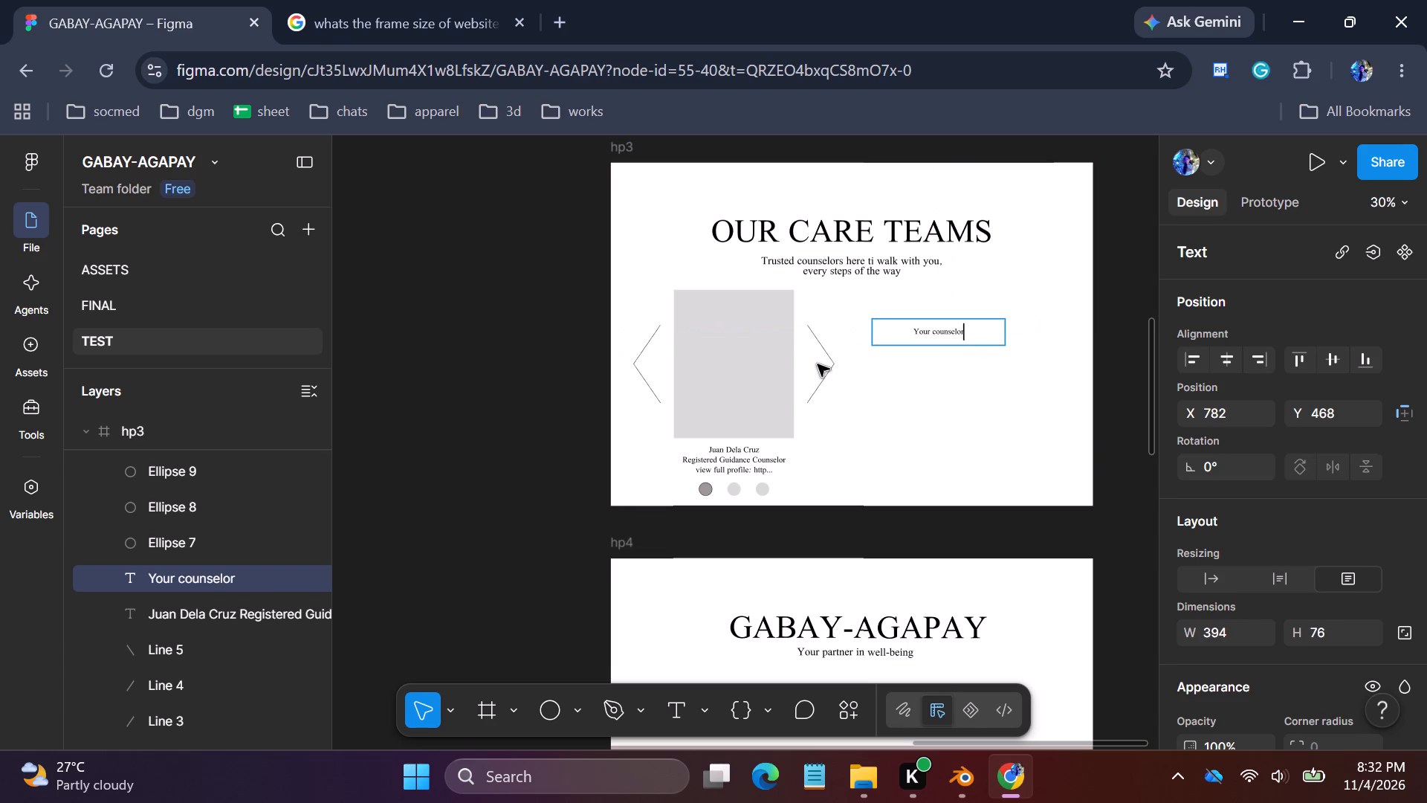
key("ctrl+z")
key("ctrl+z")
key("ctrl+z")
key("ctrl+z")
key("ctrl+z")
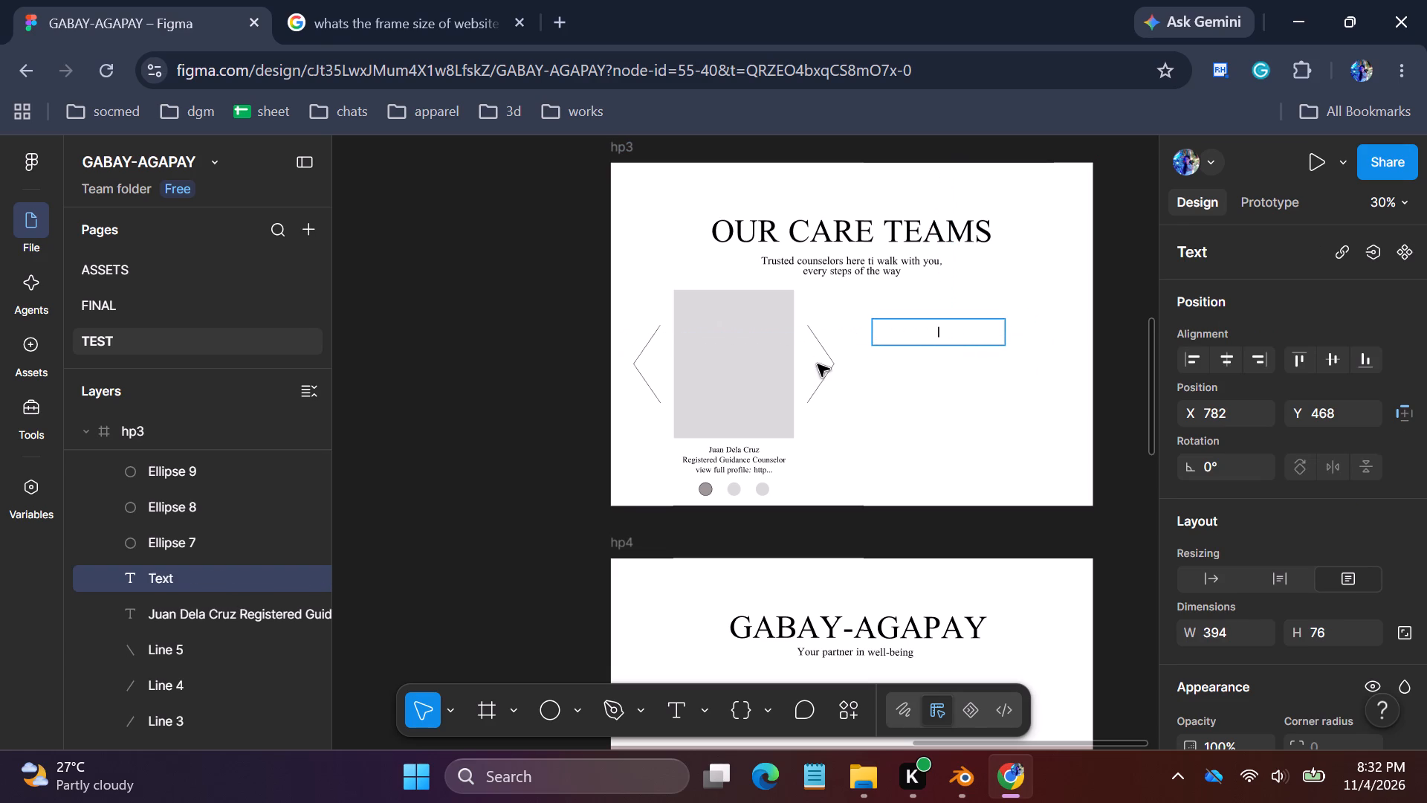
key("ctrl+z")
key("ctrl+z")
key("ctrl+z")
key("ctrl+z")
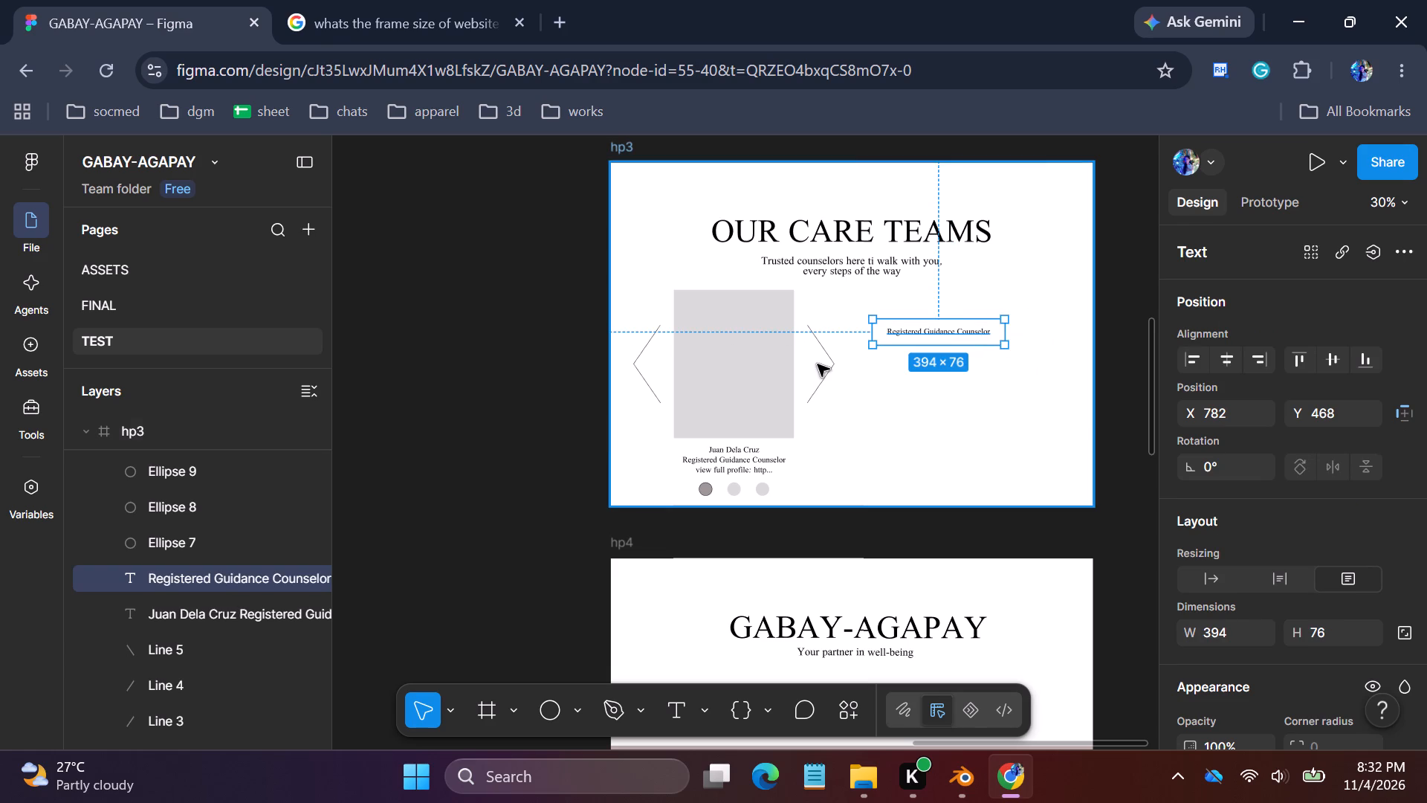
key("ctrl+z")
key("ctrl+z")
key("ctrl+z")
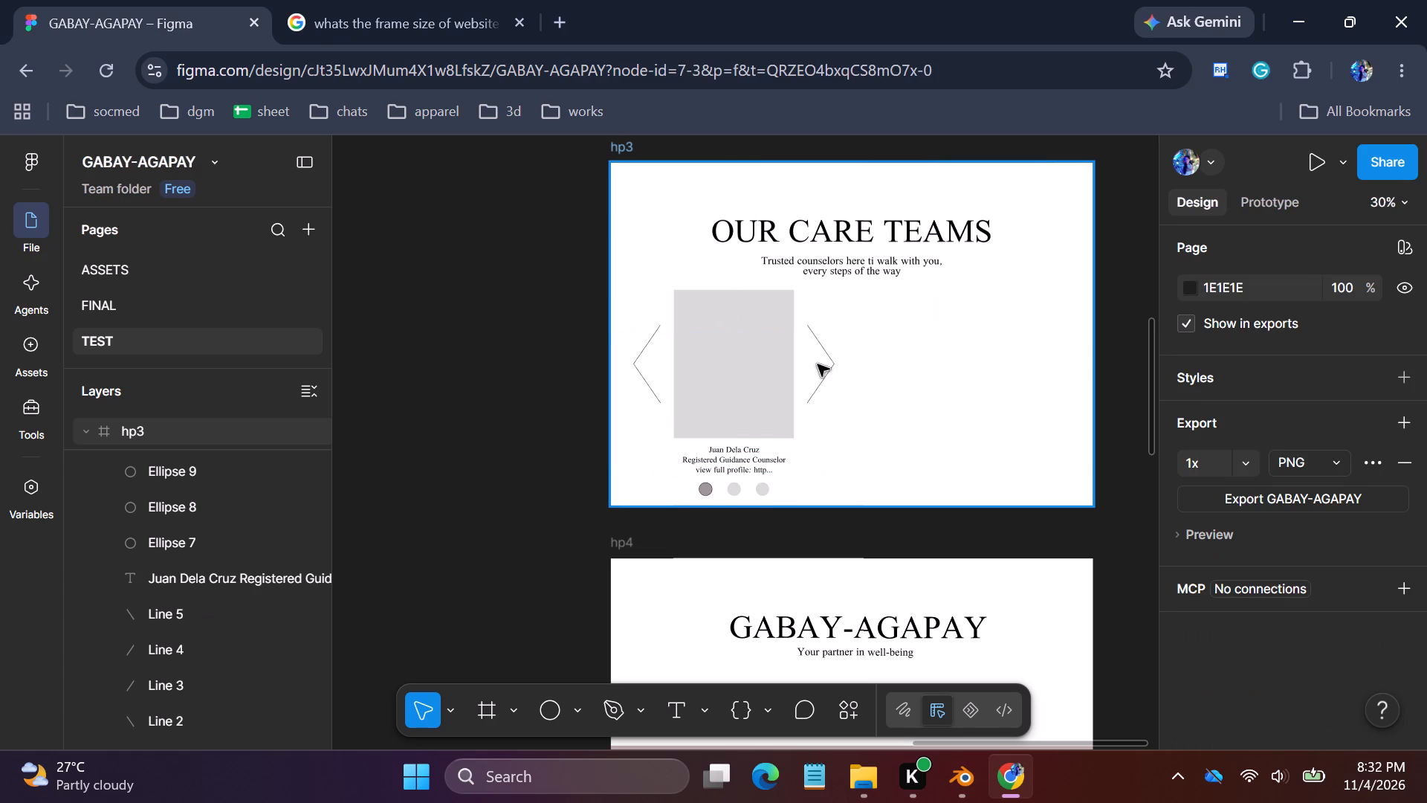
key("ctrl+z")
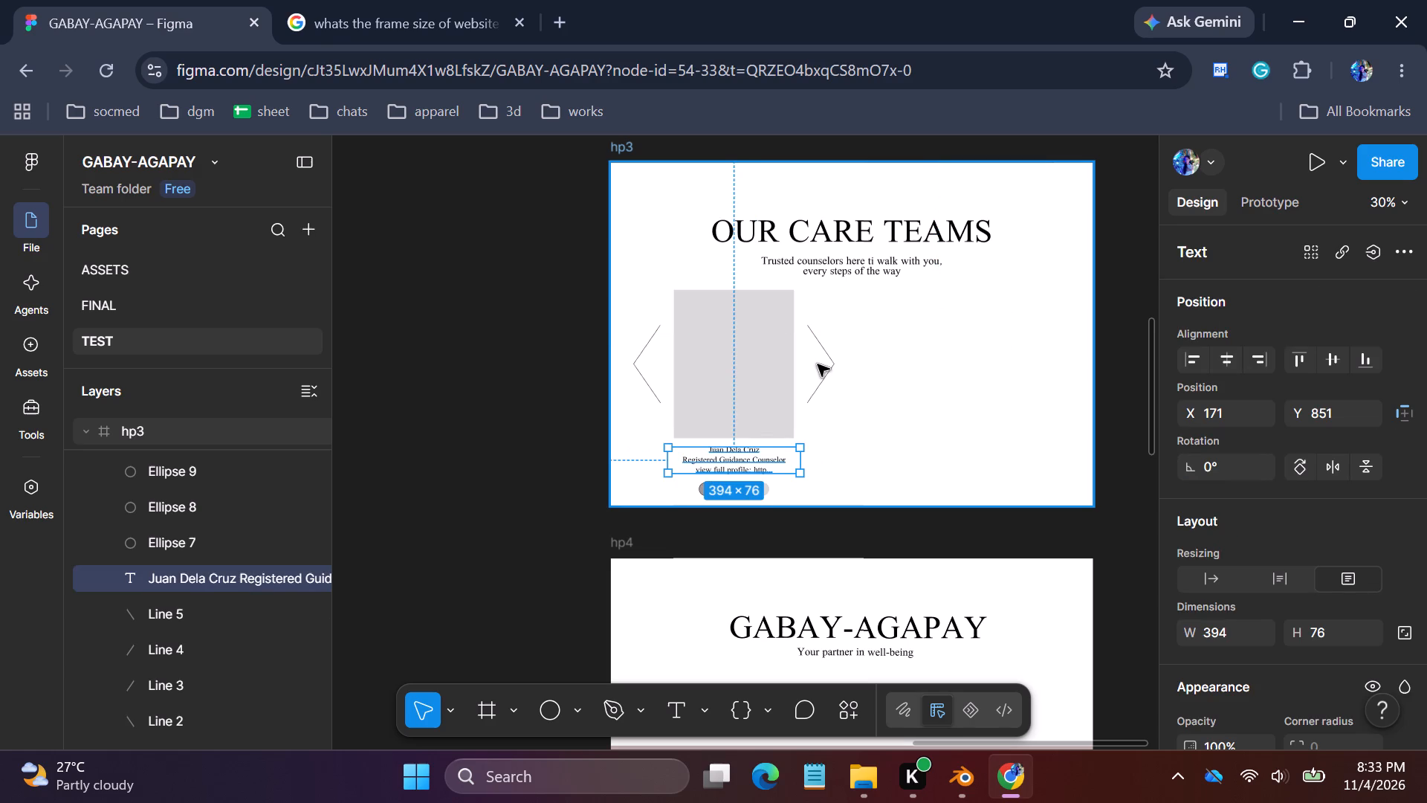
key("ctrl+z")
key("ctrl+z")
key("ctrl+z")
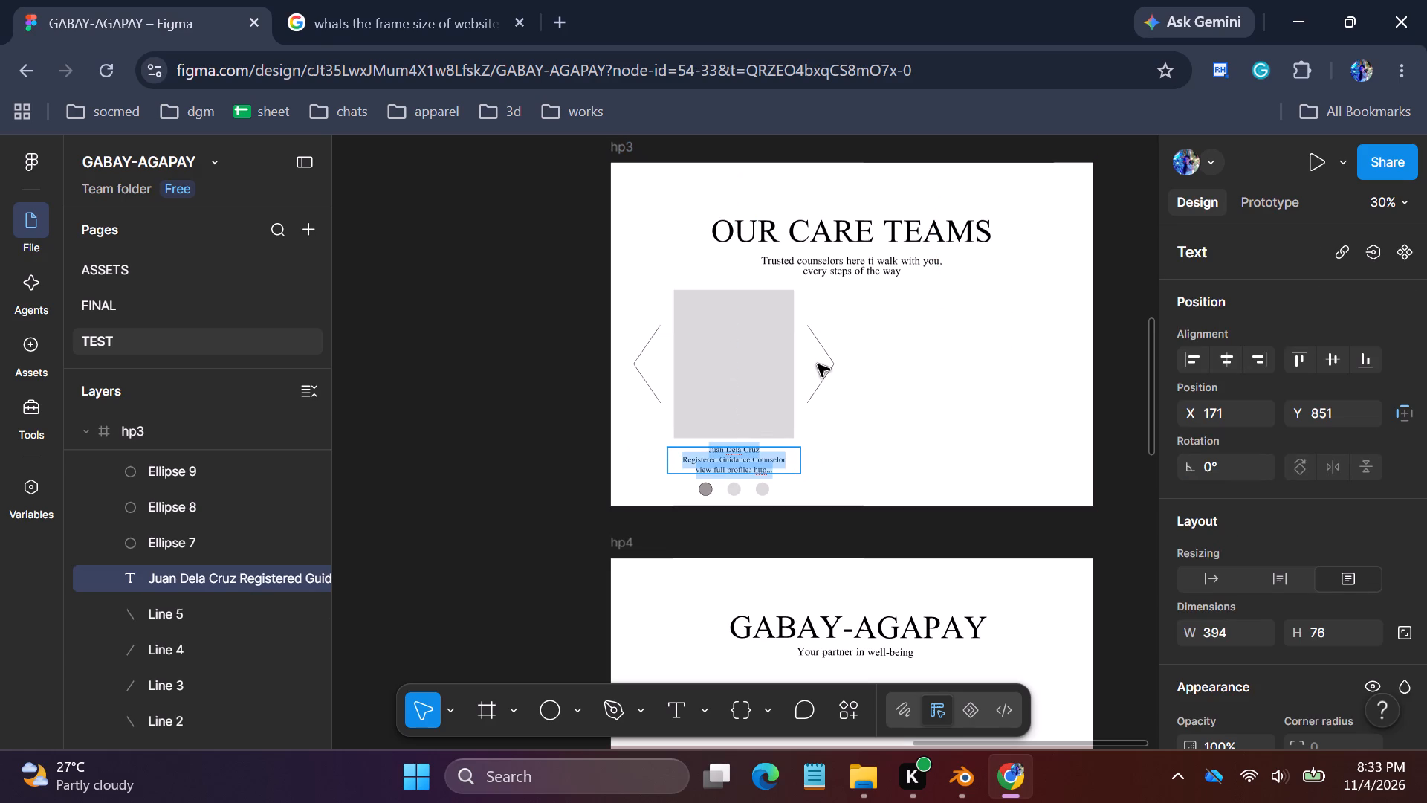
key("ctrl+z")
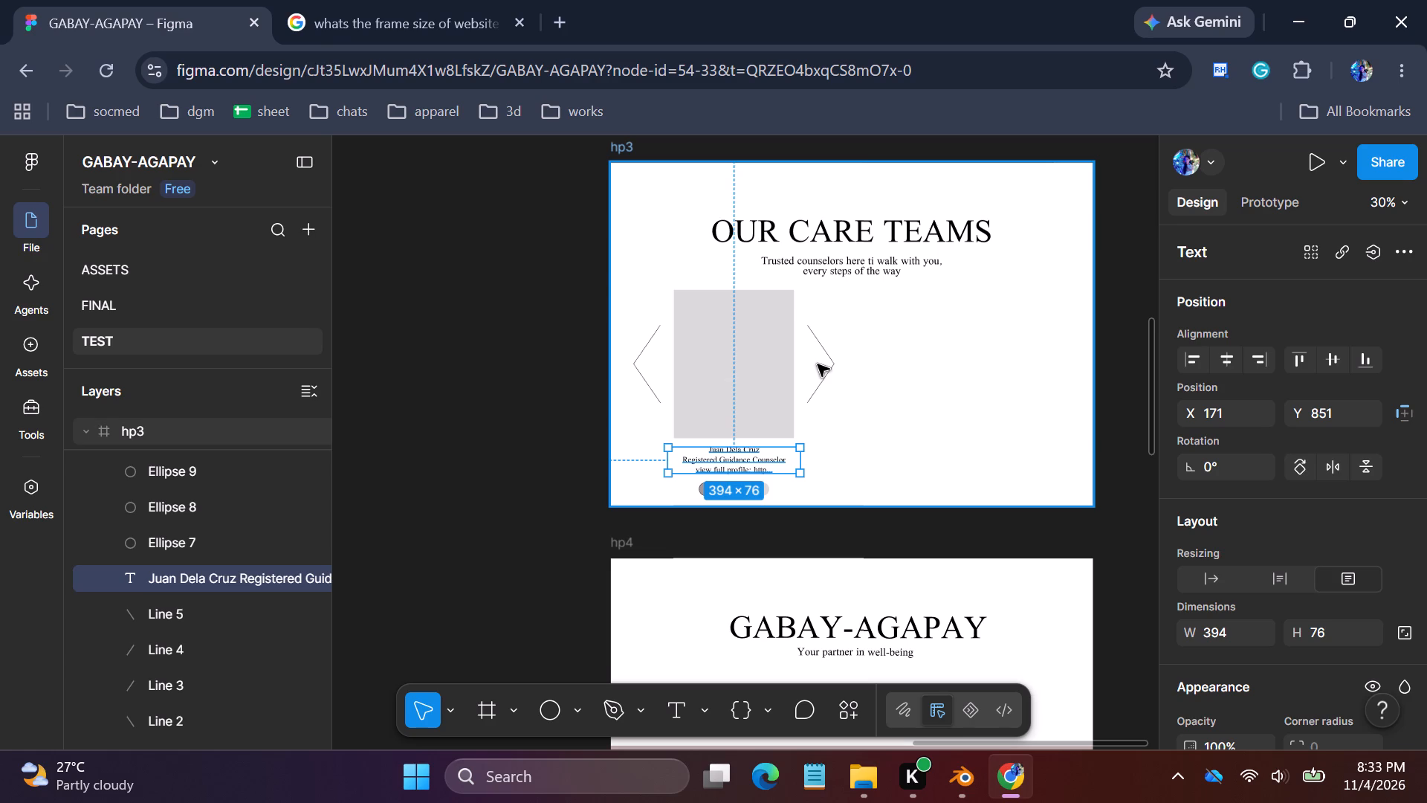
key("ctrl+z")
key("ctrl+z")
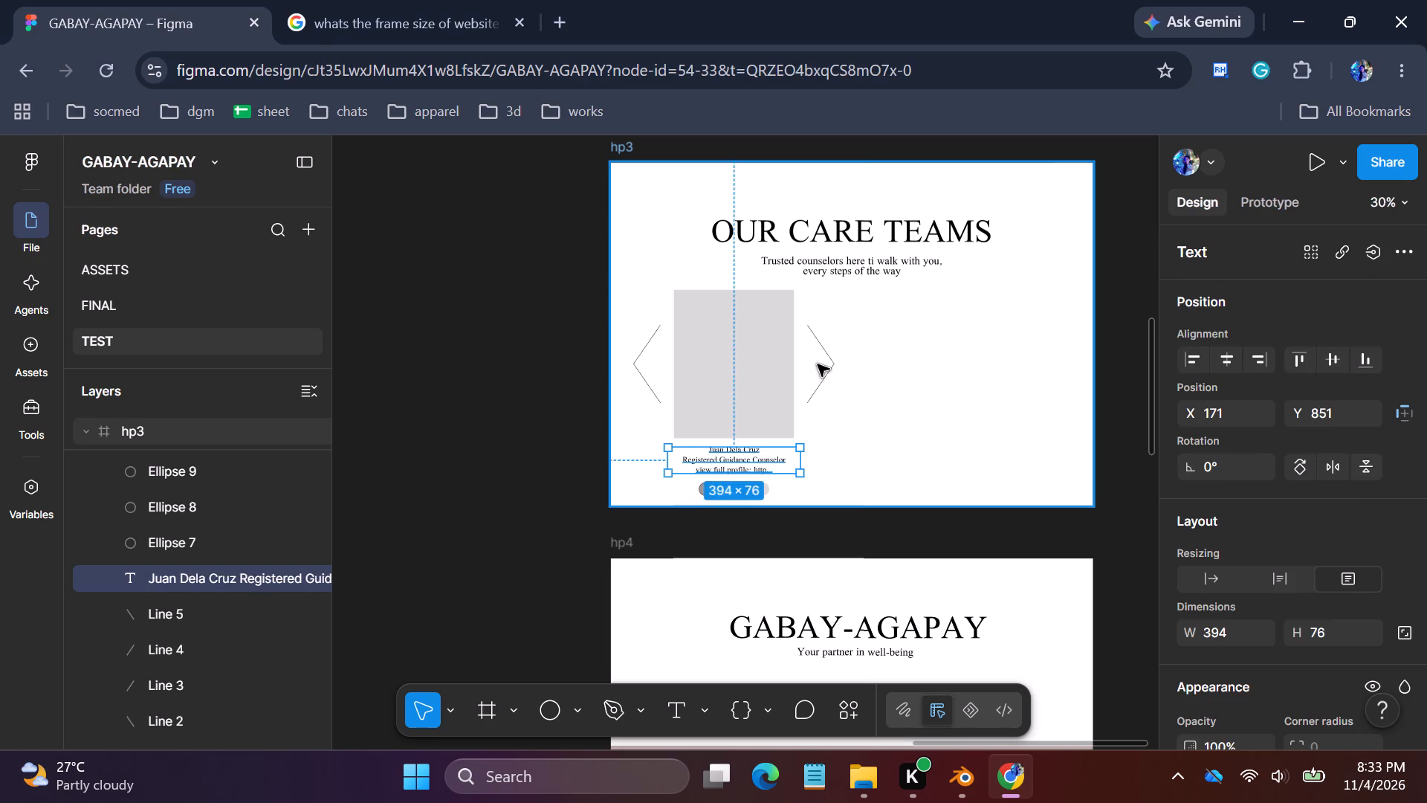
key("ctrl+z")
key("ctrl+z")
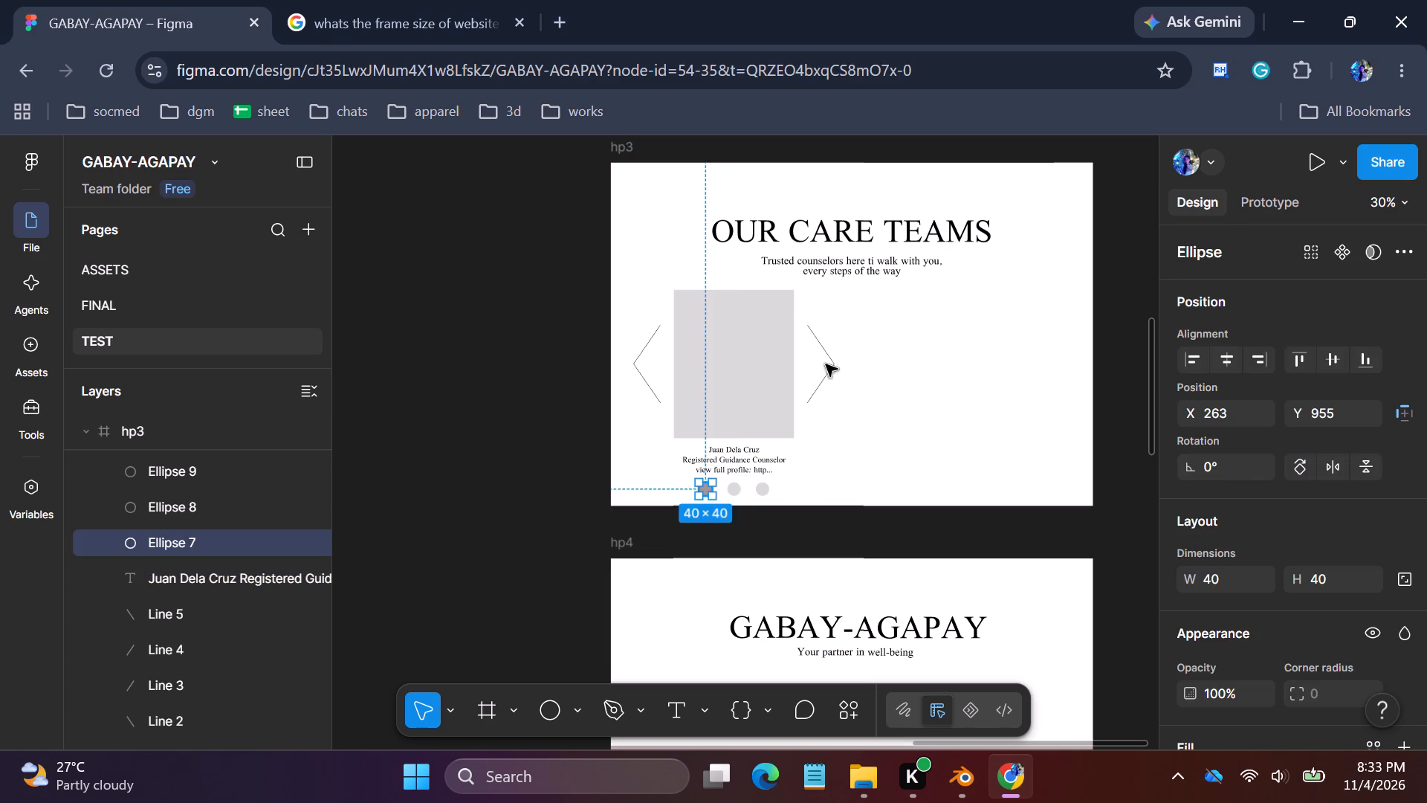
Move the "Juan Dela Cruz, Registered Guidance Counselor" caption beside the carousel to about X 825, Y 544.
left_click(864, 356)
left_click(750, 463)
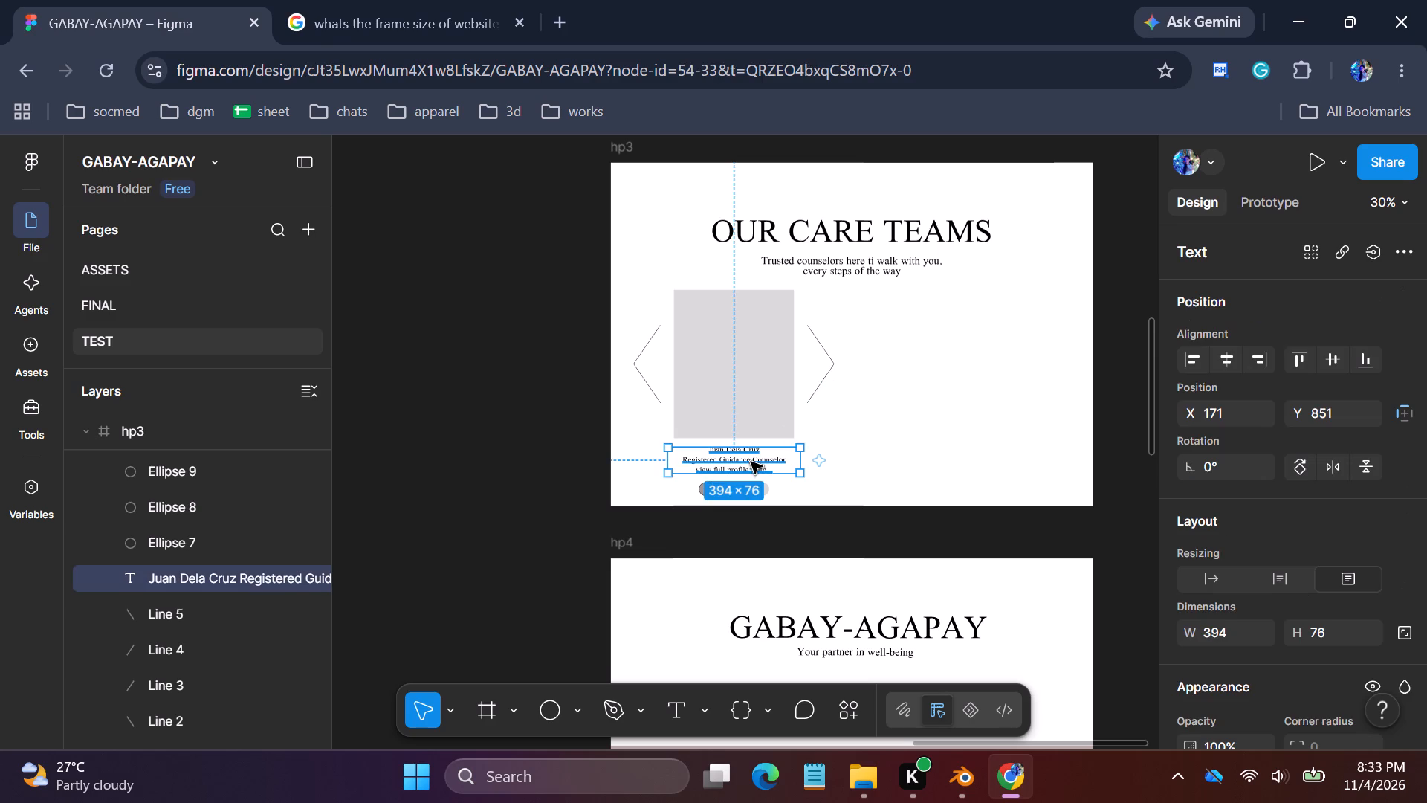
left_click_drag(755, 458, 766, 451)
left_click_drag(771, 448, 971, 355)
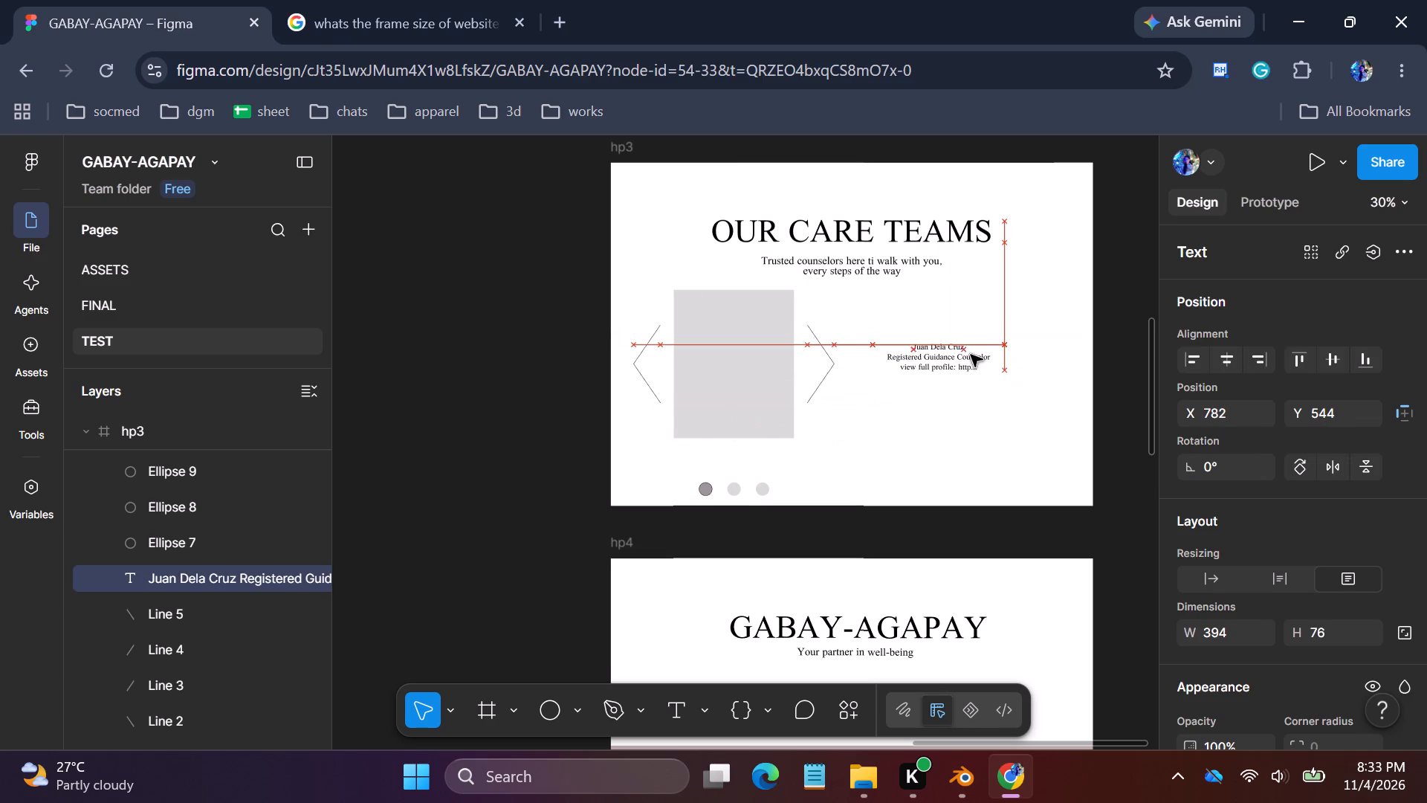
left_click_drag(971, 355, 977, 352)
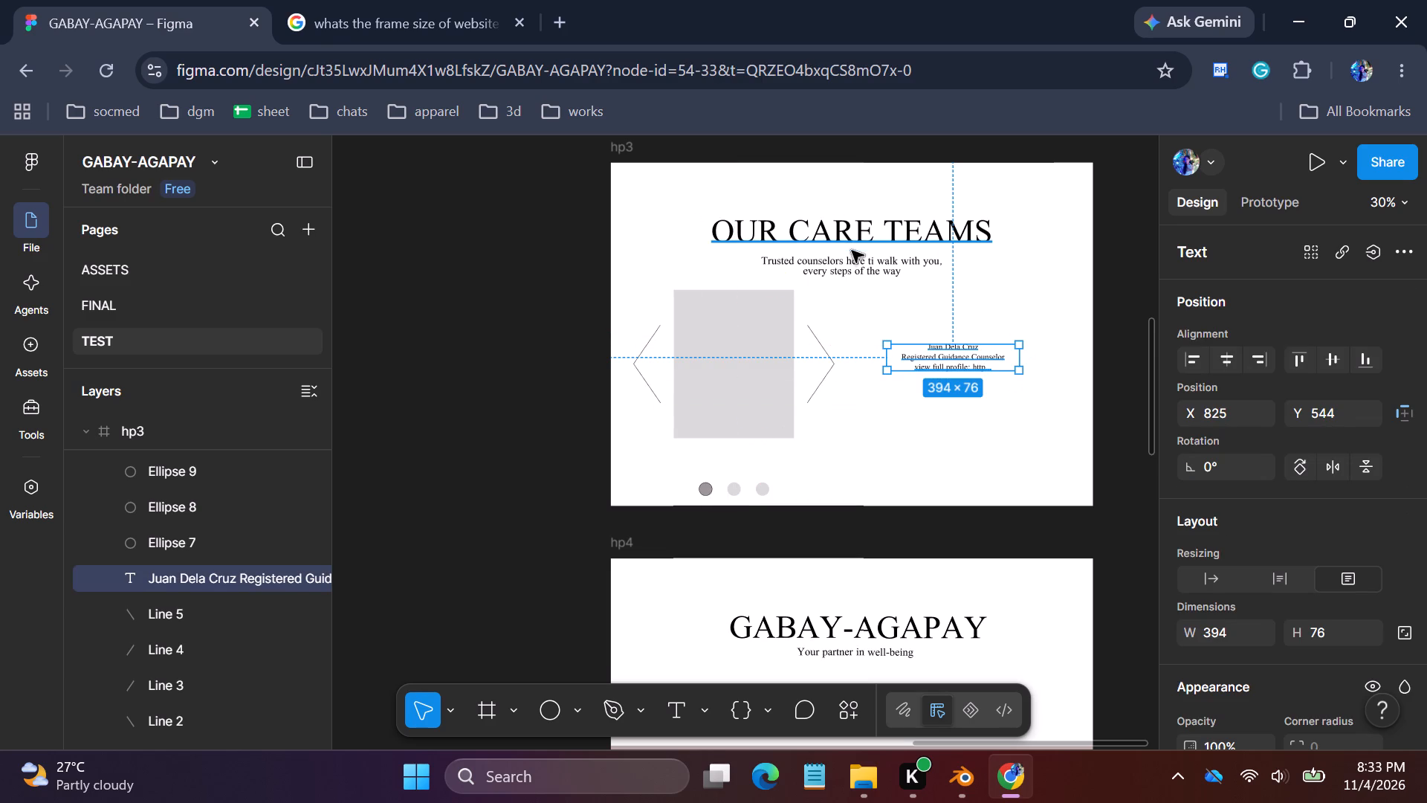
Move the gray carousel image placeholder down to about X 188, Y 432.
left_click(770, 333)
left_click_drag(766, 345, 764, 359)
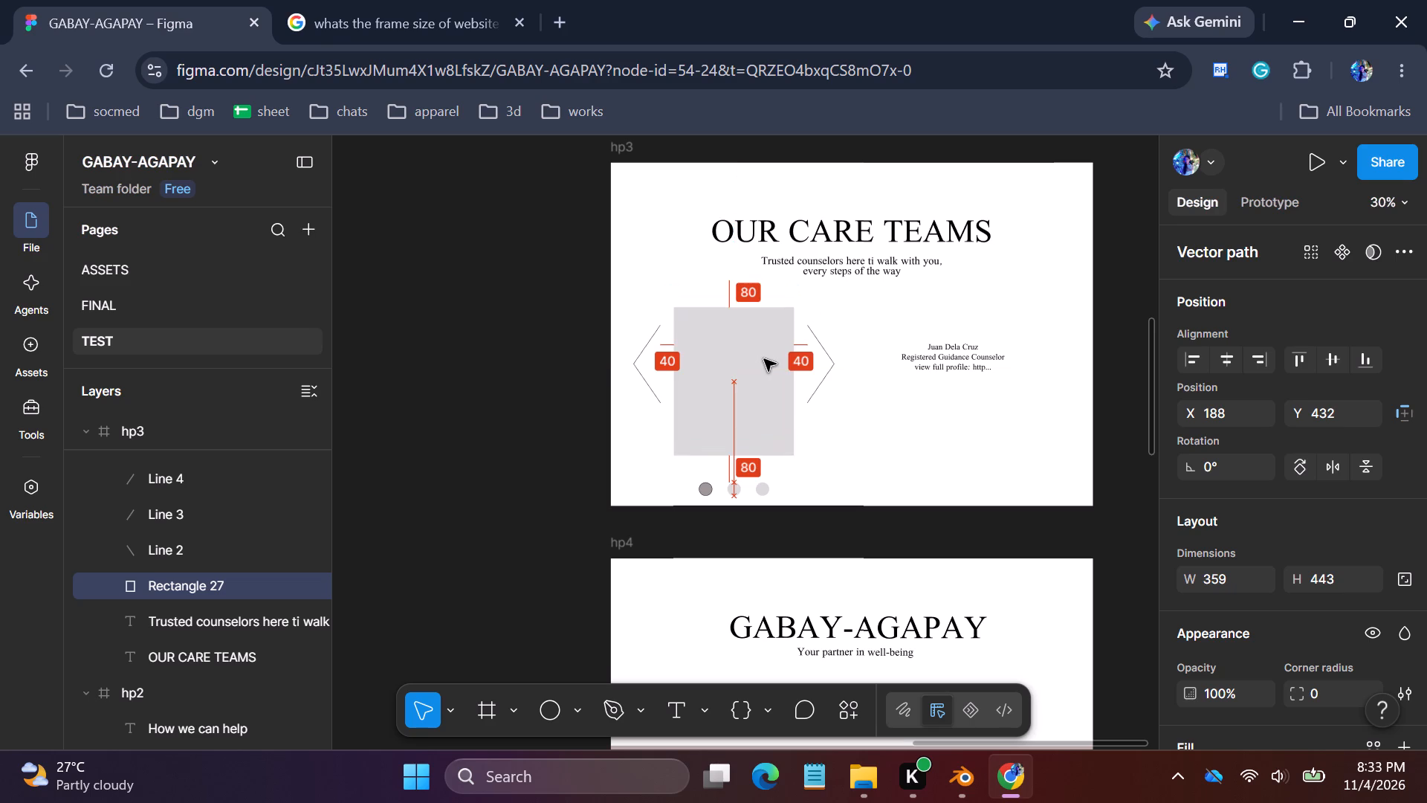
left_click_drag(764, 359, 764, 360)
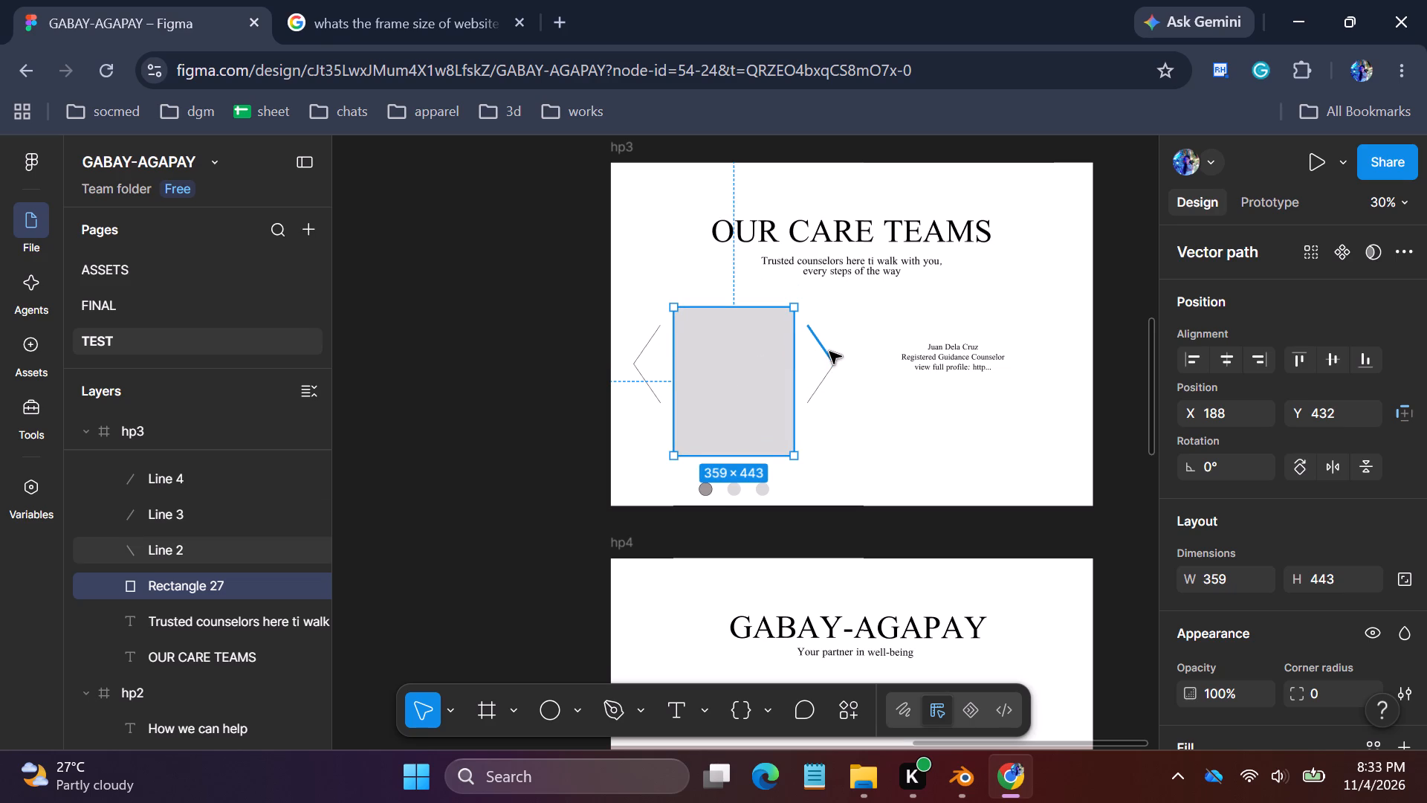
Move both lines of the carousel's right arrow together, down beside the lowered placeholder, to about X 607.
left_click(829, 352, "shift")
left_click(856, 372)
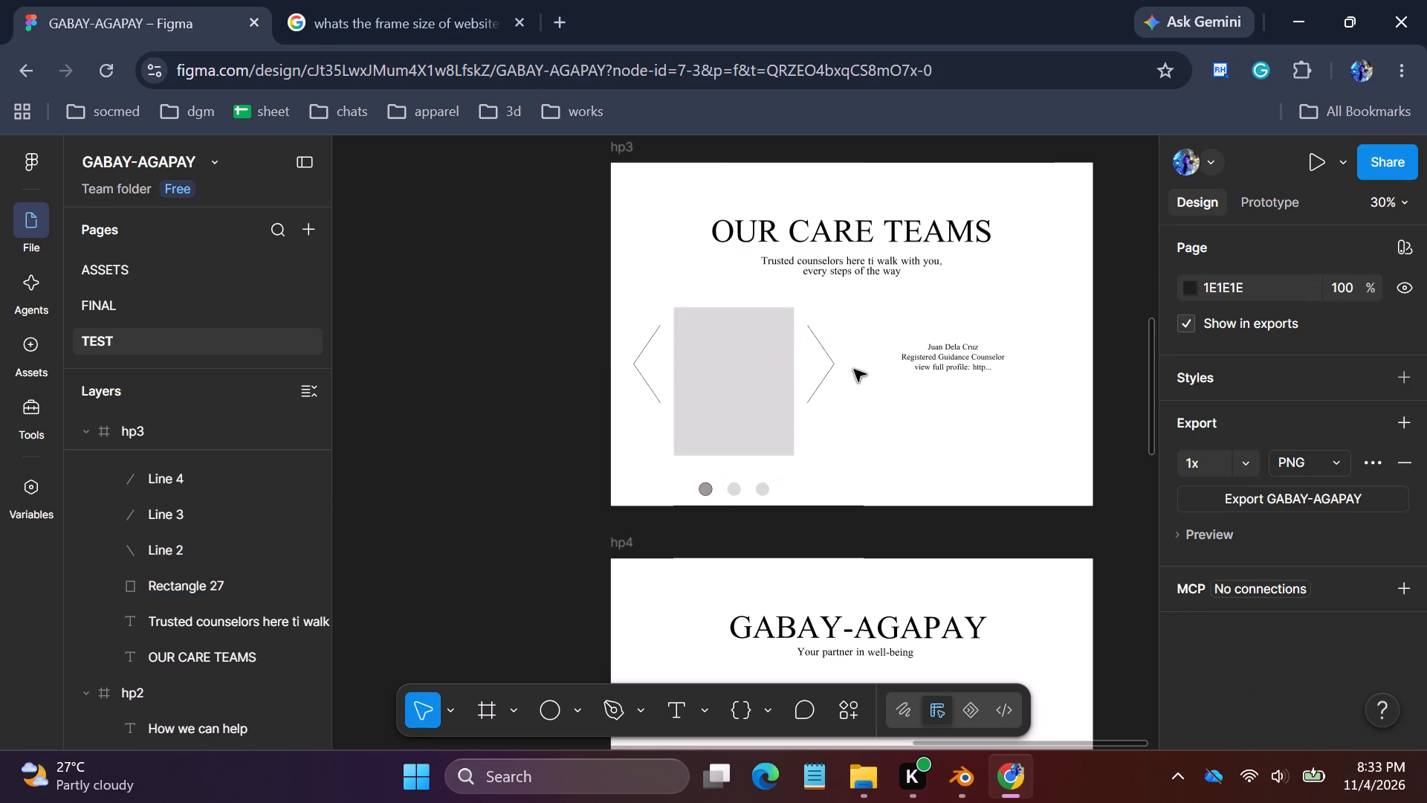
left_click(828, 355, "shift")
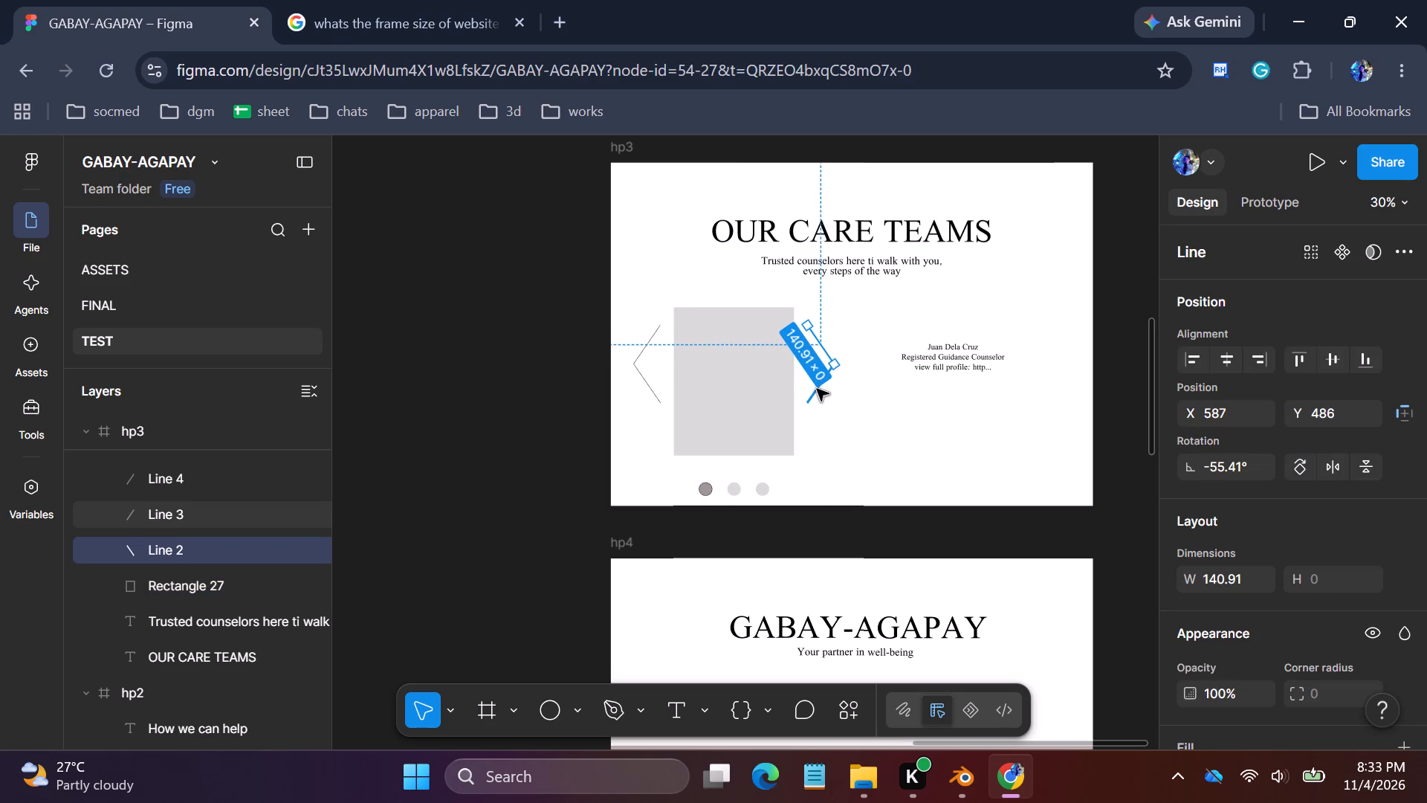
left_click(817, 389, "shift")
left_click_drag(820, 370, 823, 388)
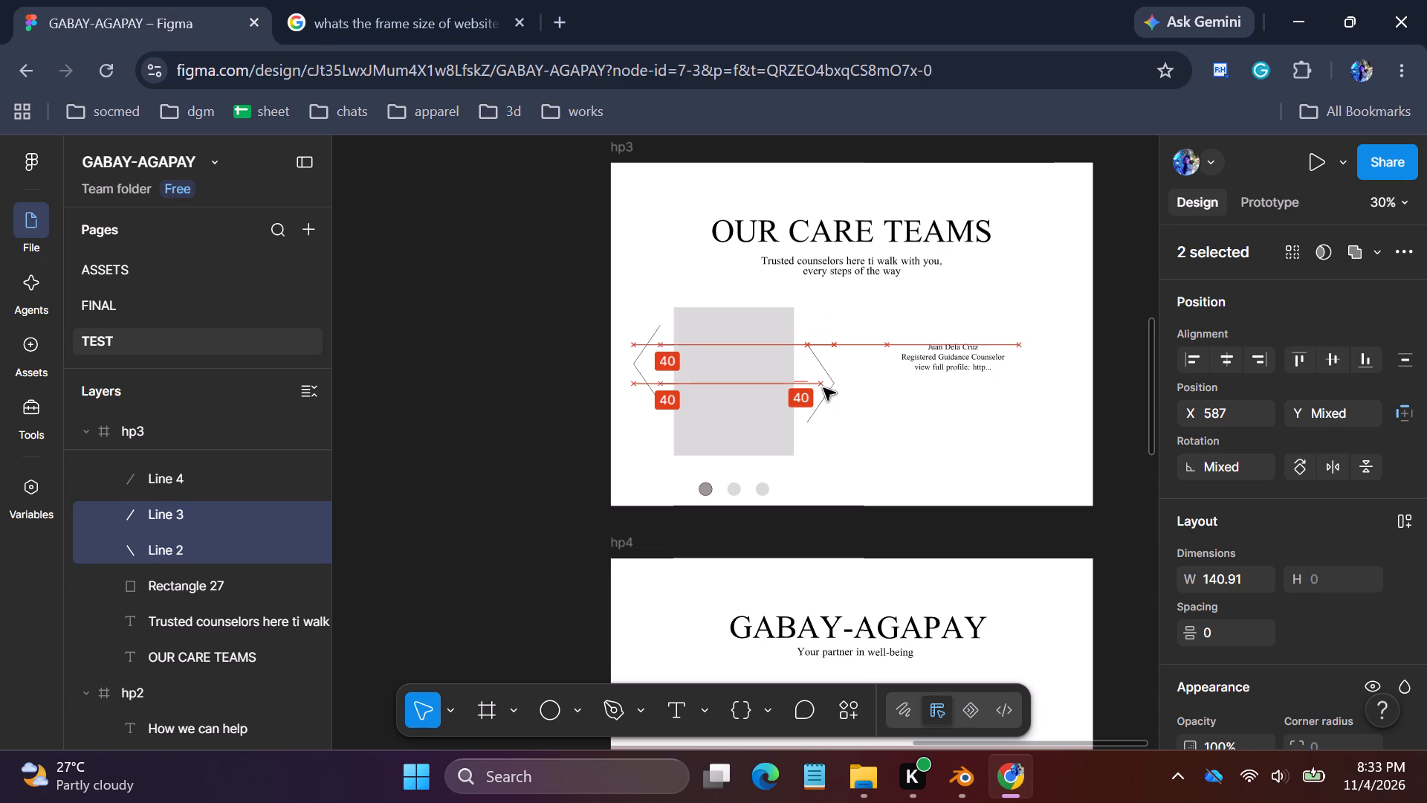
left_click_drag(823, 388, 826, 389)
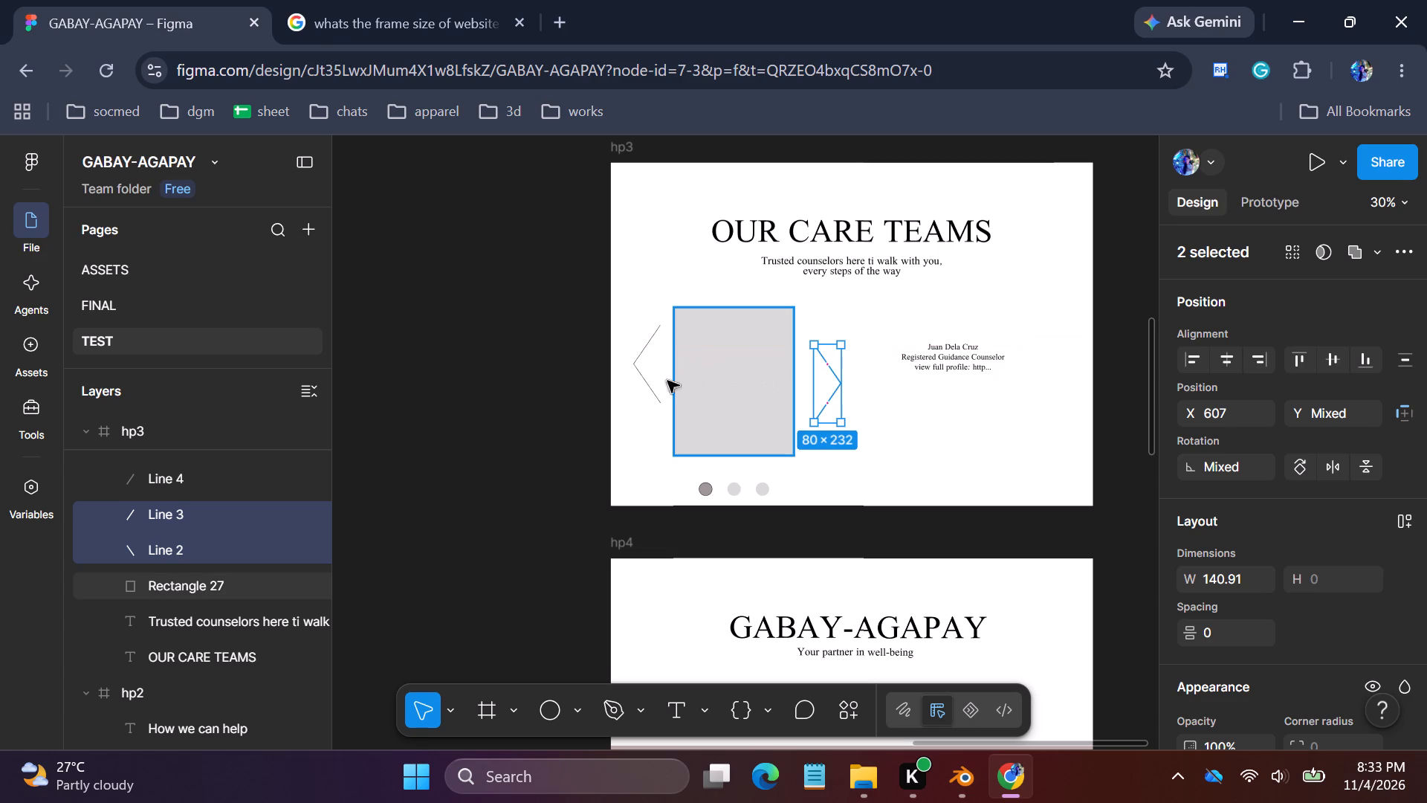
Move both lines of the carousel's left arrow together, down beside the lowered placeholder, to about X 65.
left_click(647, 387)
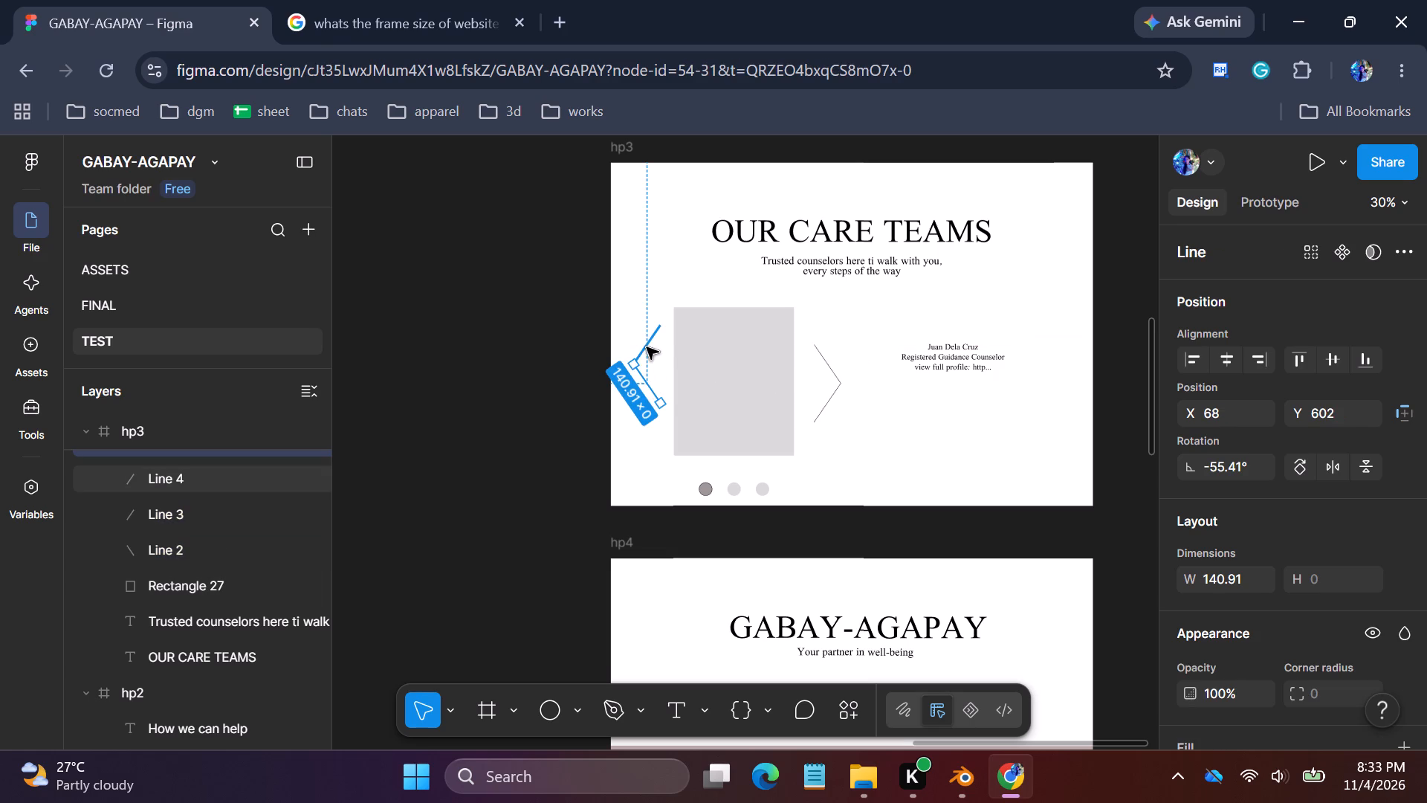
left_click(647, 346, "shift")
left_click_drag(650, 357, 650, 373)
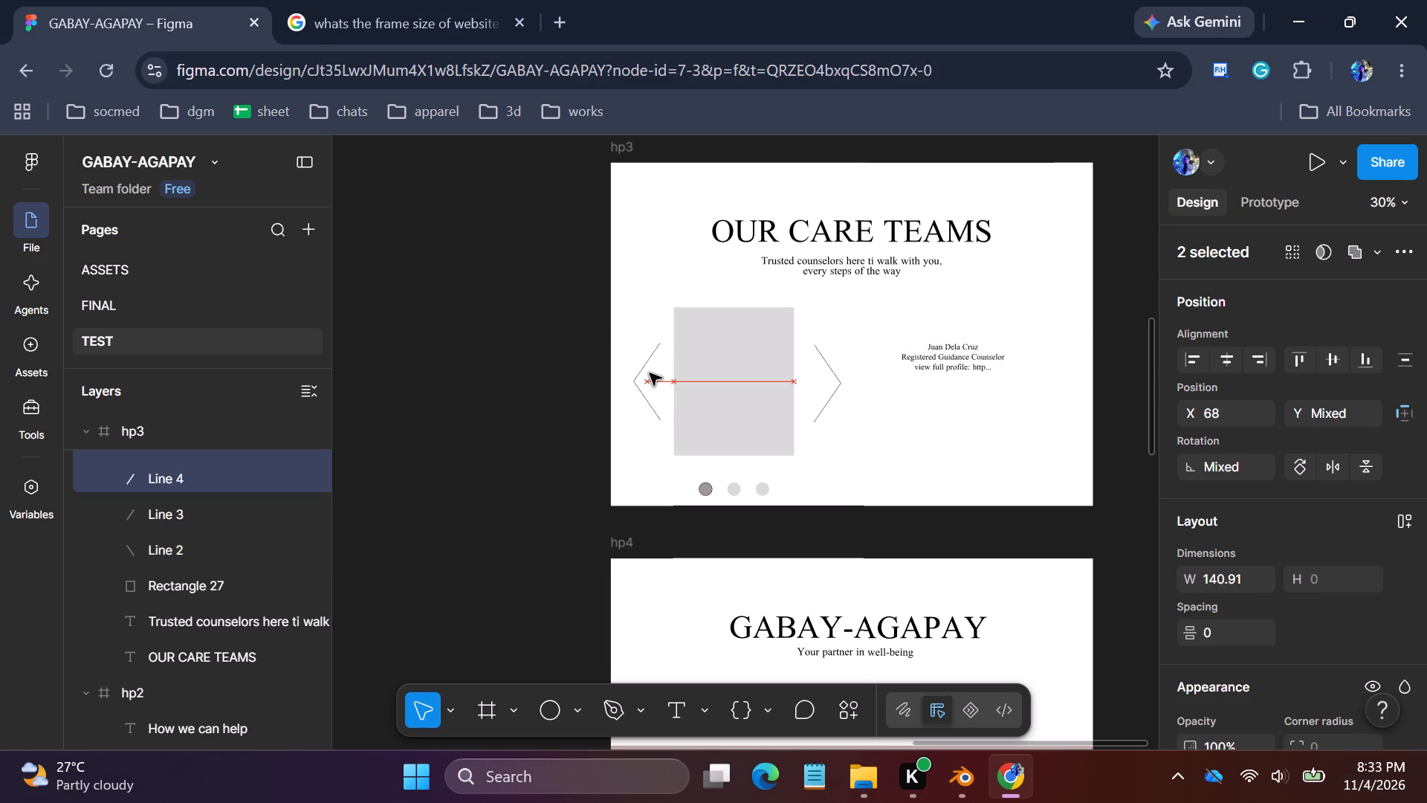
left_click_drag(650, 373, 647, 373)
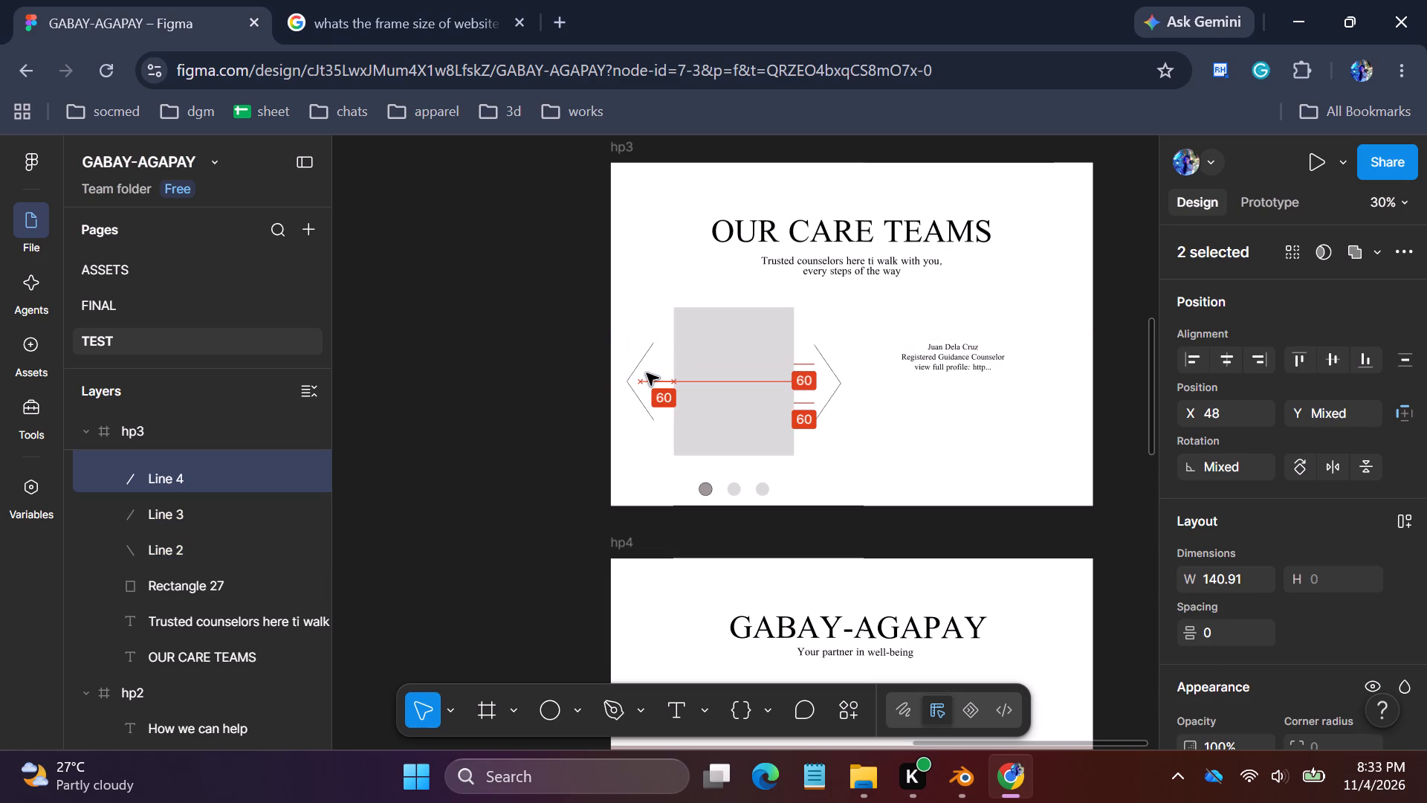
left_click_drag(647, 373, 649, 380)
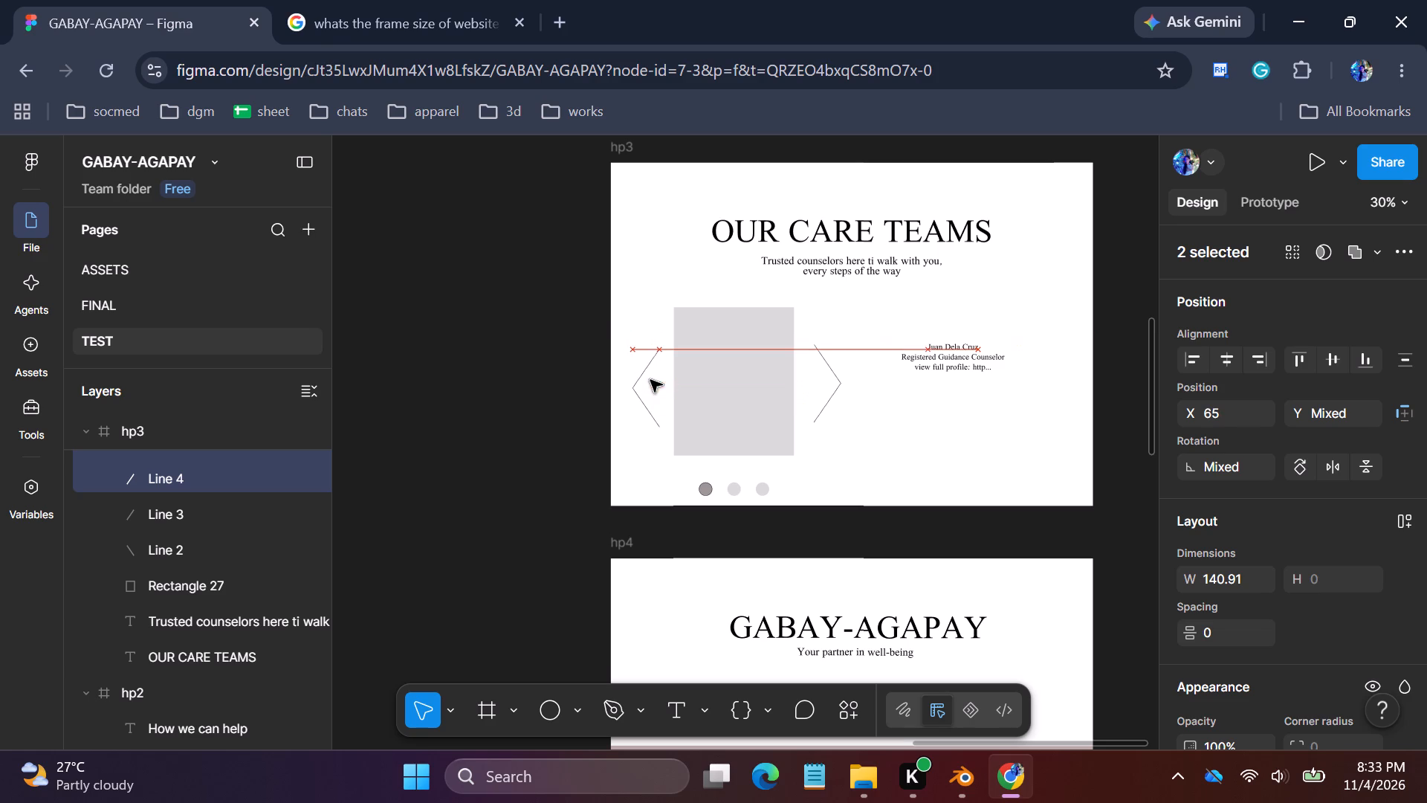
left_click(926, 449)
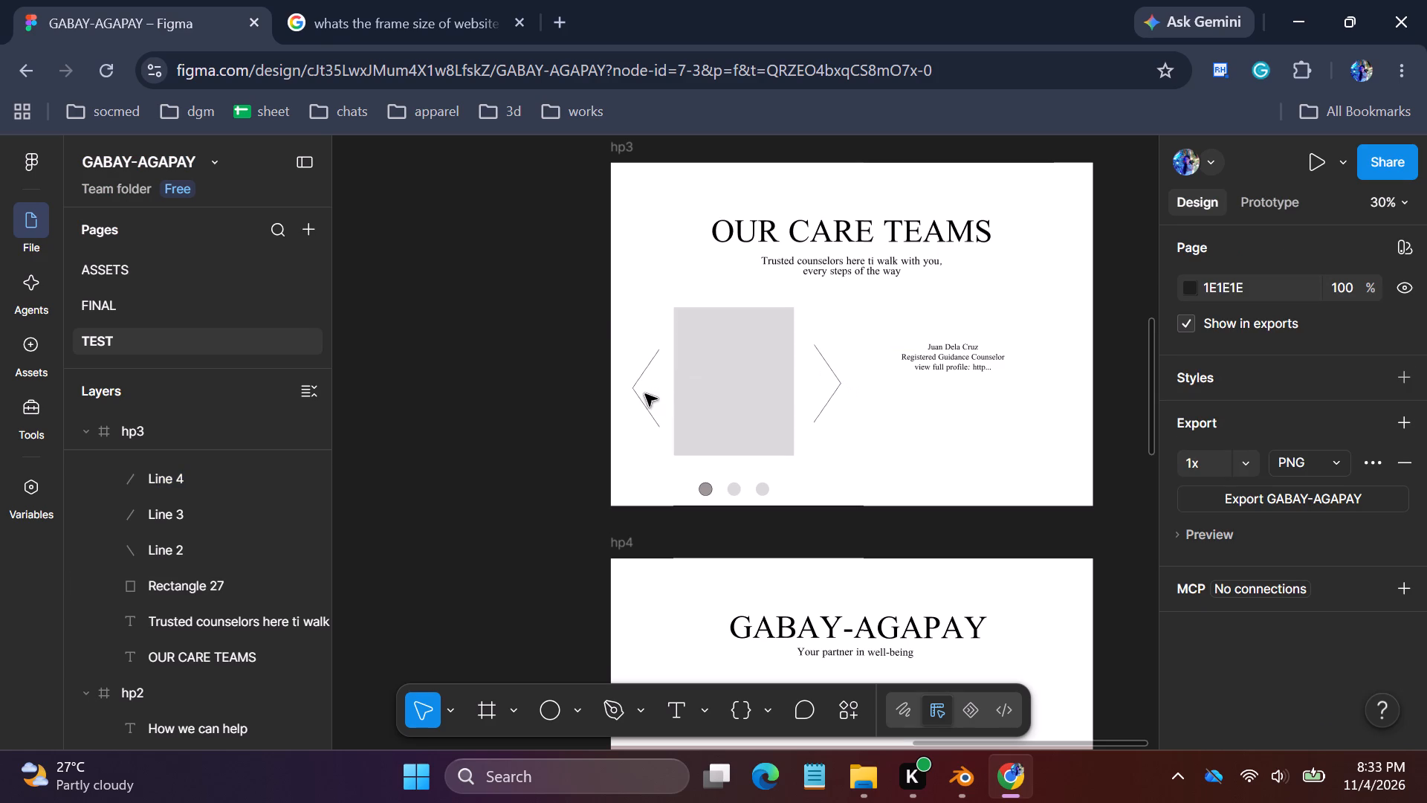
Reposition both lines of the carousel's left arrow to about X 65, level with the right arrow.
key("ctrl+z")
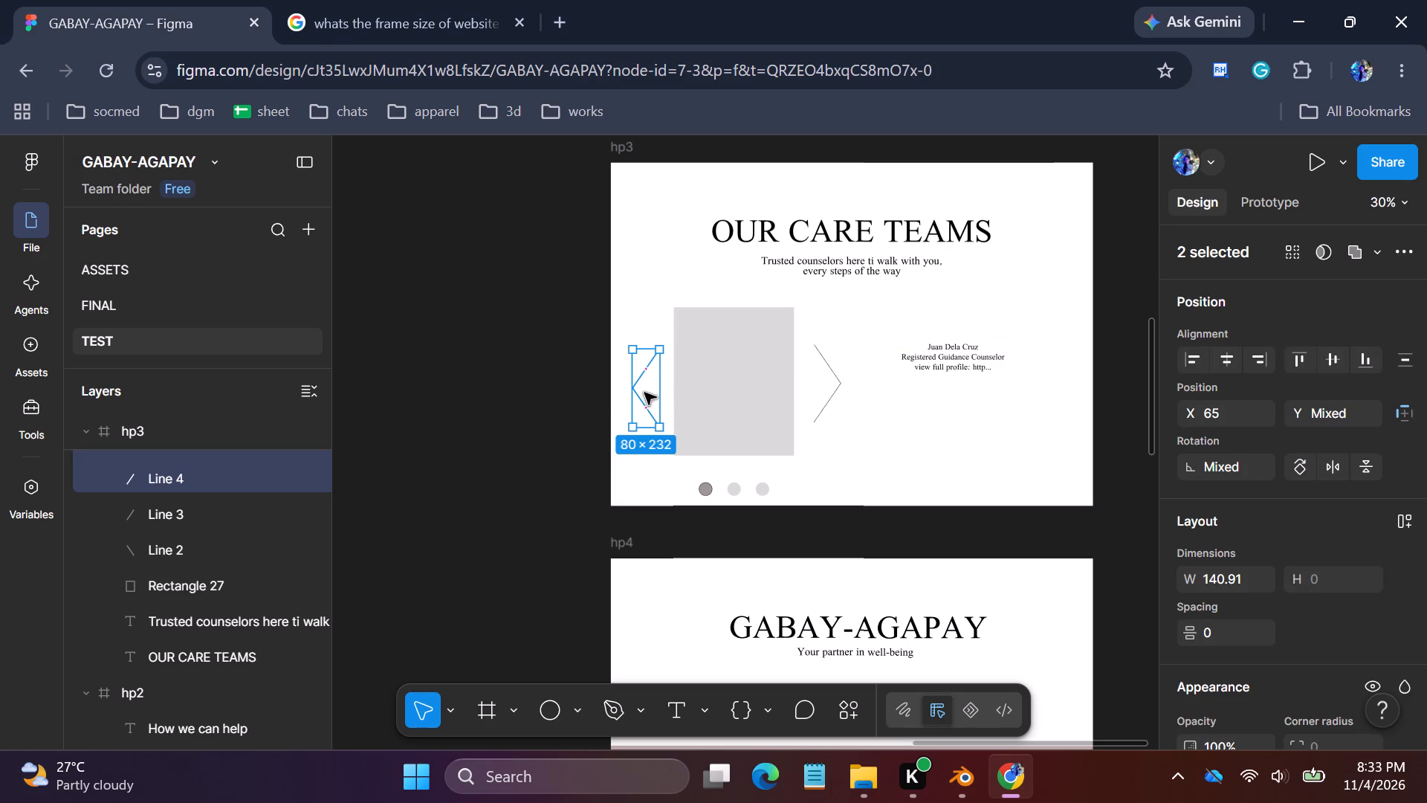
key("ctrl+z")
left_click_drag(646, 375, 647, 390)
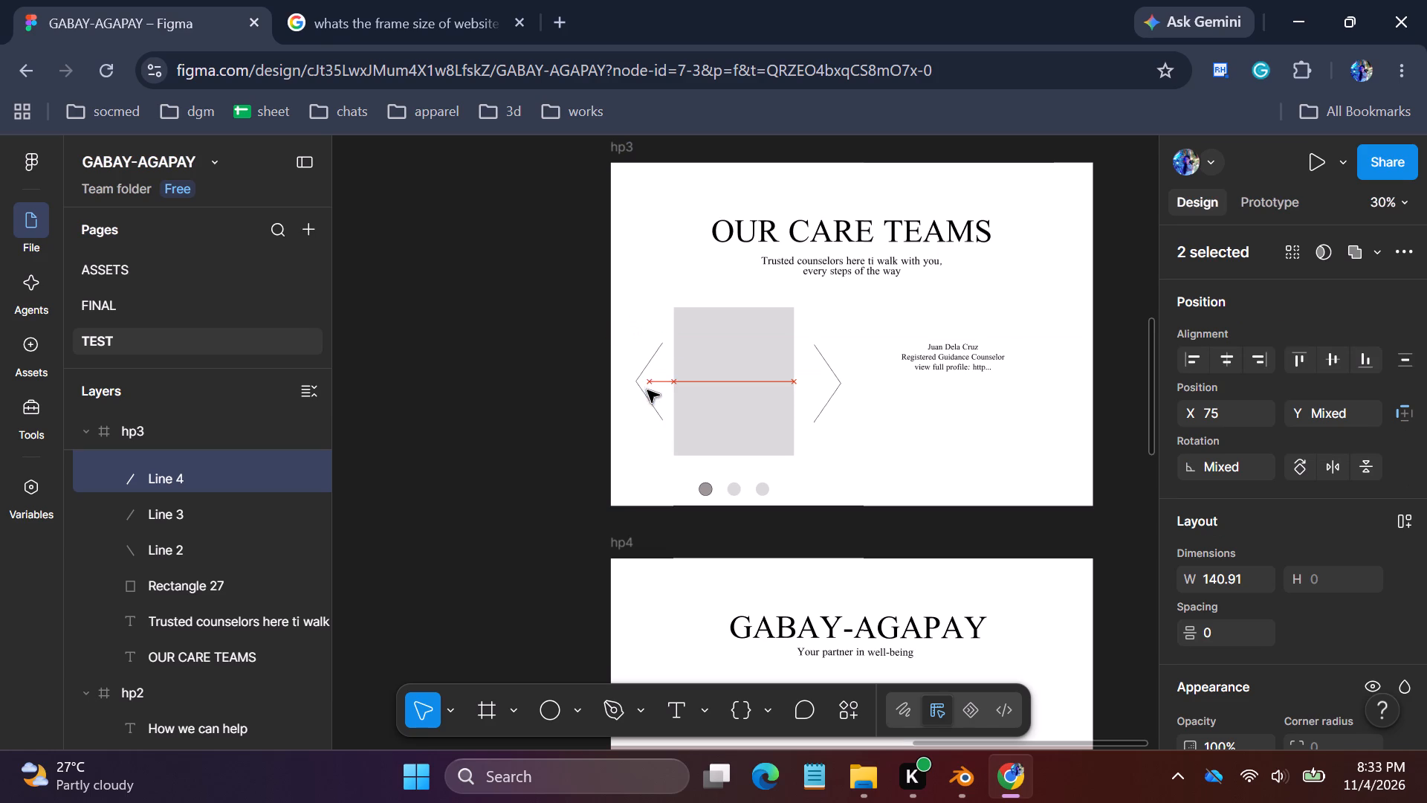
left_click_drag(647, 390, 643, 397)
left_click(916, 431)
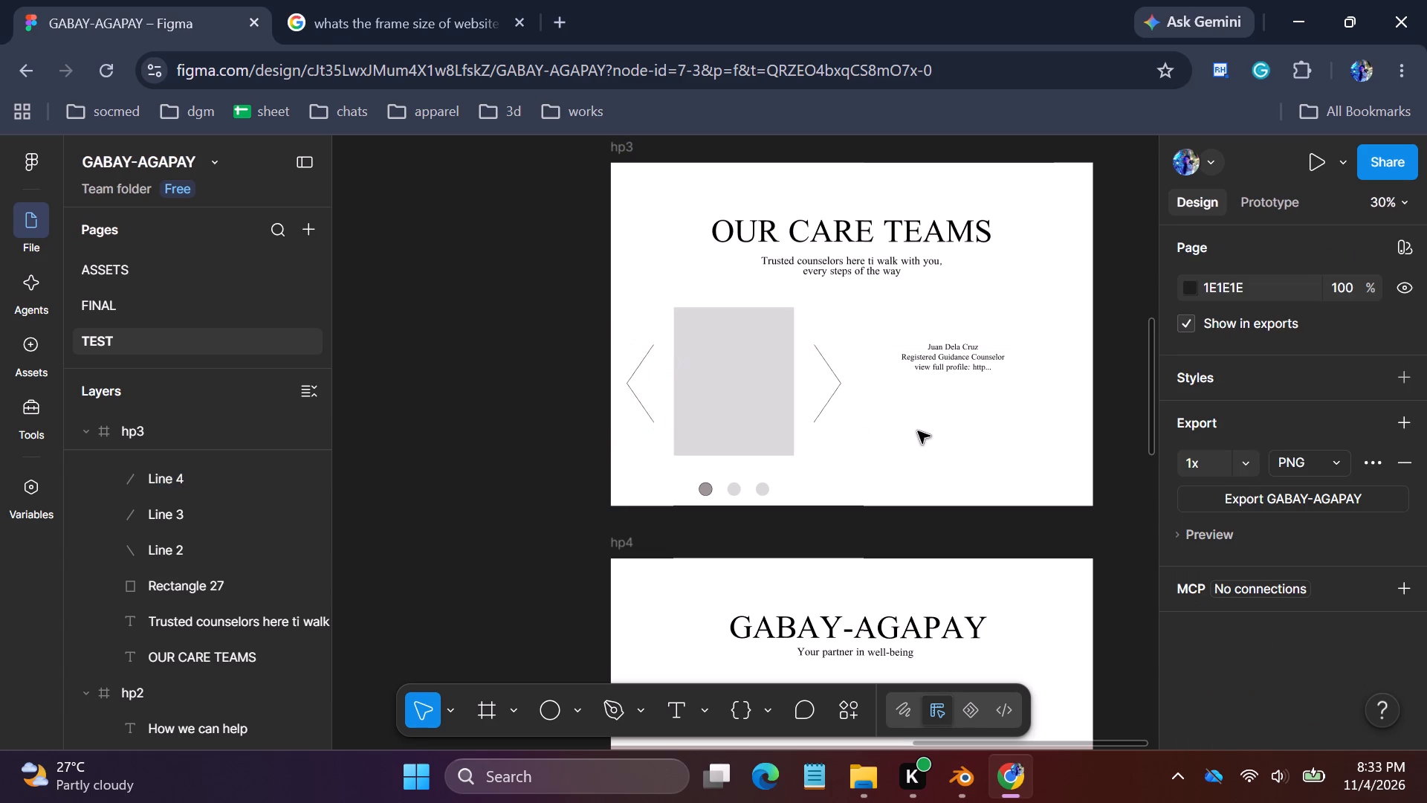
key("ctrl+z")
left_click(642, 374)
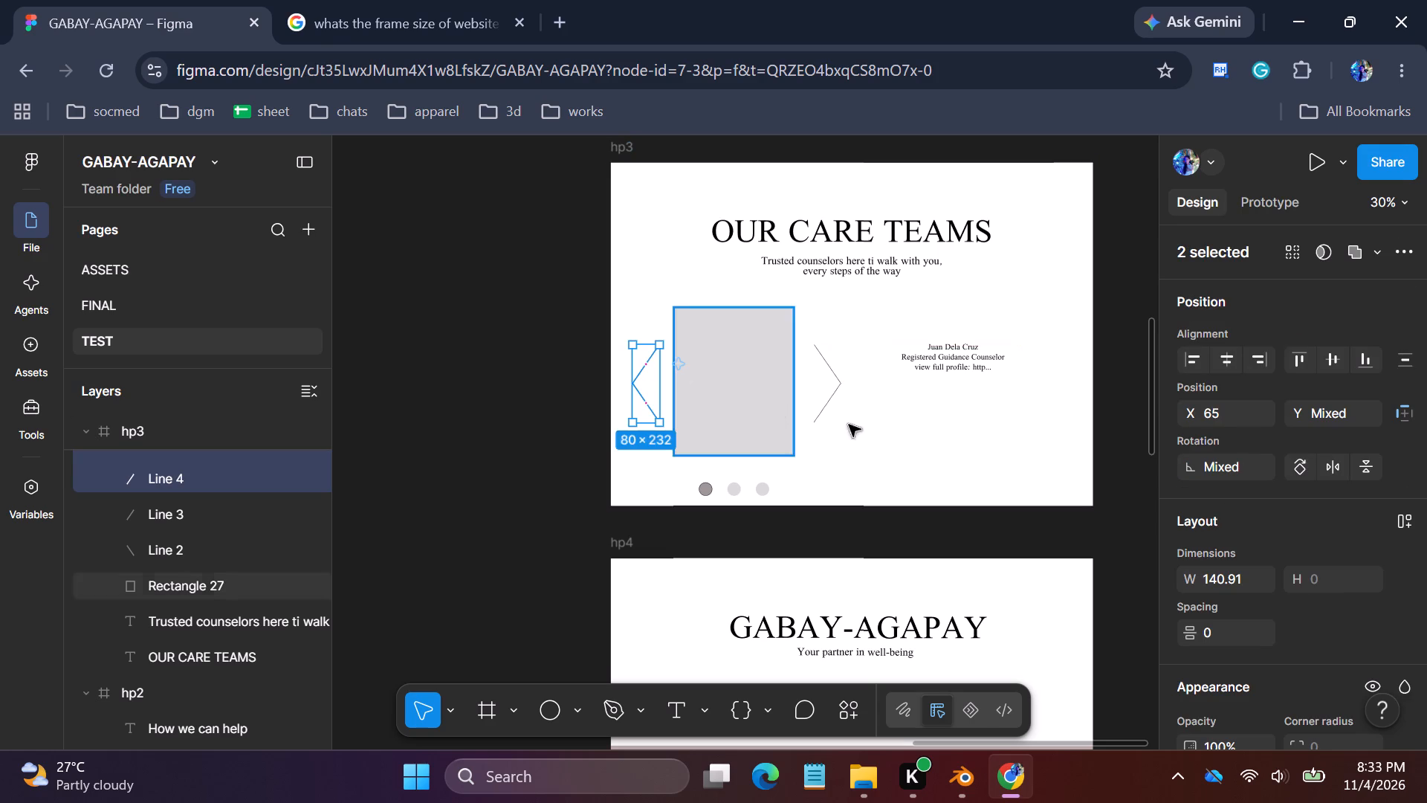
left_click(902, 440)
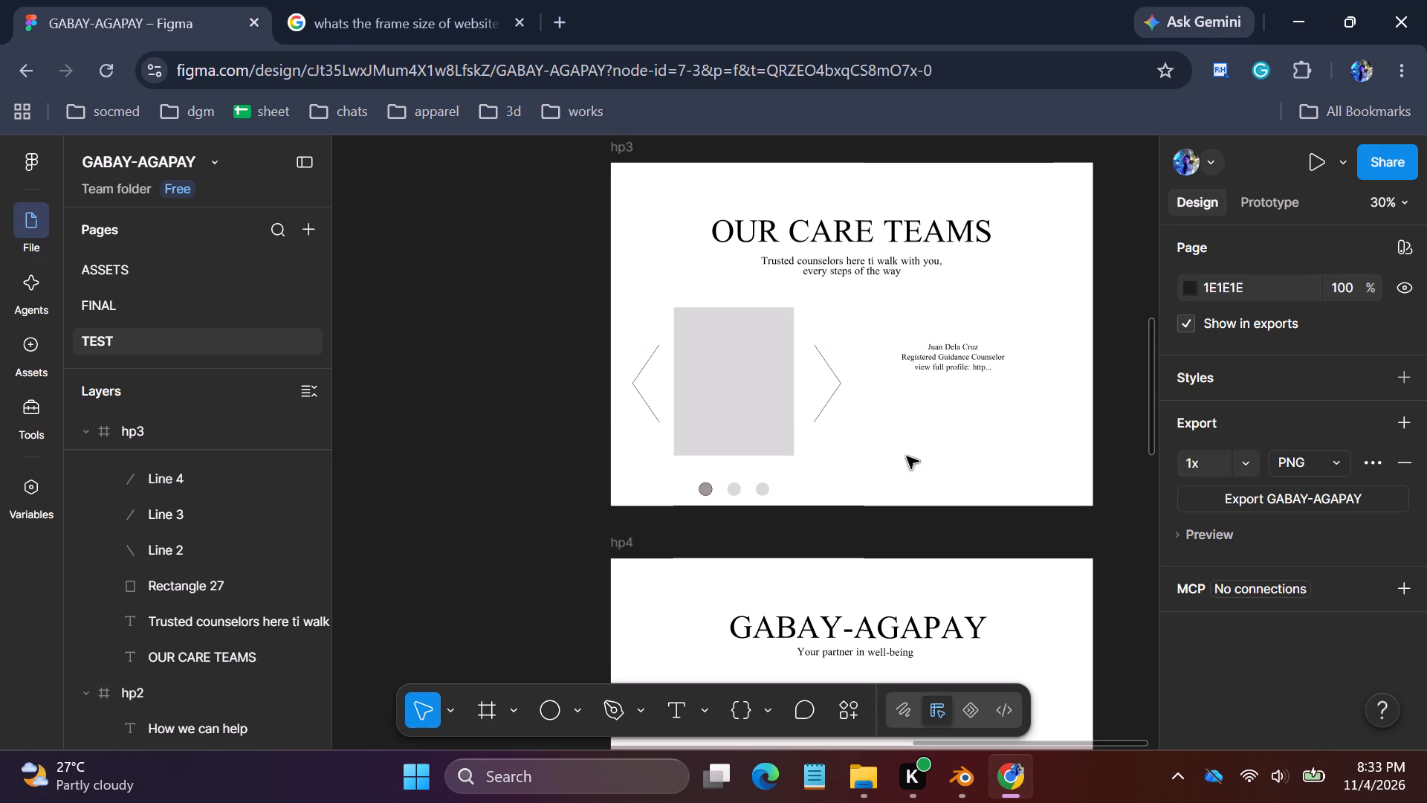
Move the three carousel indicator dots together, up closer beneath the gray image placeholder.
left_click(706, 490, "ctrl")
left_click(731, 488, "ctrl")
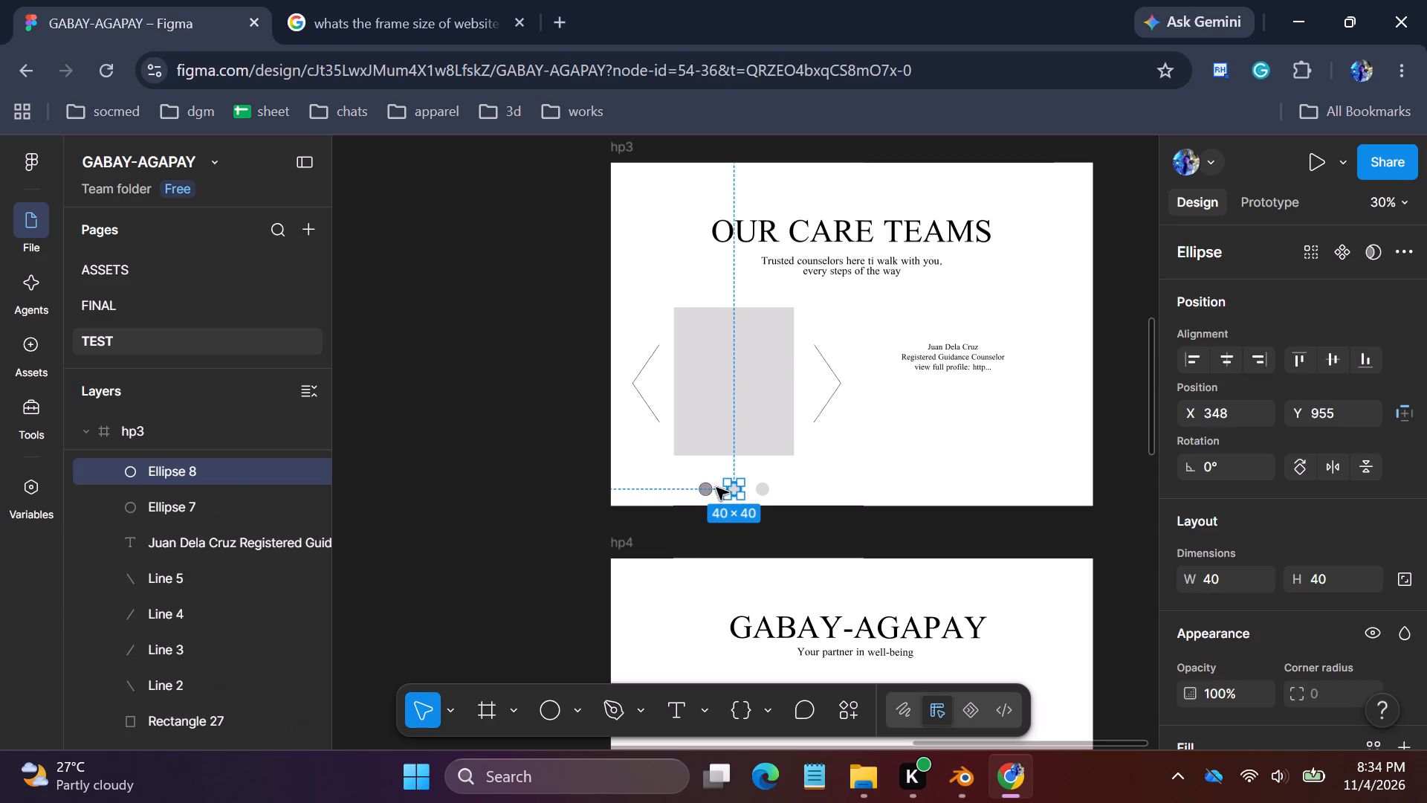
left_click(706, 489)
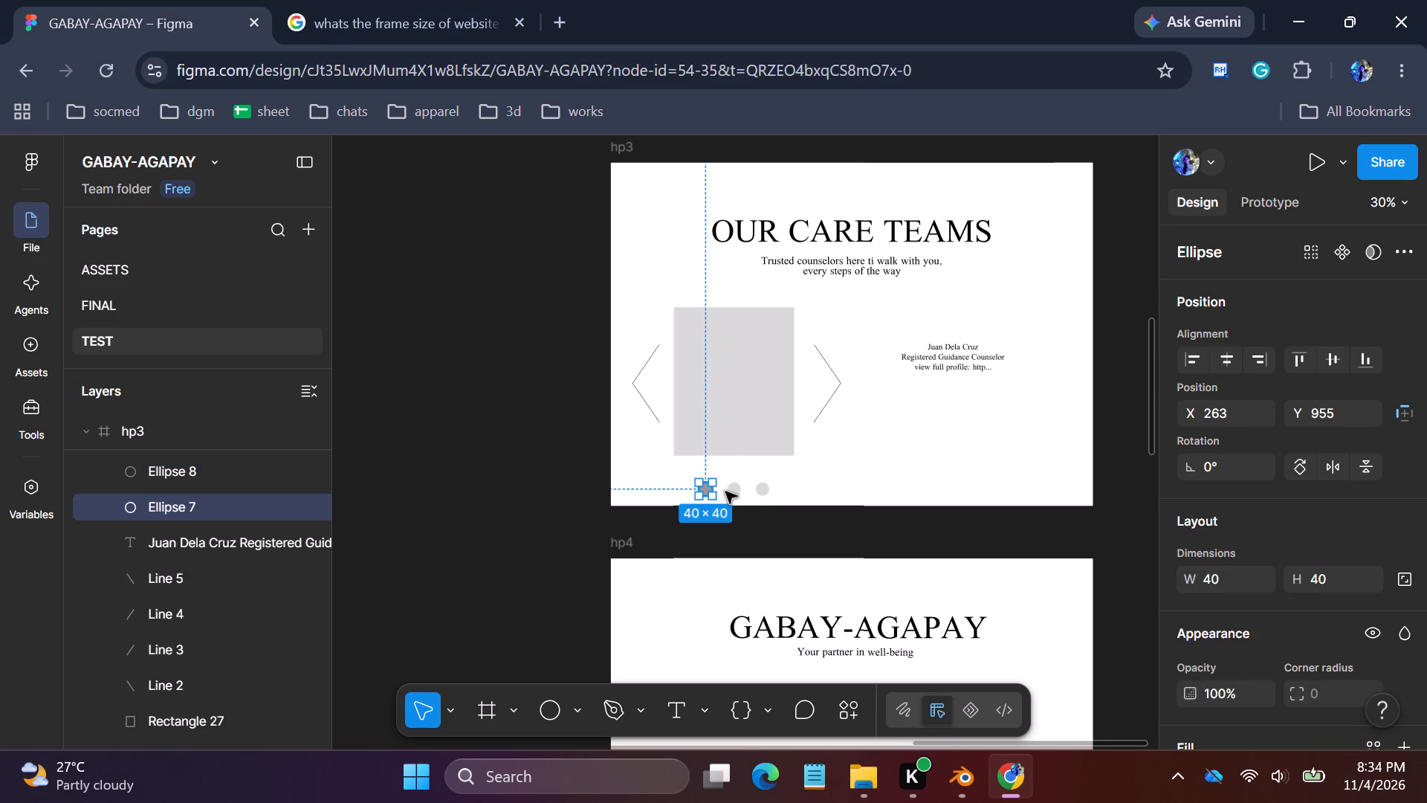
left_click(734, 494, "shift")
left_click(763, 491, "shift")
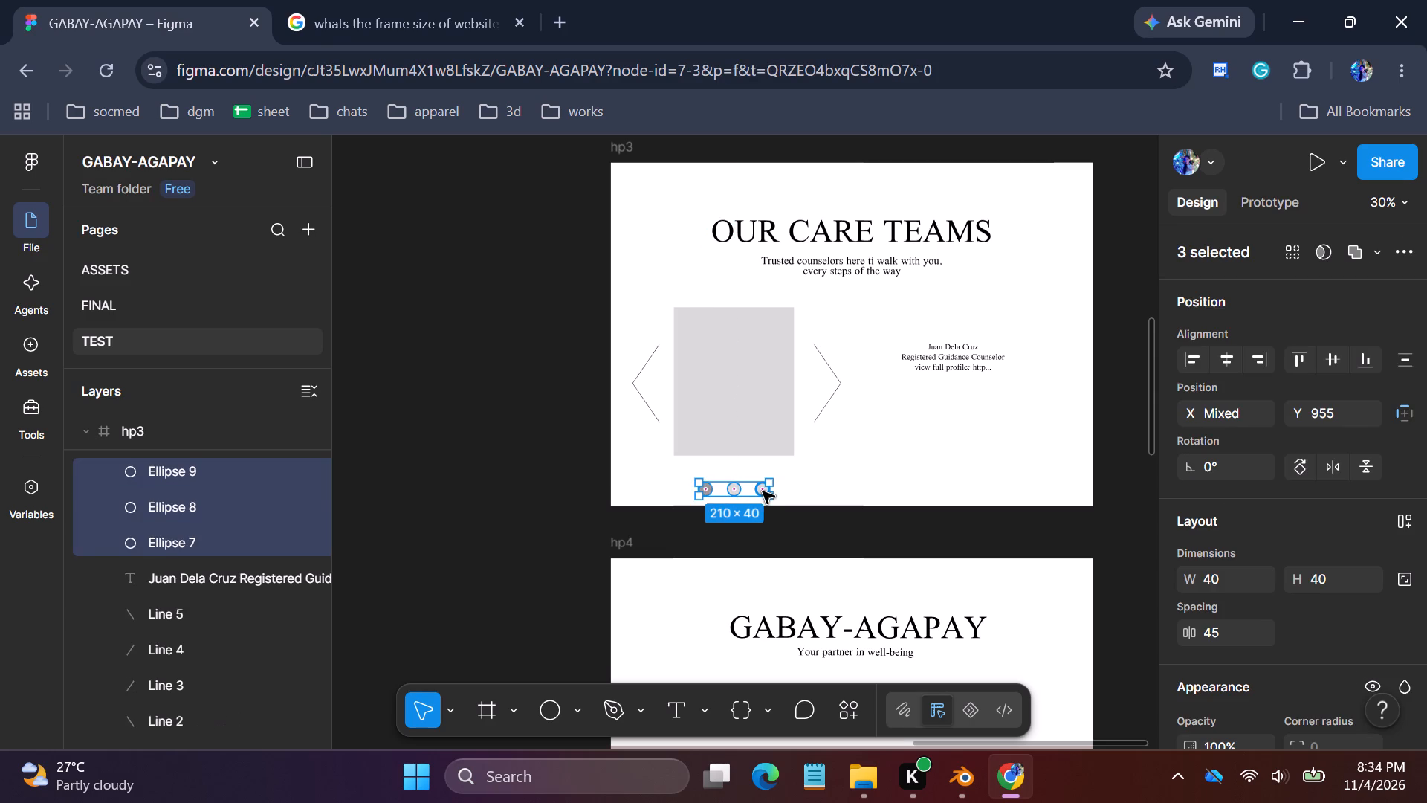
left_click_drag(754, 488, 752, 481)
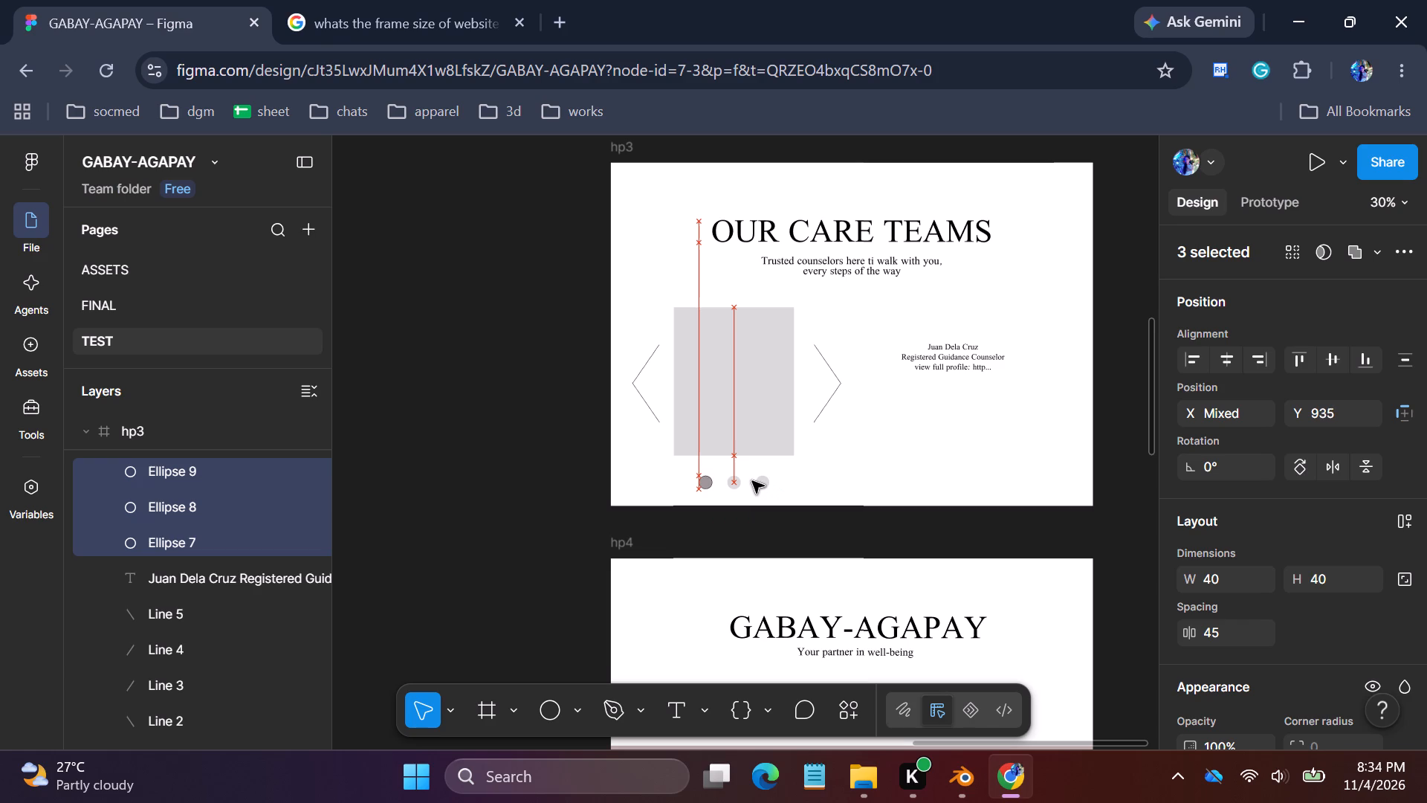
left_click_drag(752, 481, 753, 477)
left_click(908, 474)
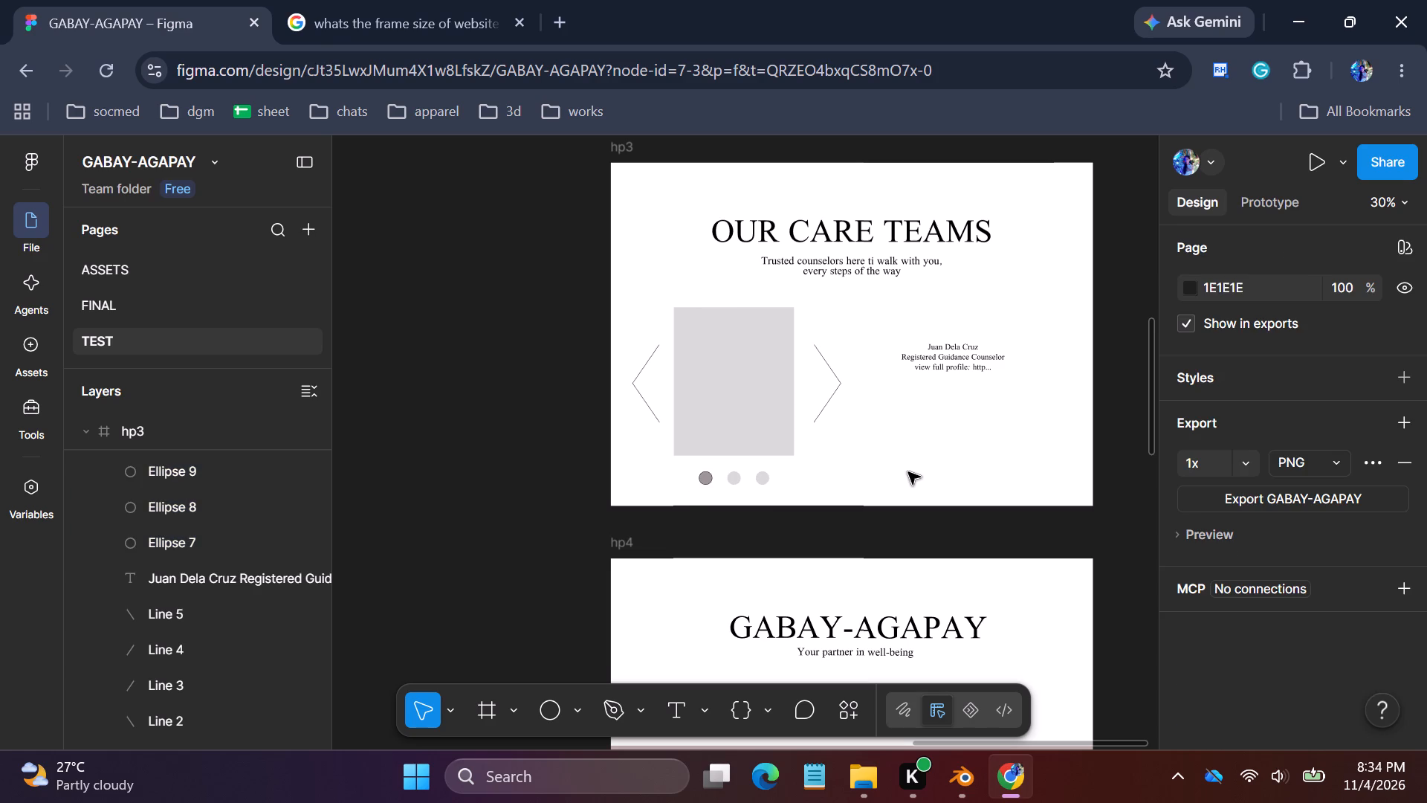
Set the font size of the counselor caption beside the carousel to 32.
left_click(945, 368)
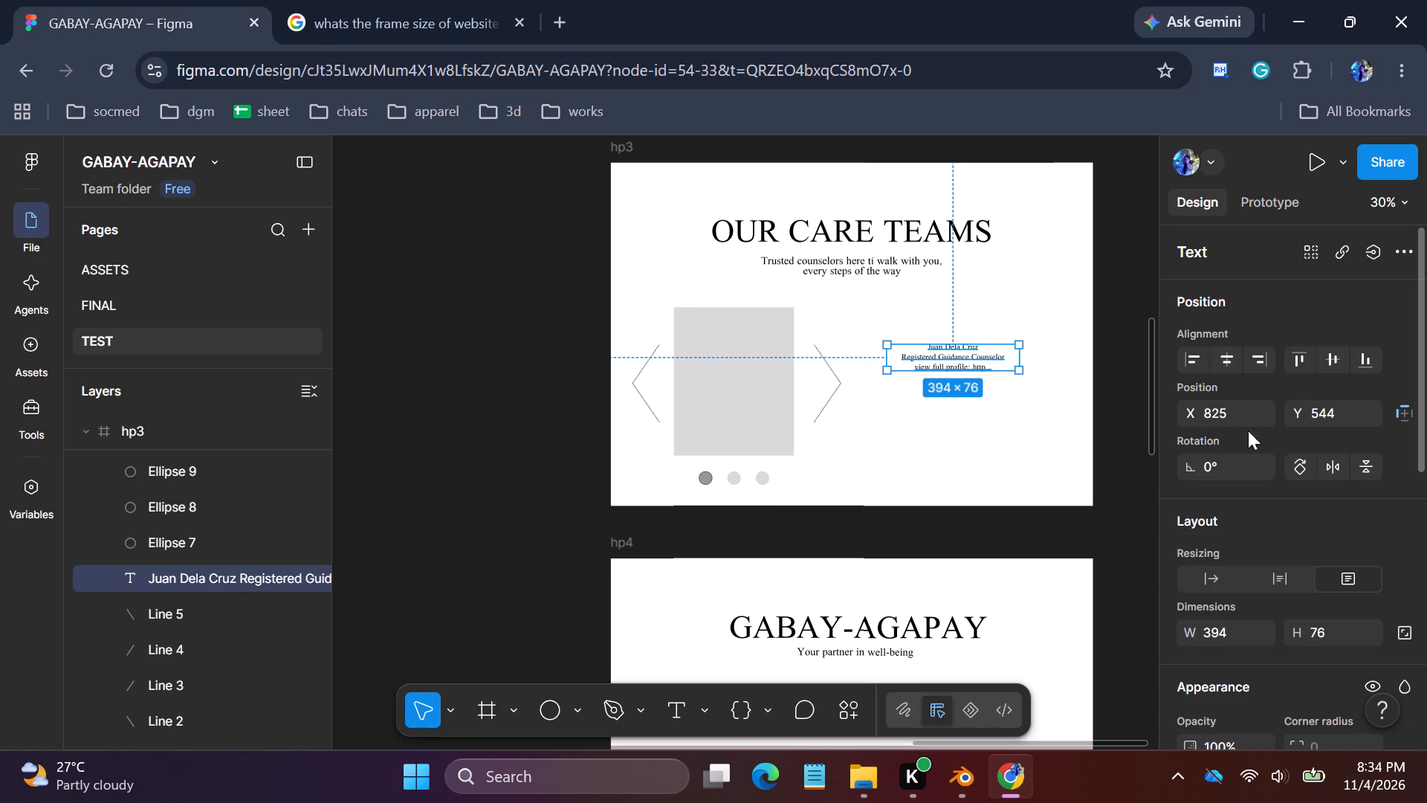
scroll(1357, 436, "down", 5)
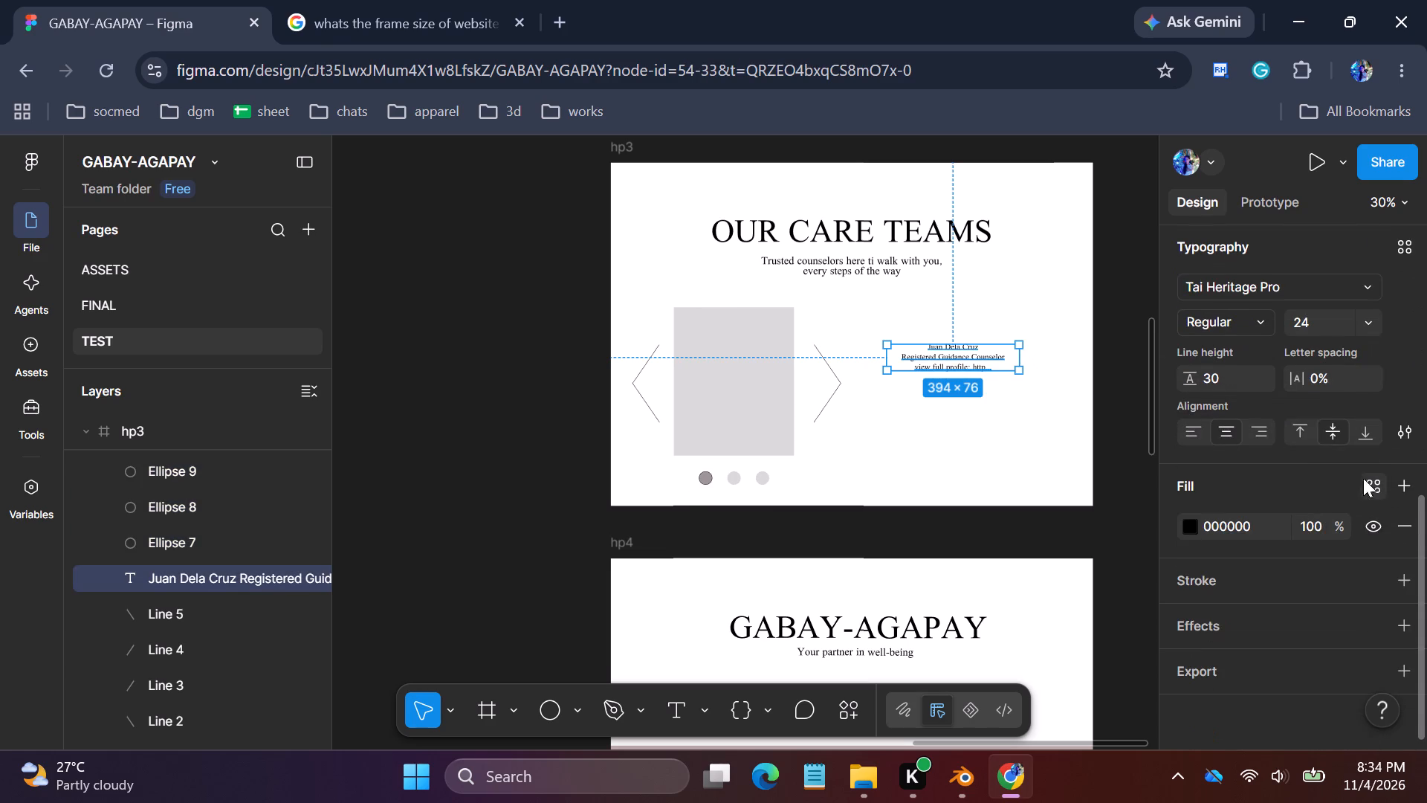
left_click(1366, 315)
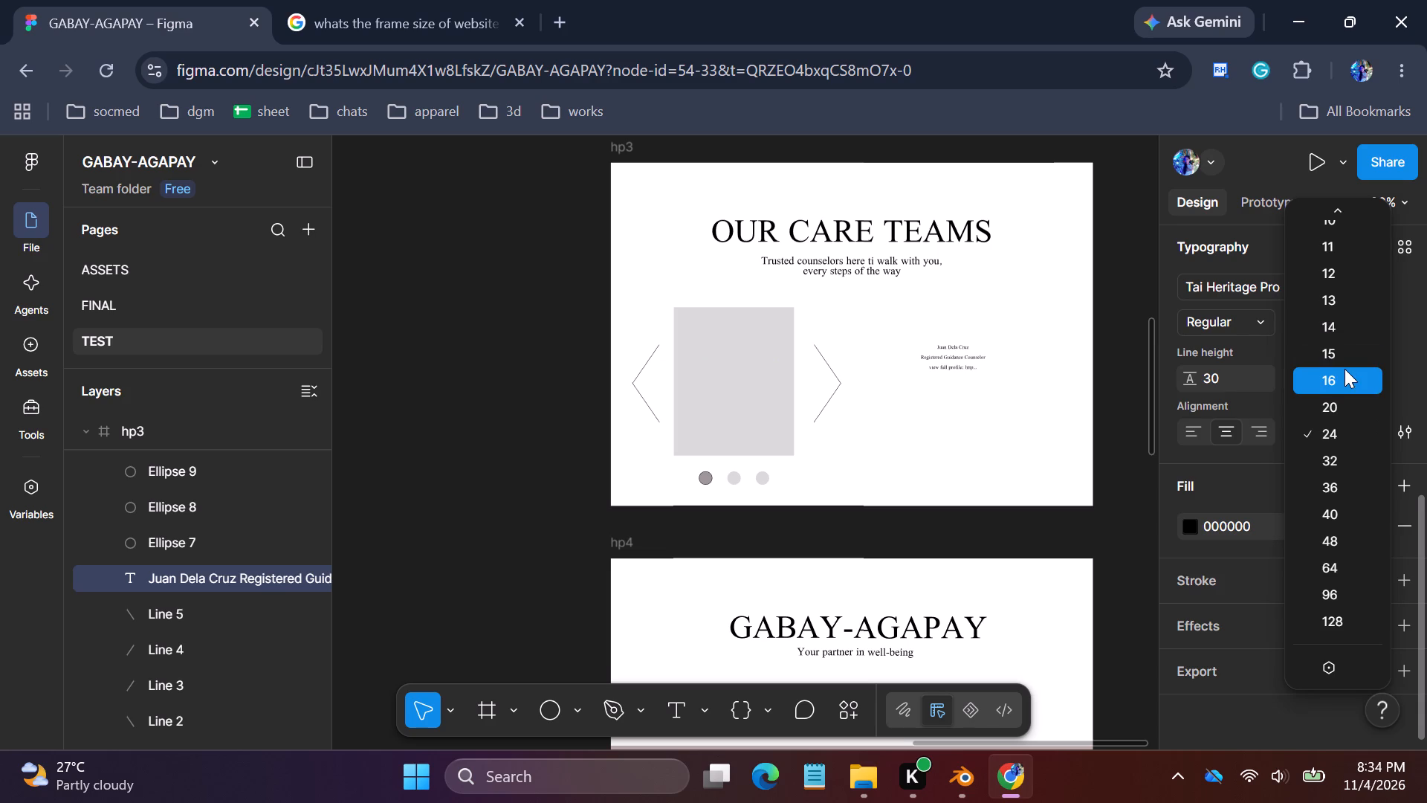
left_click(1324, 453)
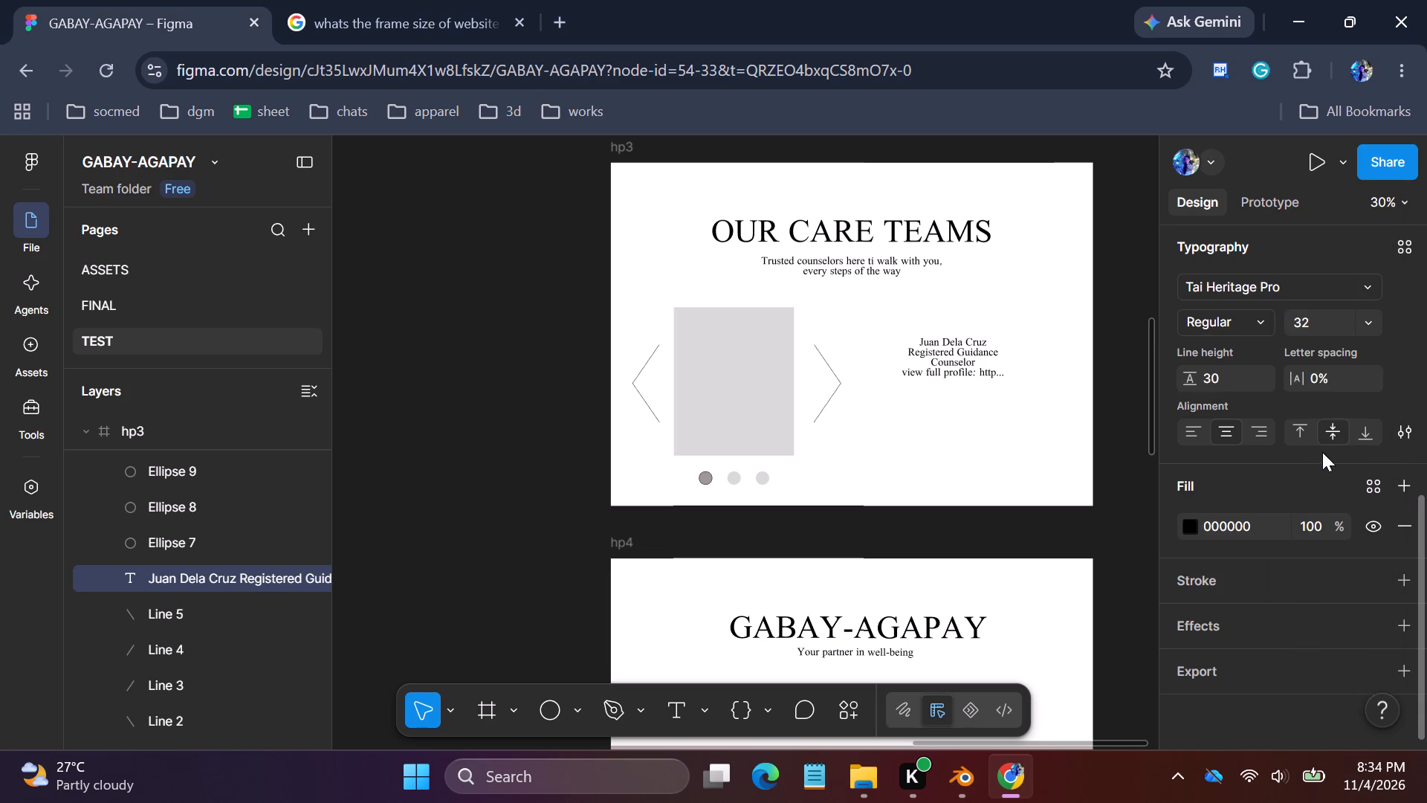
Enlarge the counselor caption's text box to about 449 × 117 so the job title fits on one line.
left_click(1026, 375)
left_click_drag(1026, 375, 1033, 379)
left_click_drag(1025, 373, 1038, 376)
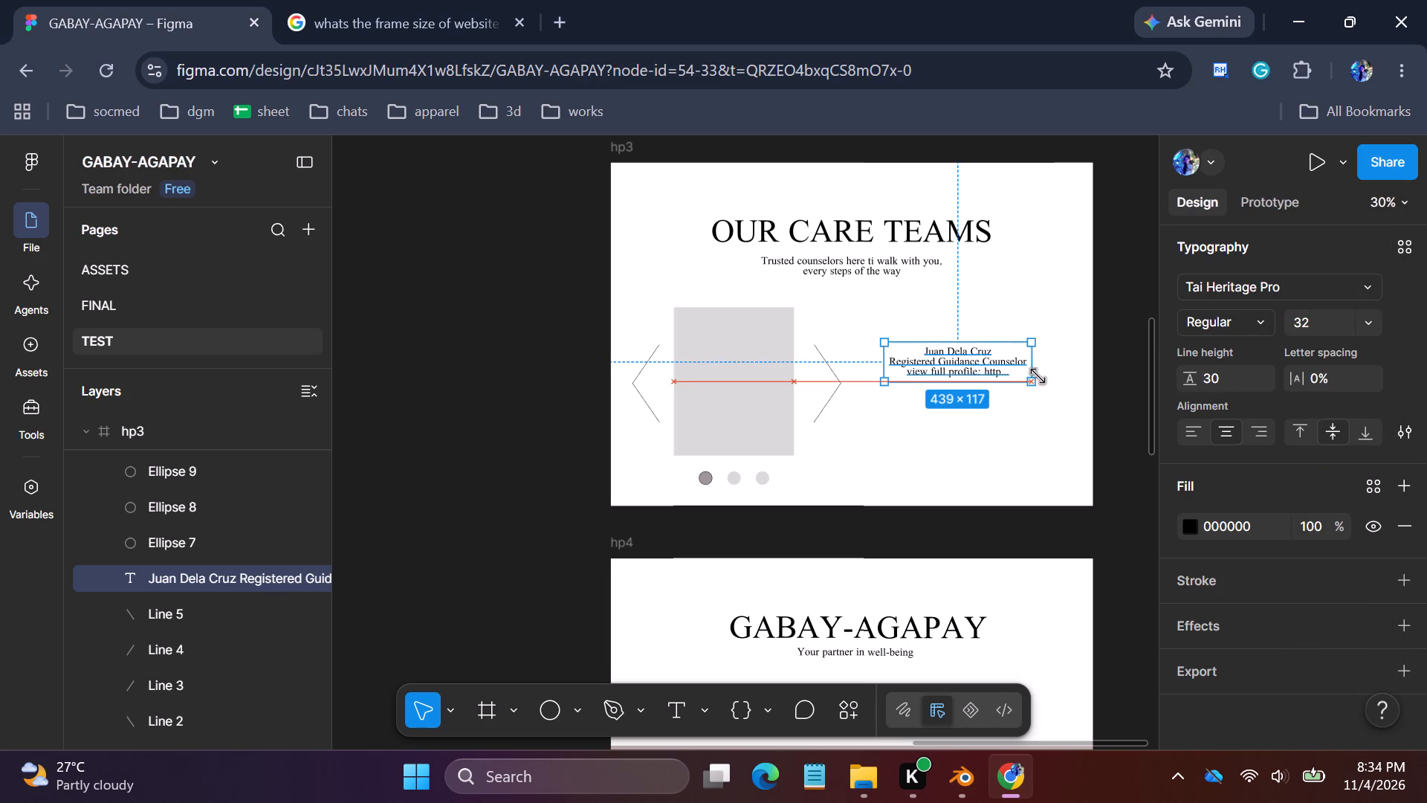
left_click_drag(1038, 376, 1035, 376)
Move the counselor caption beside the carousel to about X 799, Y 565.
left_click(1008, 352)
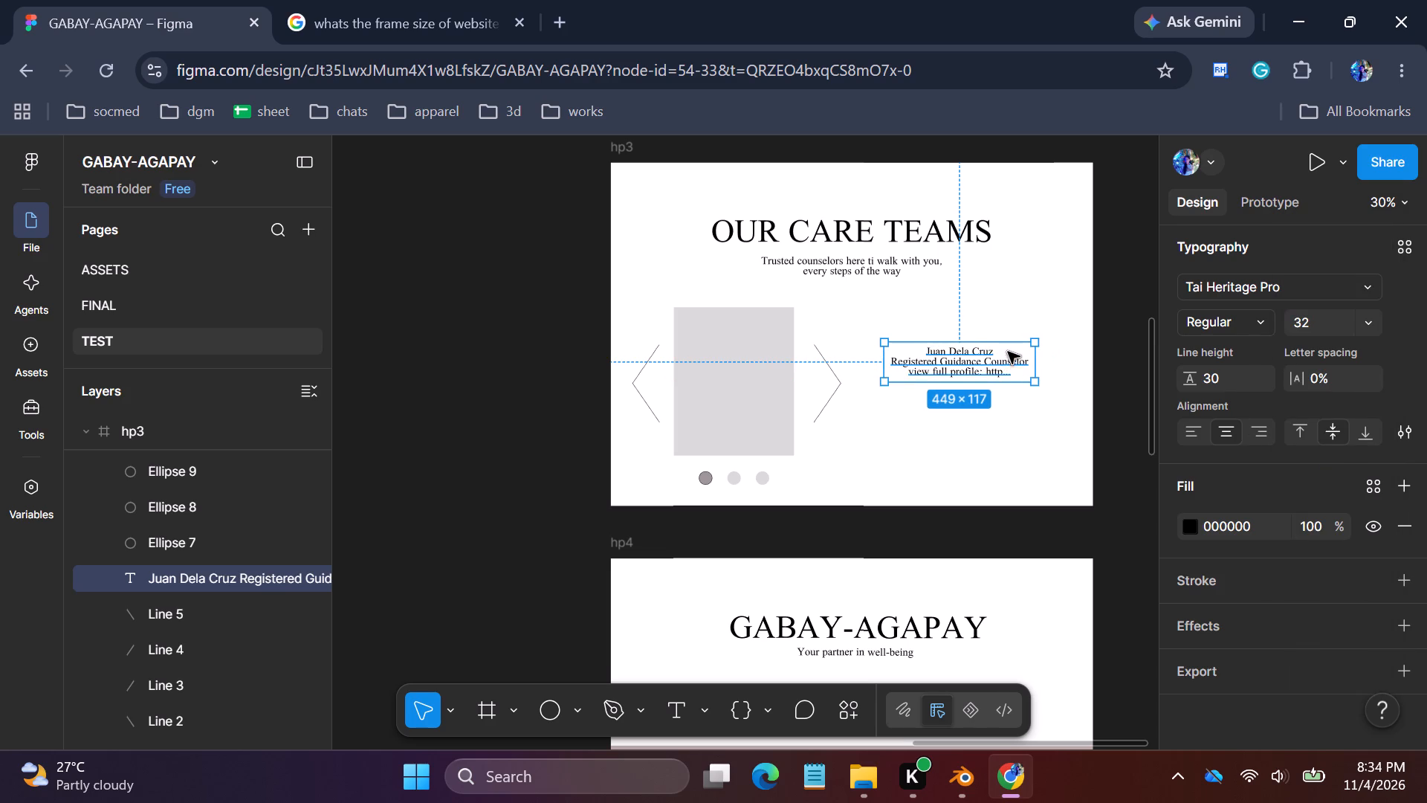
left_click_drag(1008, 352, 991, 337)
left_click(1006, 349)
left_click_drag(1006, 346, 997, 346)
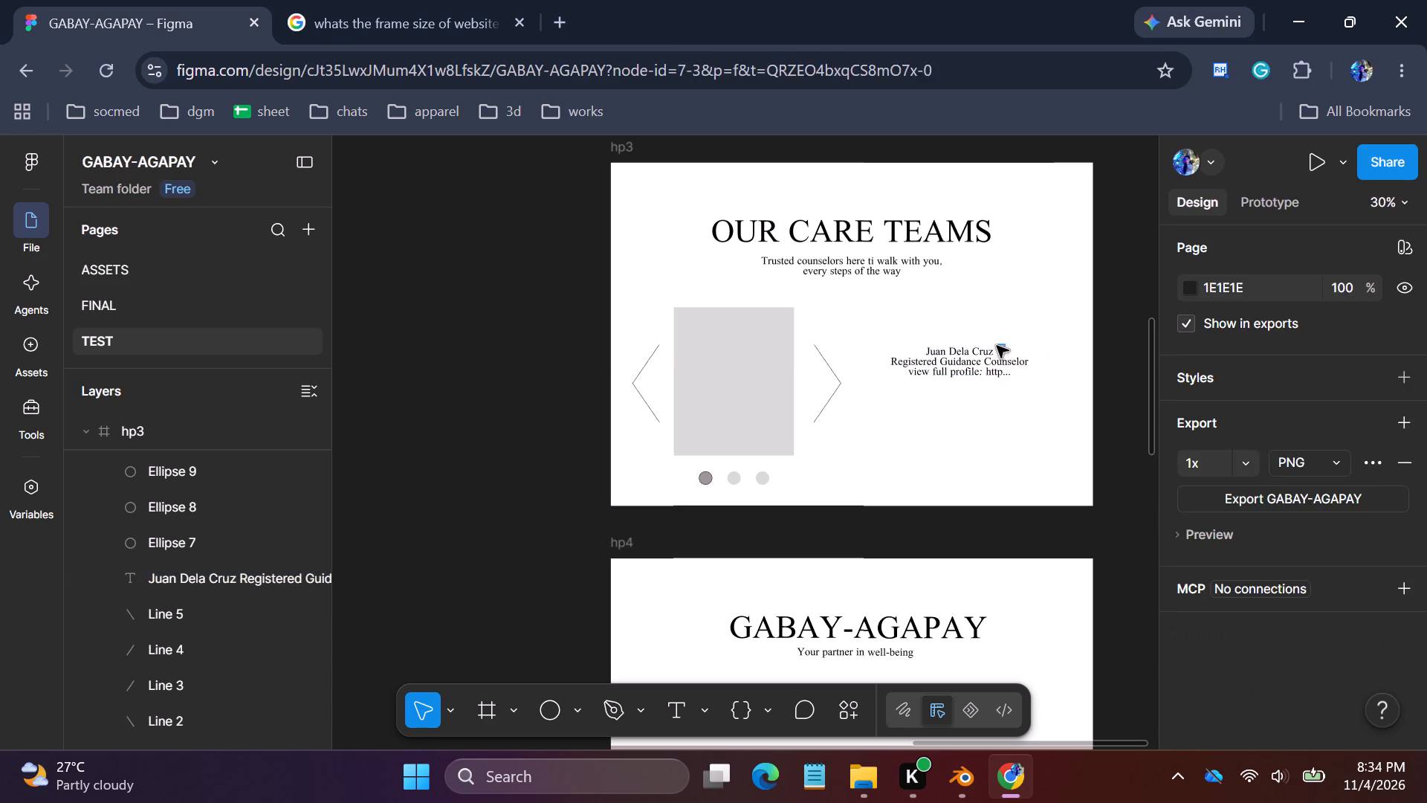
left_click_drag(997, 346, 995, 350)
left_click_drag(1013, 357, 1012, 362)
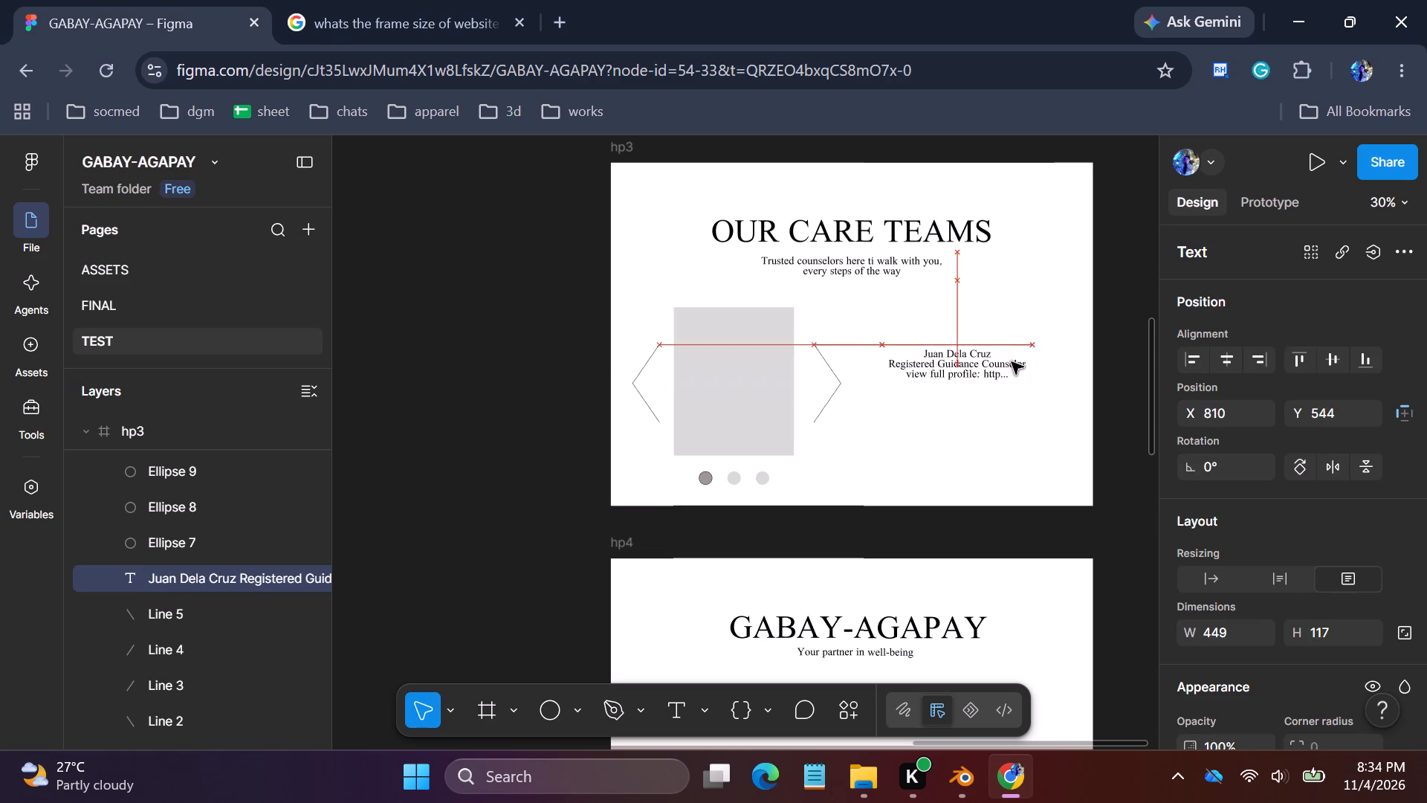
left_click_drag(1012, 362, 1014, 370)
left_click(1009, 373)
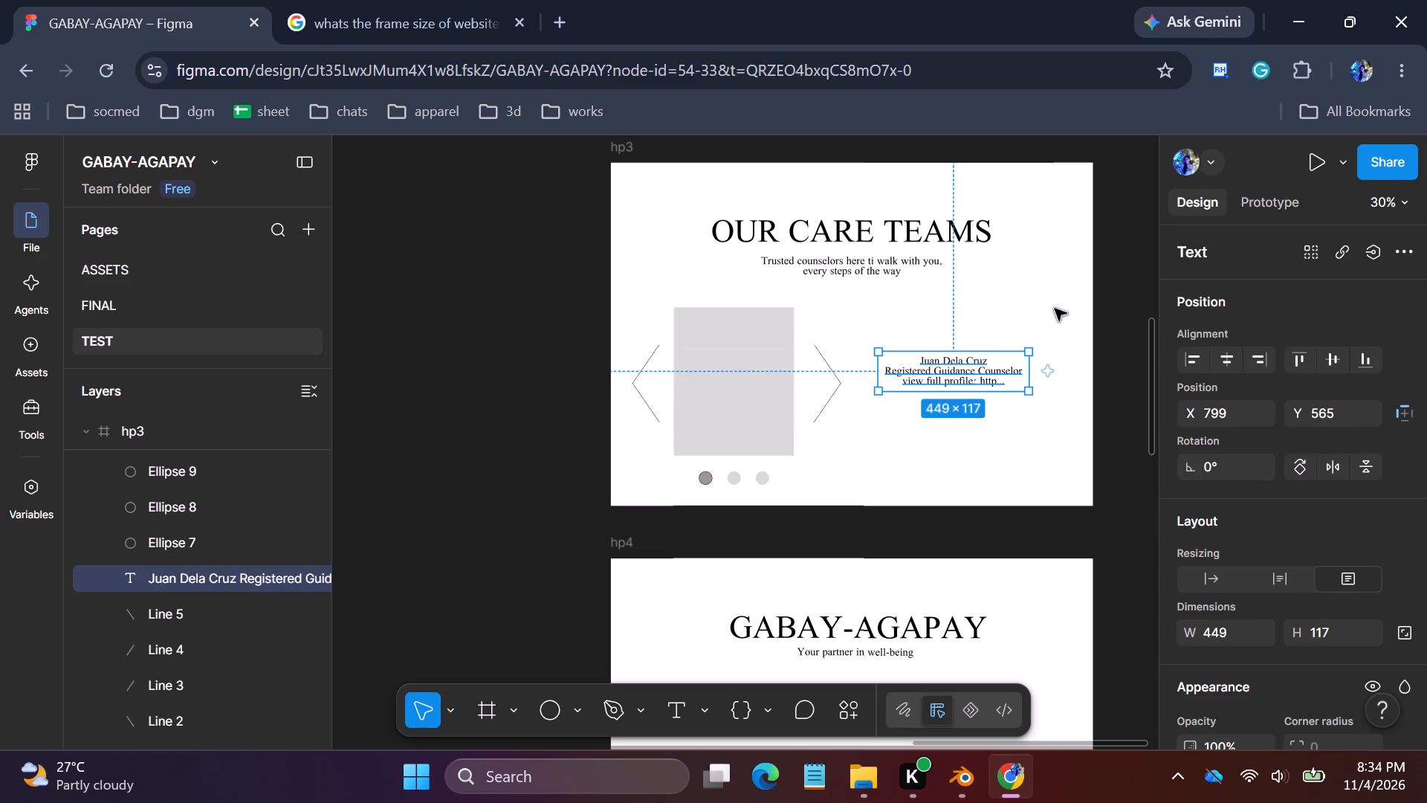
left_click(1097, 277)
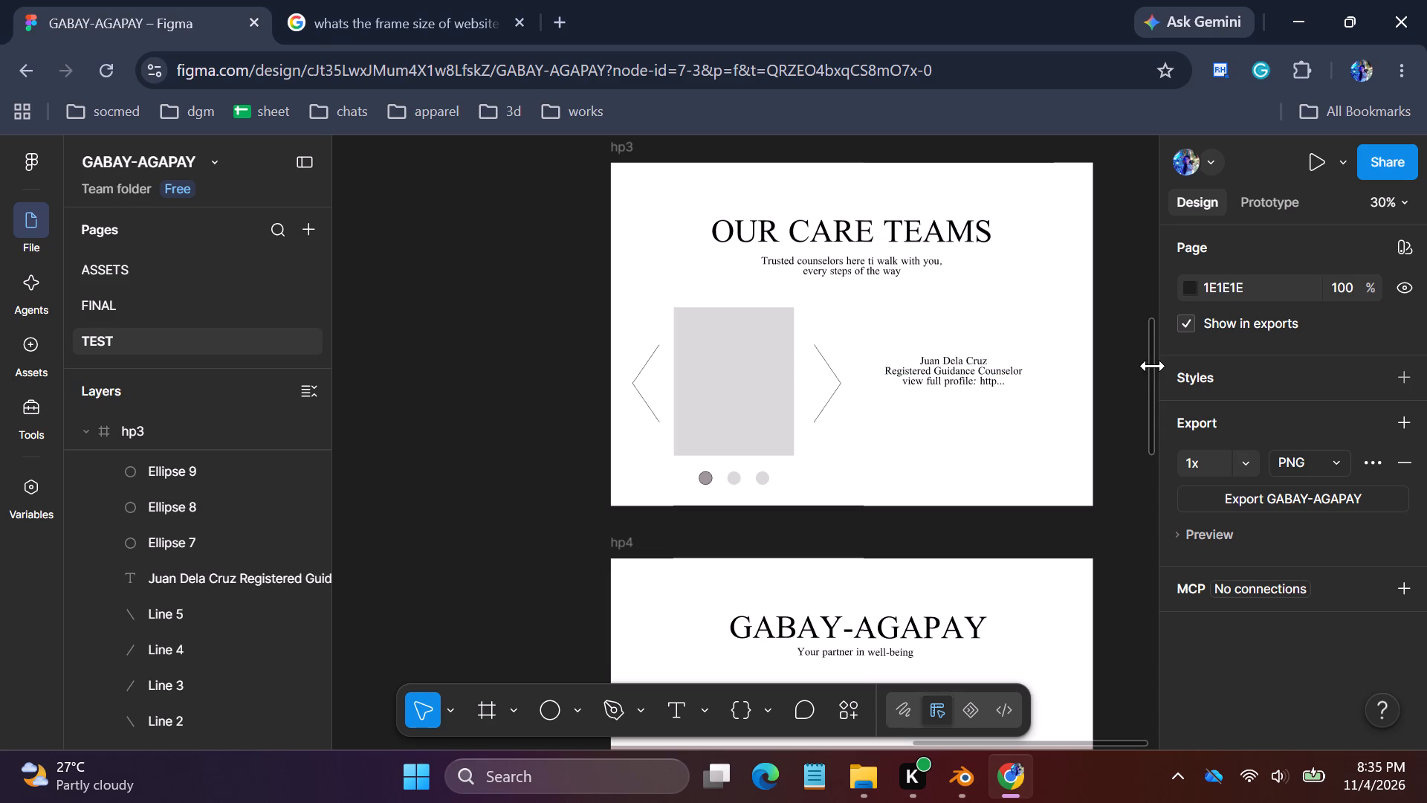
Look over the stacked homepage frames from HOMEPAGE through hp2 and hp3 to hp4 to check the overall layout.
left_click_drag(1147, 374, 1145, 439)
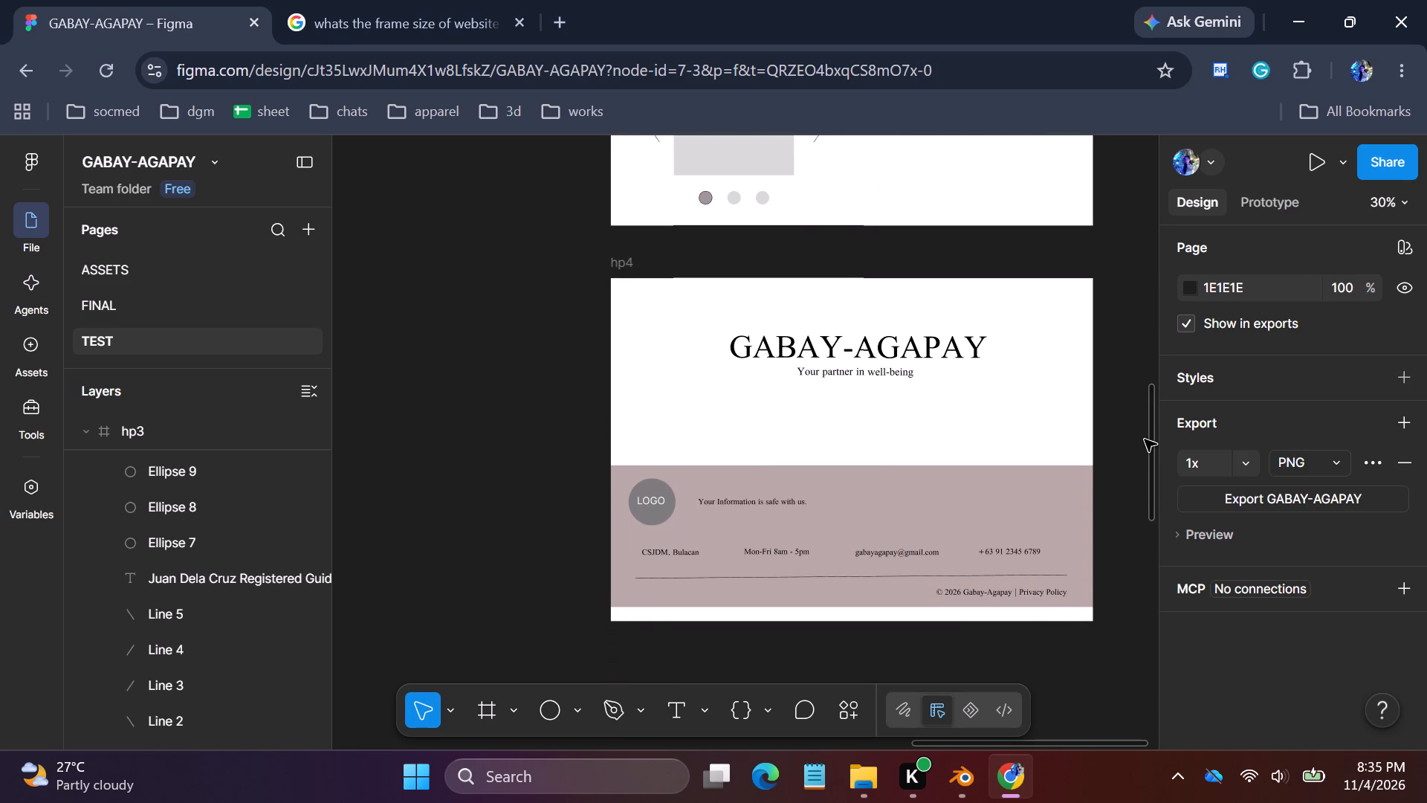
left_click_drag(1145, 439, 1142, 431)
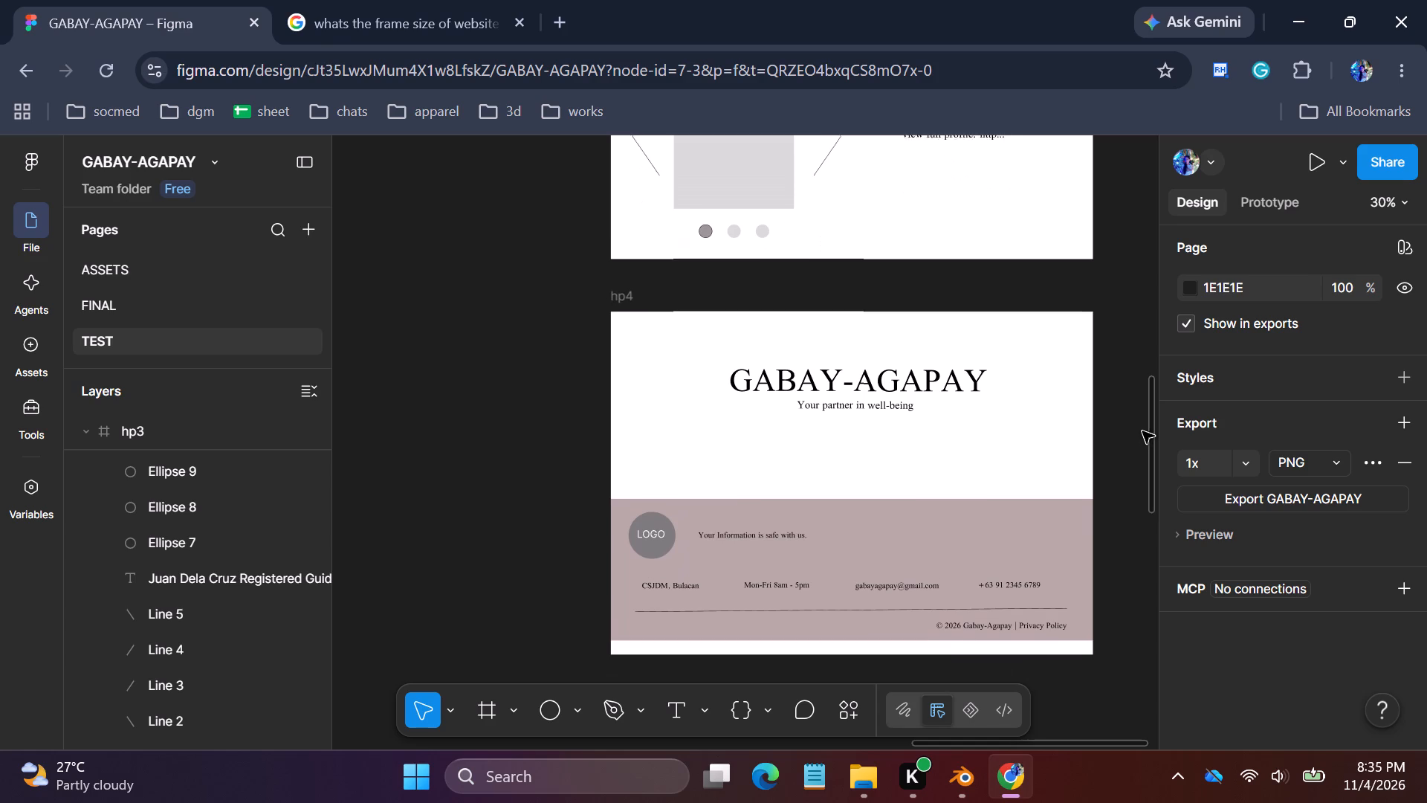
left_click_drag(1142, 431, 1128, 308)
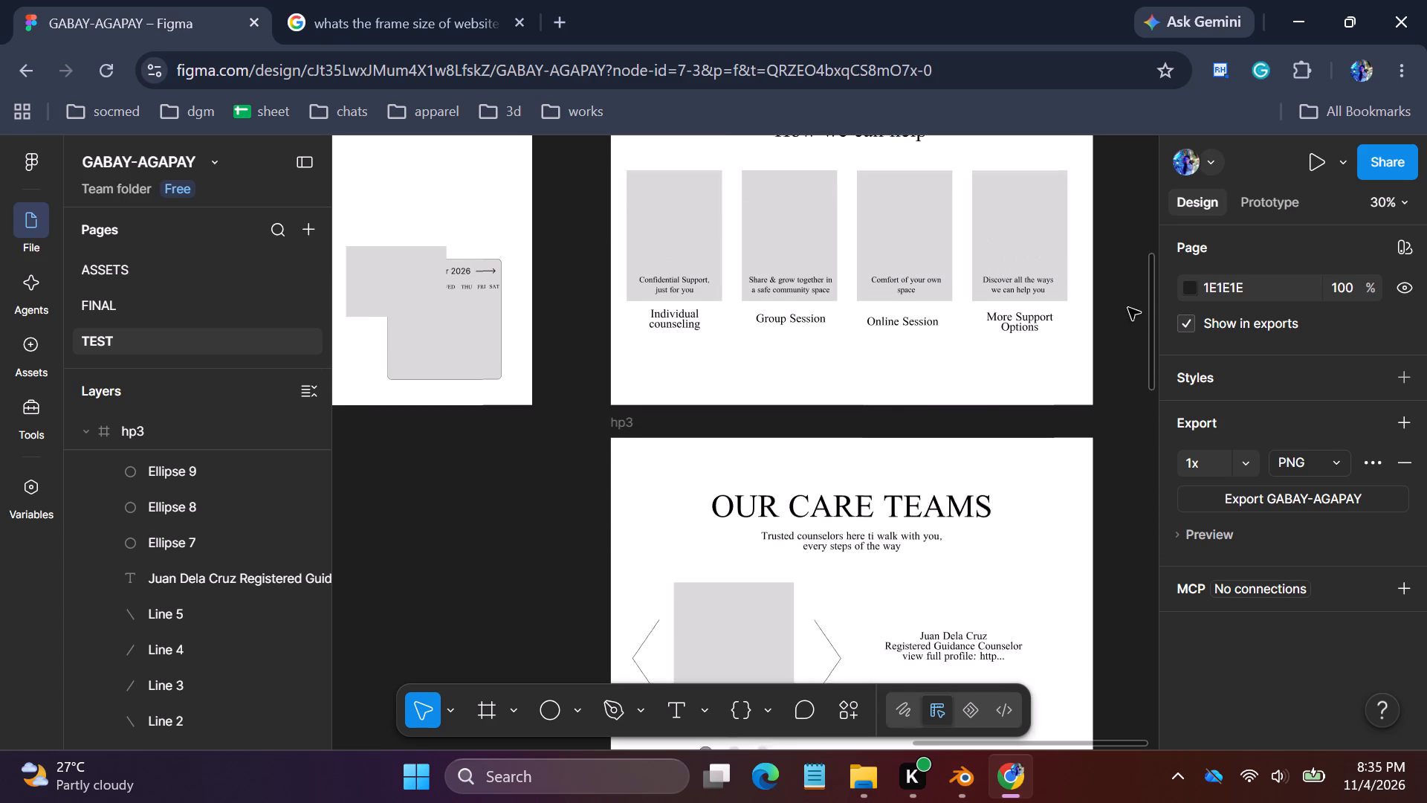
left_click_drag(1128, 308, 1127, 235)
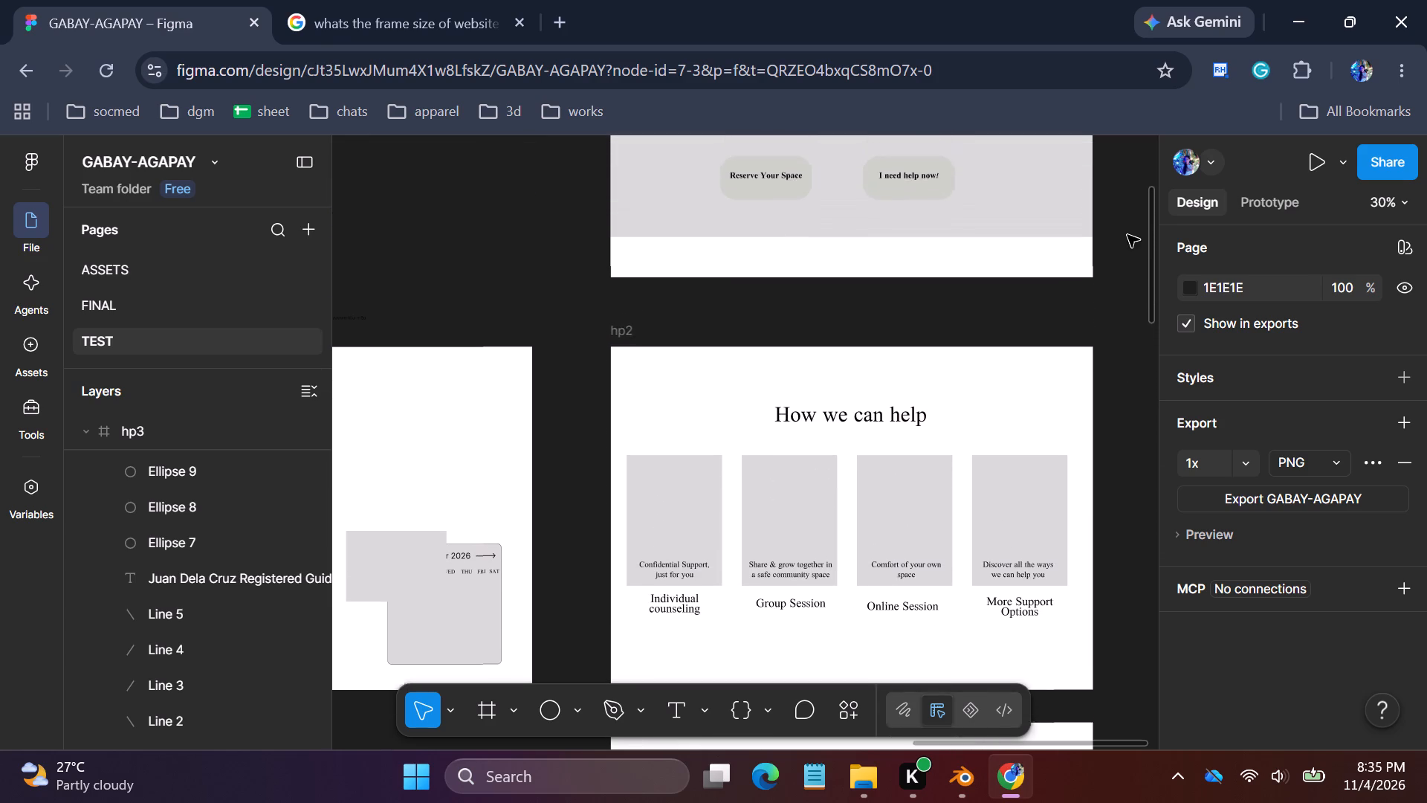
left_click_drag(1127, 235, 1128, 170)
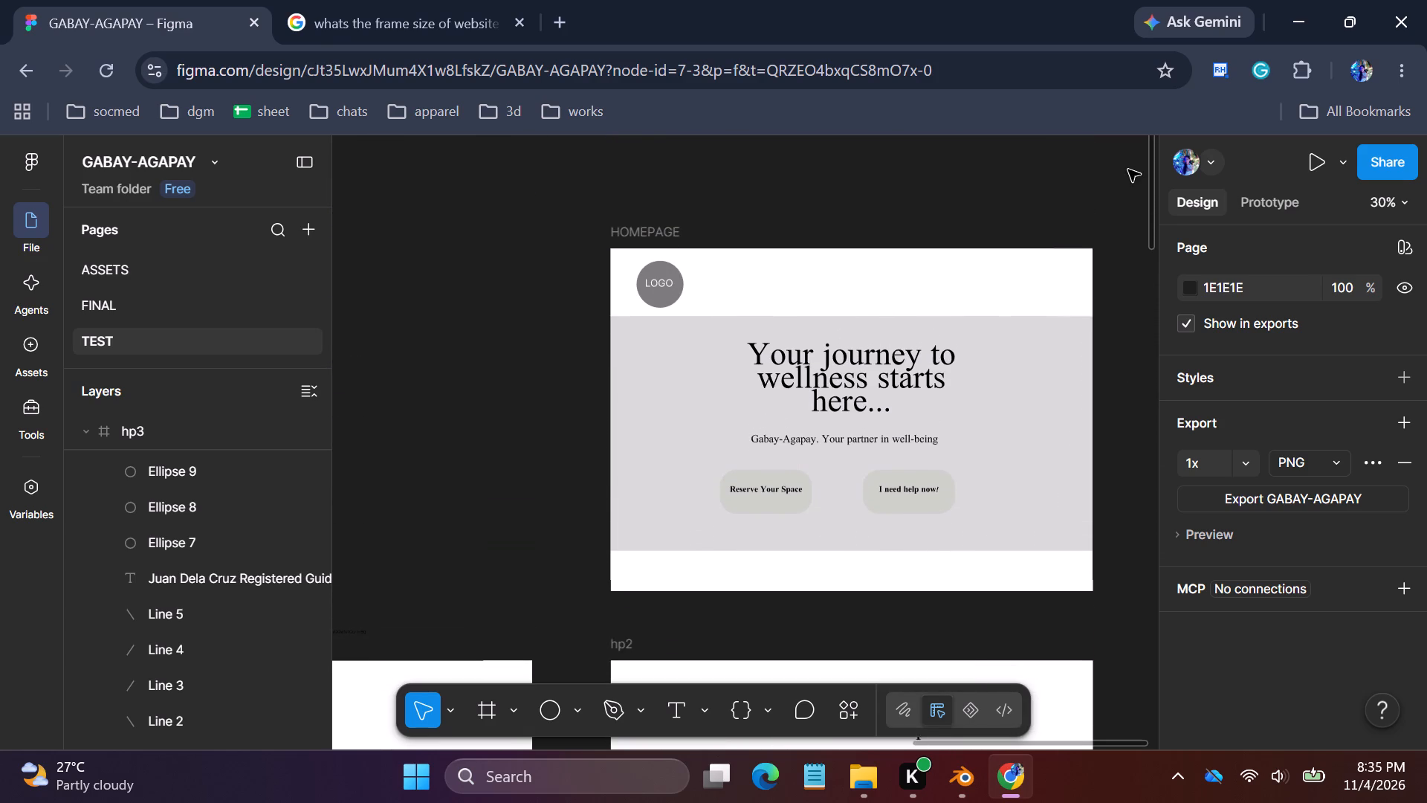
left_click_drag(1128, 170, 1074, 396)
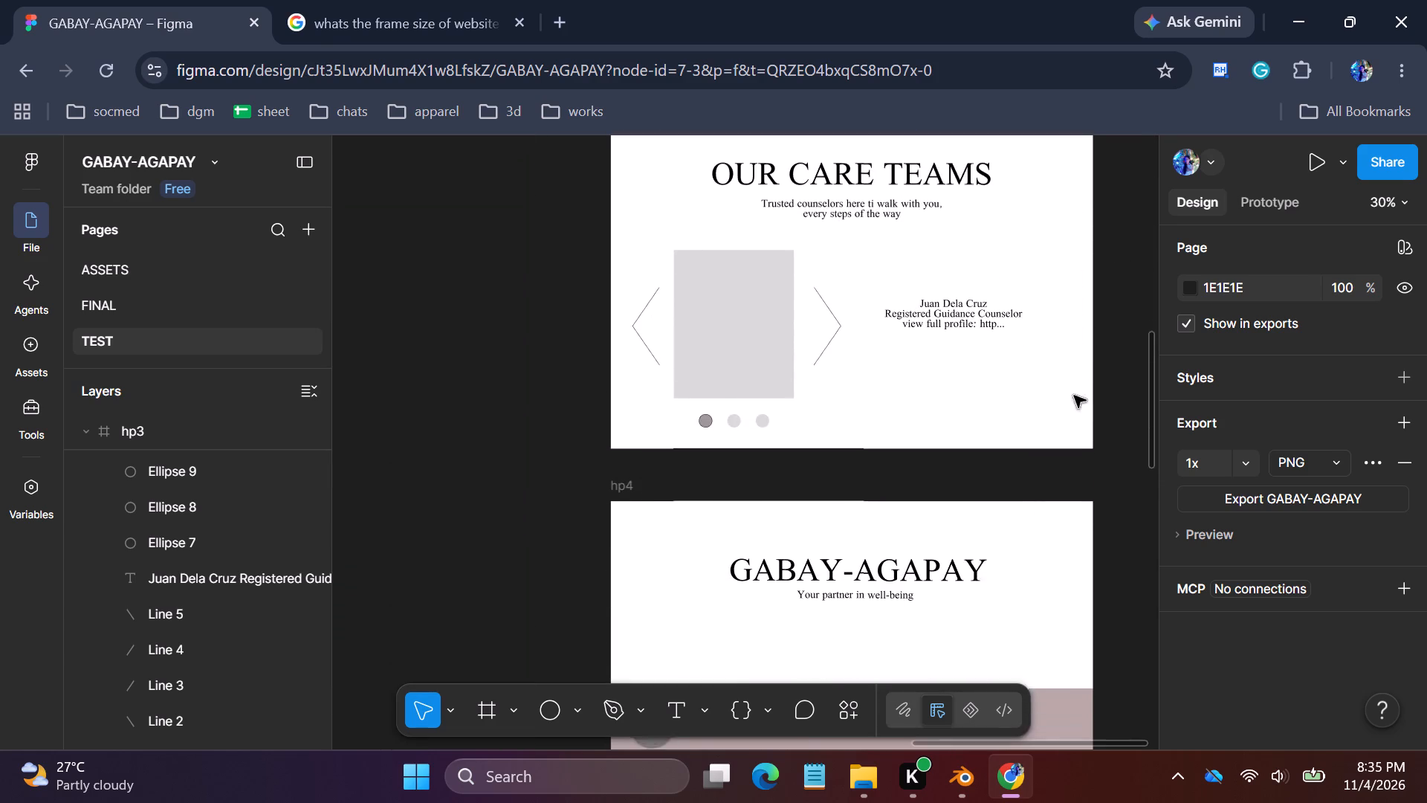
left_click_drag(1074, 396, 1064, 407)
scroll(962, 325, "down", 5)
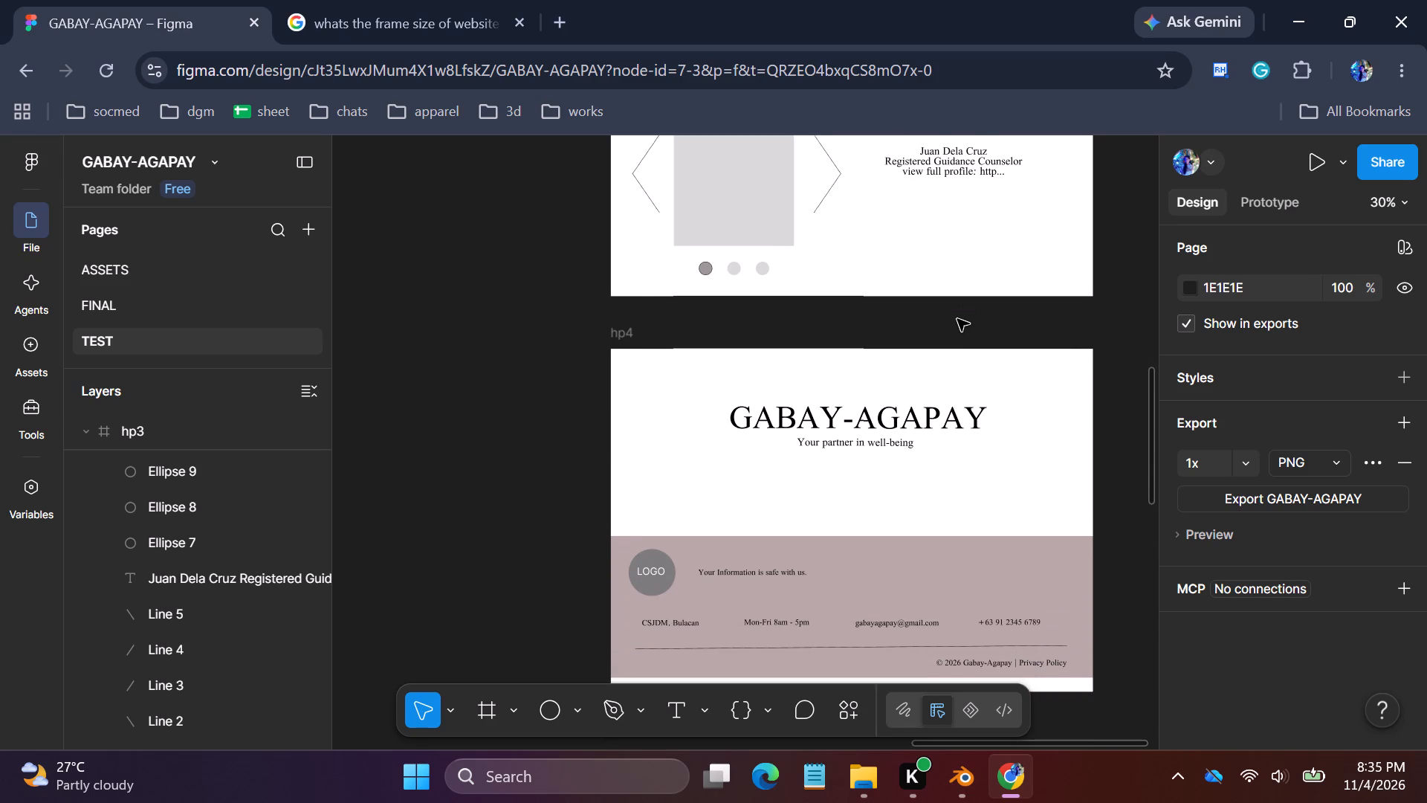
scroll(957, 319, "down", 1)
Capture a screenshot with the HOMEPAGE frame in view.
left_click_drag(1083, 739, 1106, 740)
left_click_drag(1151, 442, 1164, 335)
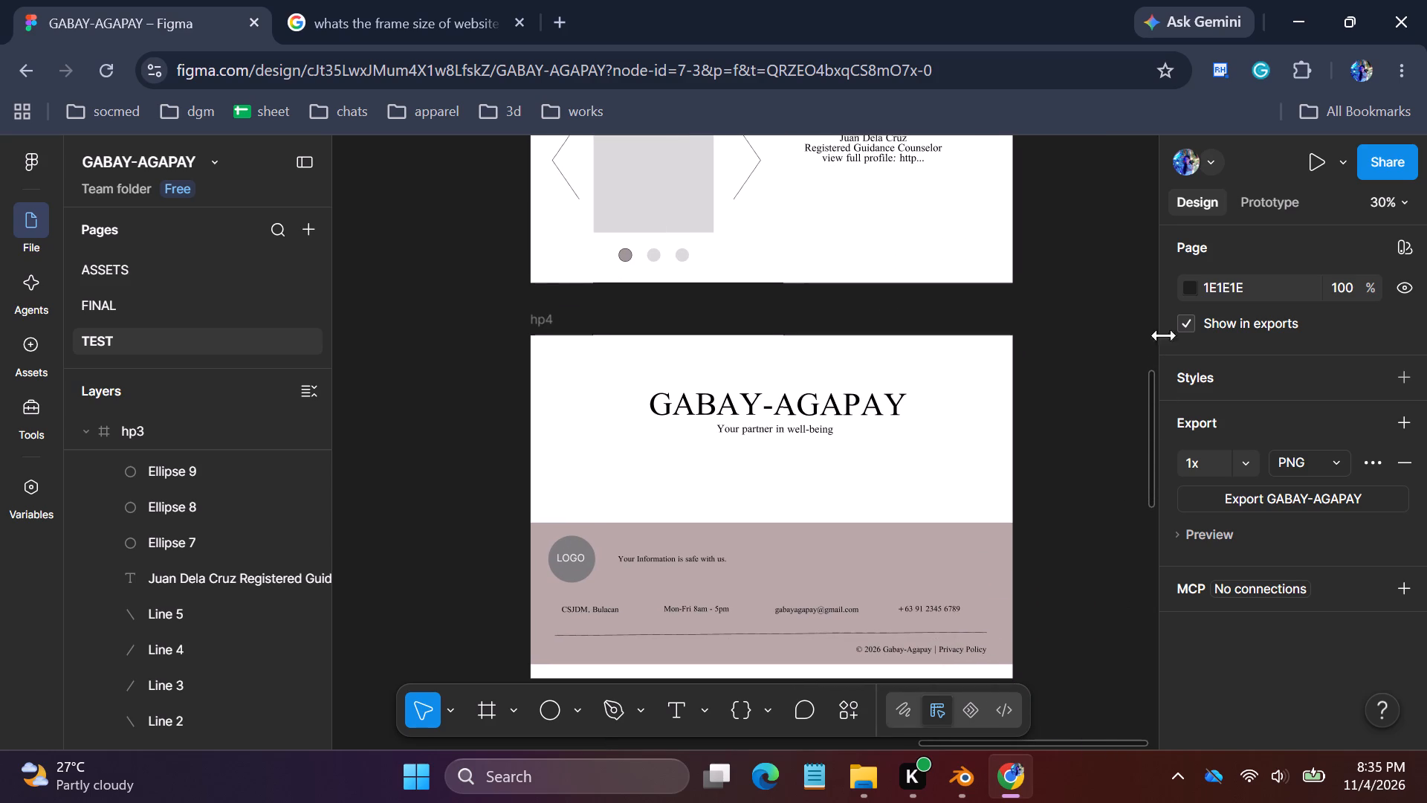
left_click_drag(1164, 335, 1160, 271)
left_click_drag(1149, 437, 1145, 264)
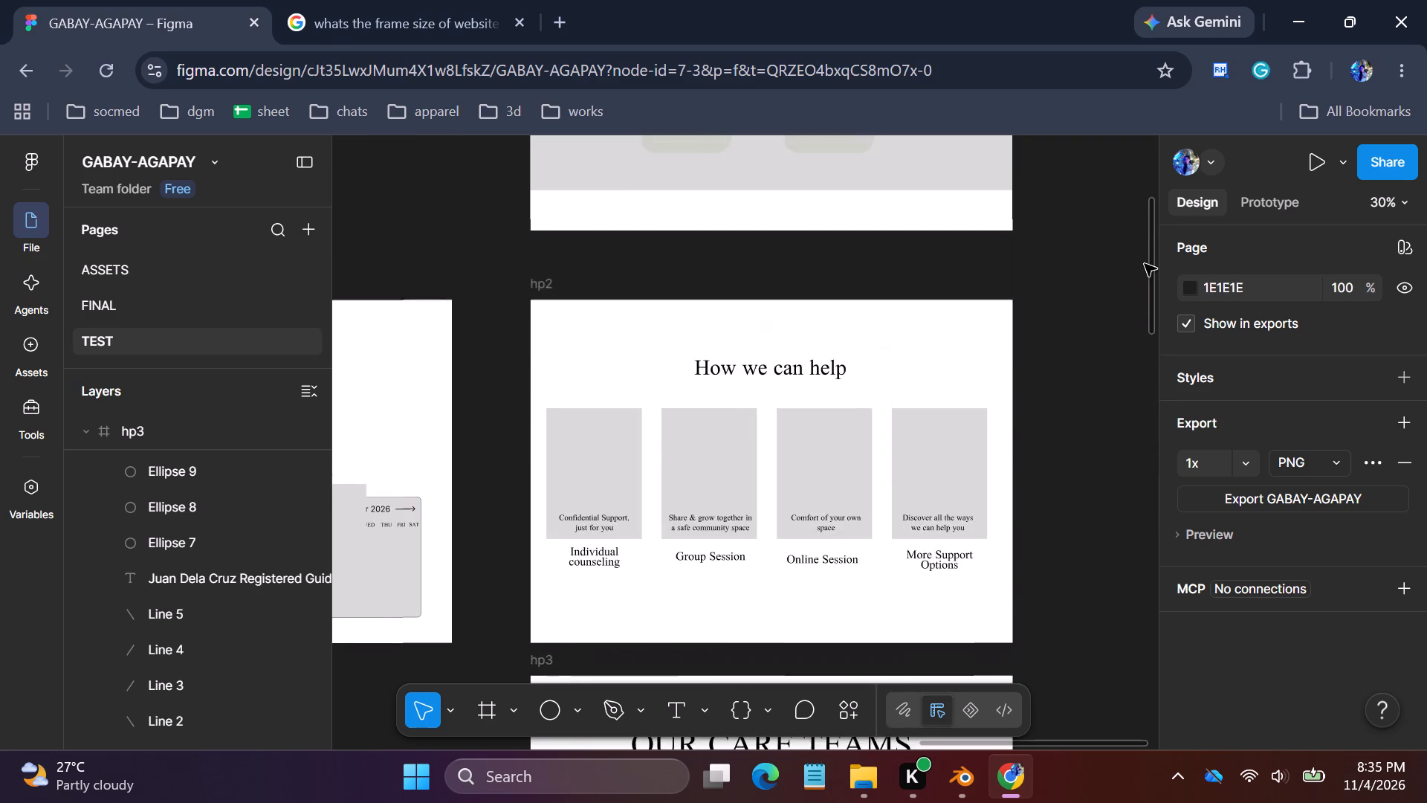
left_click_drag(1145, 264, 1144, 187)
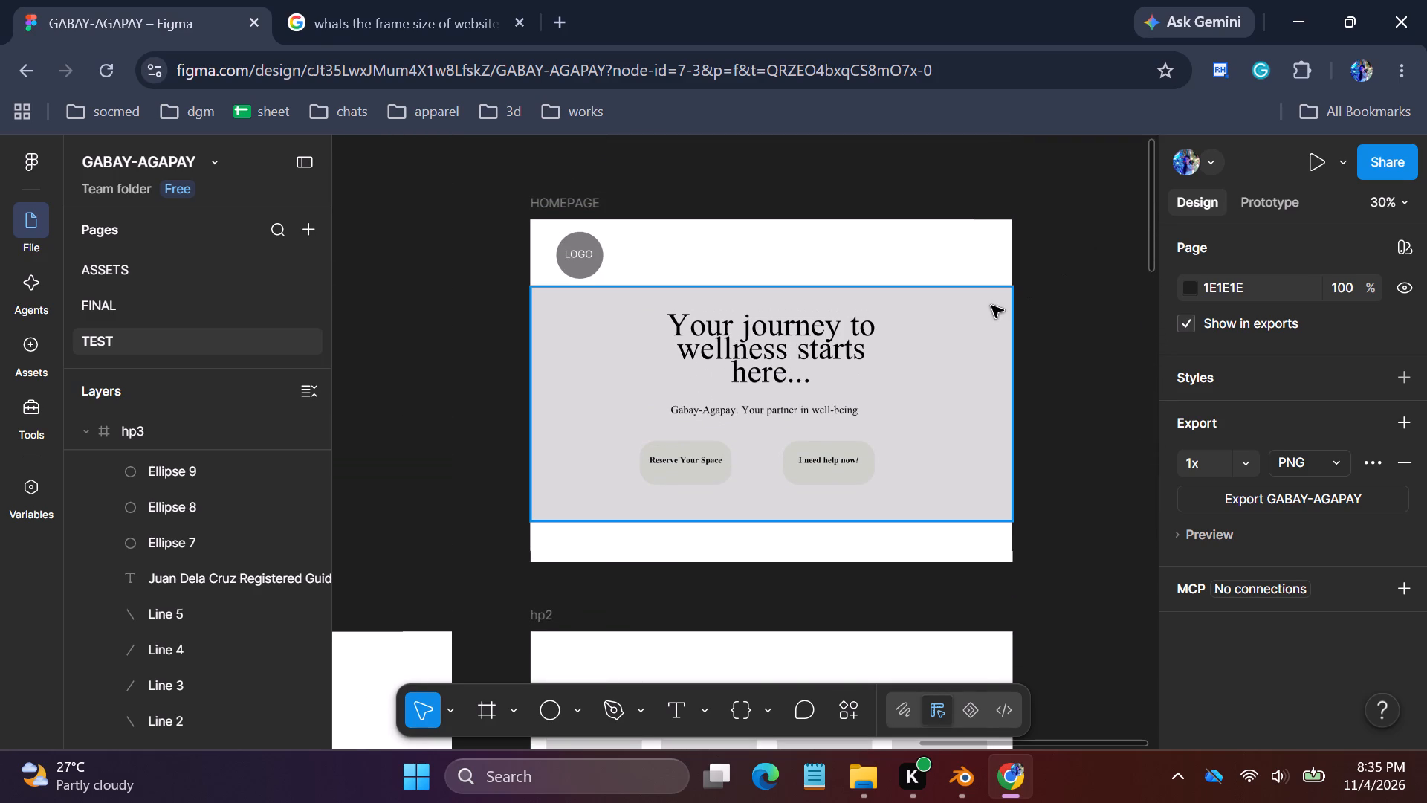
key("ctrl+Print")
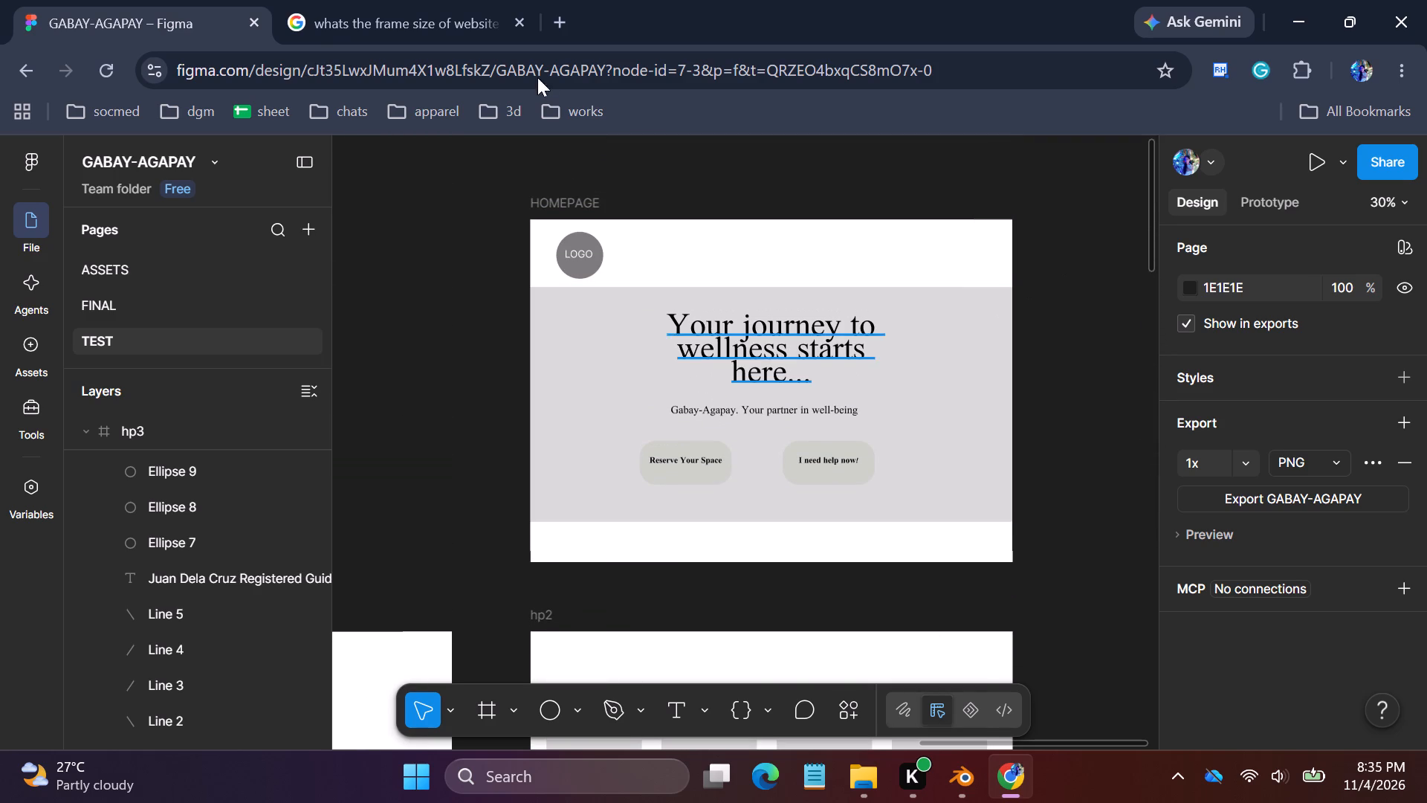